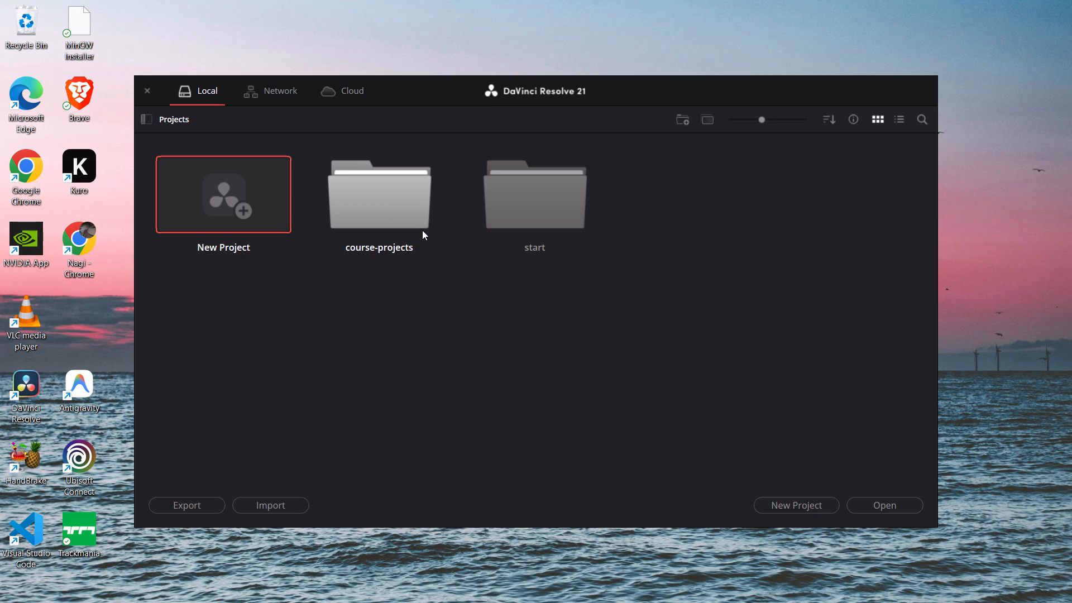
Open the cutpage-course project from the course-projects folder.
double_click(400, 222)
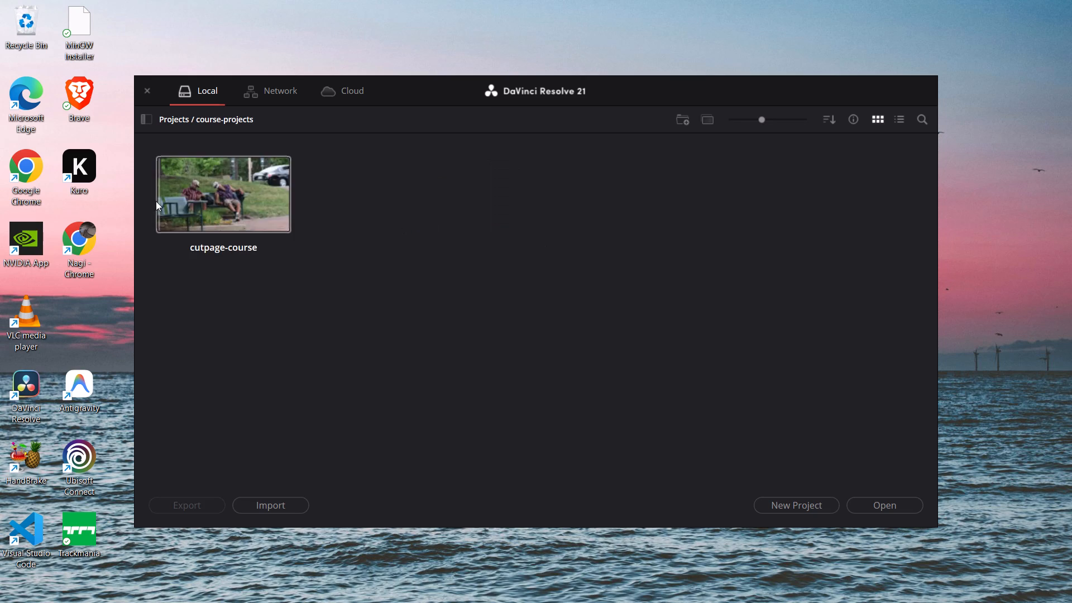
double_click(206, 188)
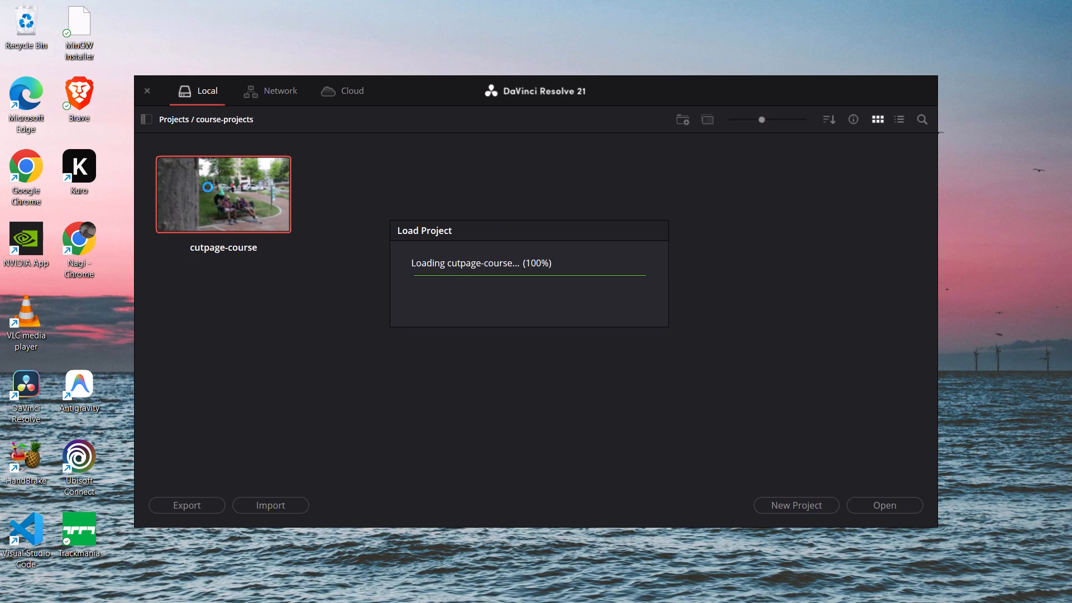
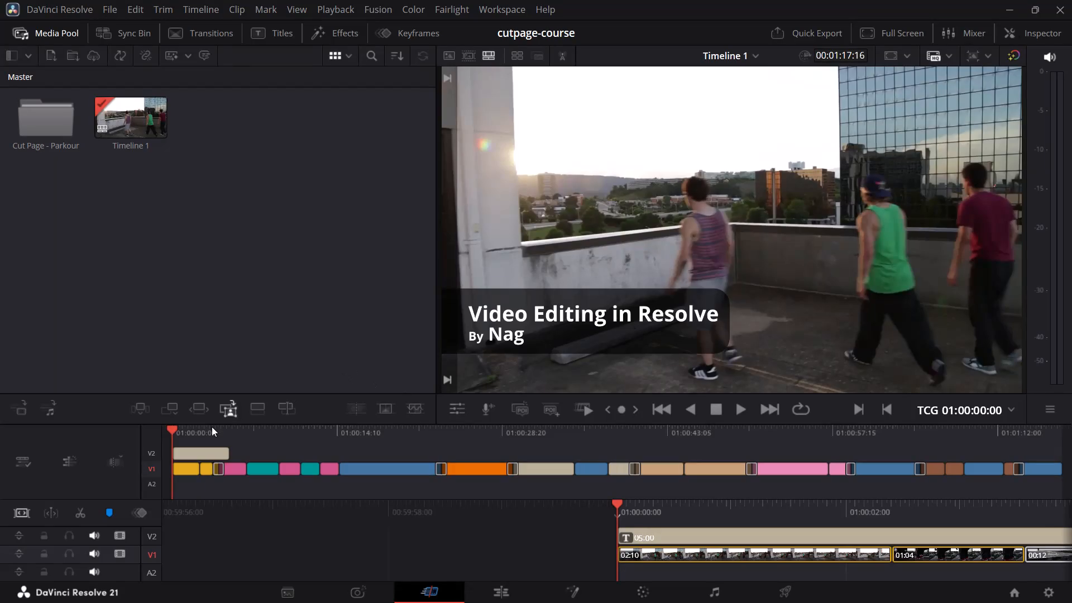
Display the title settings of the lower-third clip at the start of track V2, down to its second Rich Text section.
left_click(185, 455)
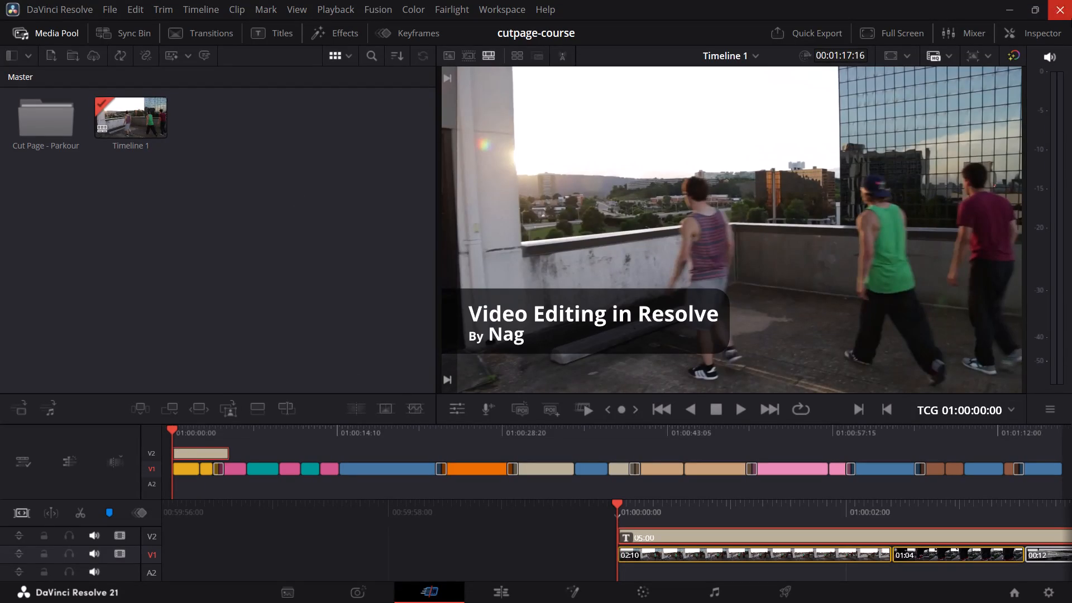
left_click(1041, 34)
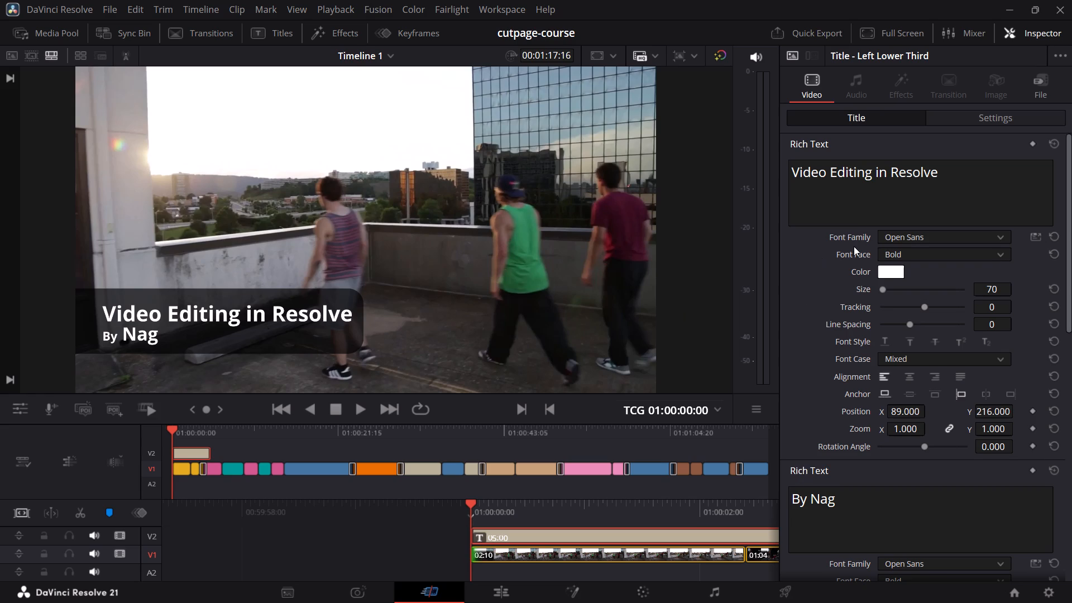
scroll(854, 245, "down", 3)
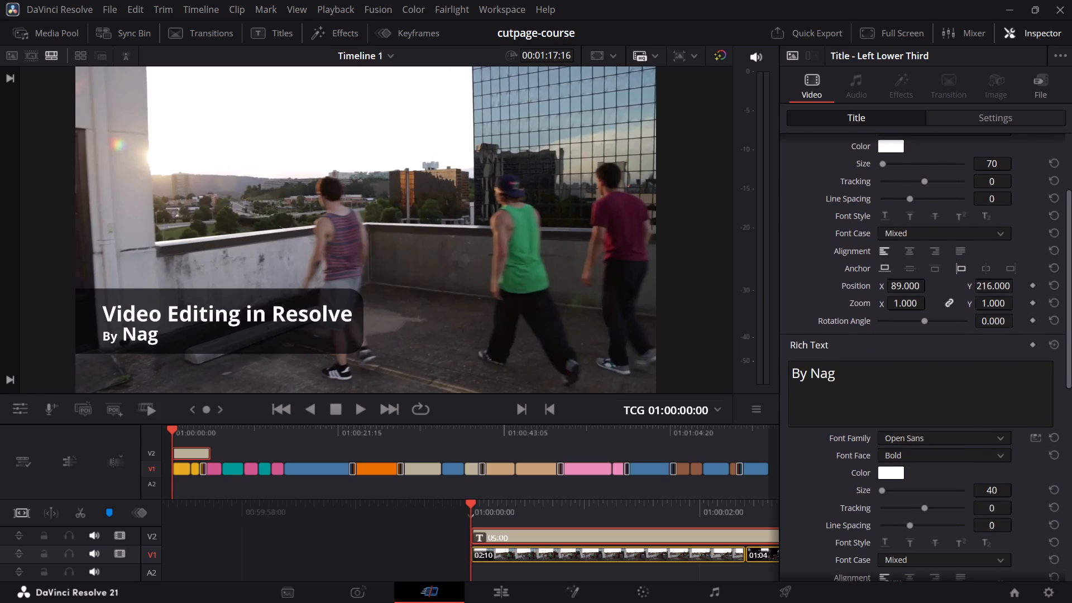
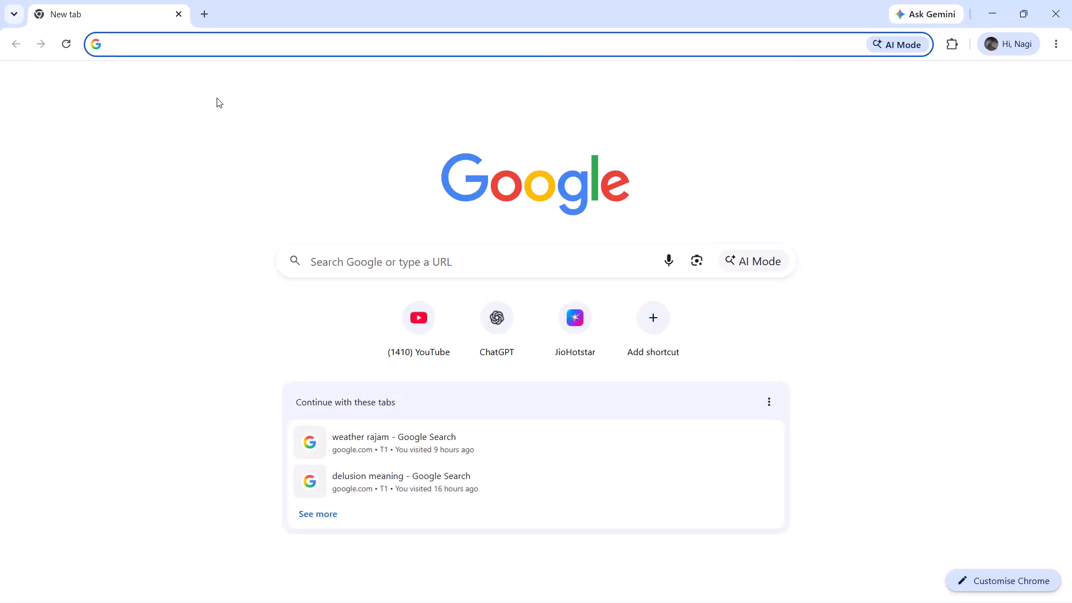
In Chrome, open the DaVinci Resolve Mastery: The Complete Video Editing Bootcamp course from the Udemy learning list.
key("u")
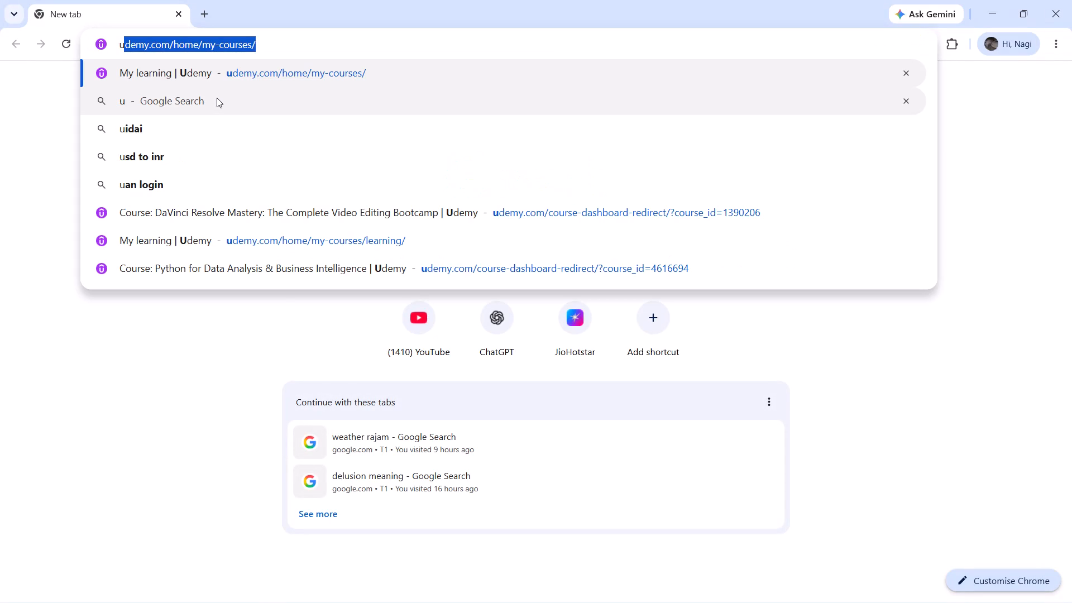
key("Return")
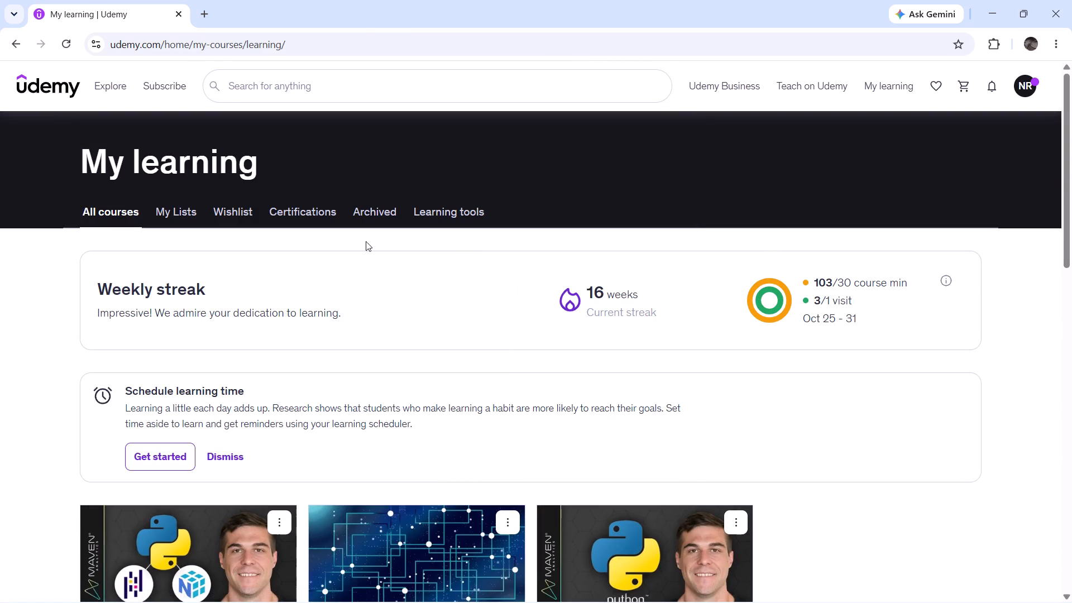
scroll(297, 268, "down", 1)
scroll(626, 174, "up", 2)
scroll(626, 174, "down", 1)
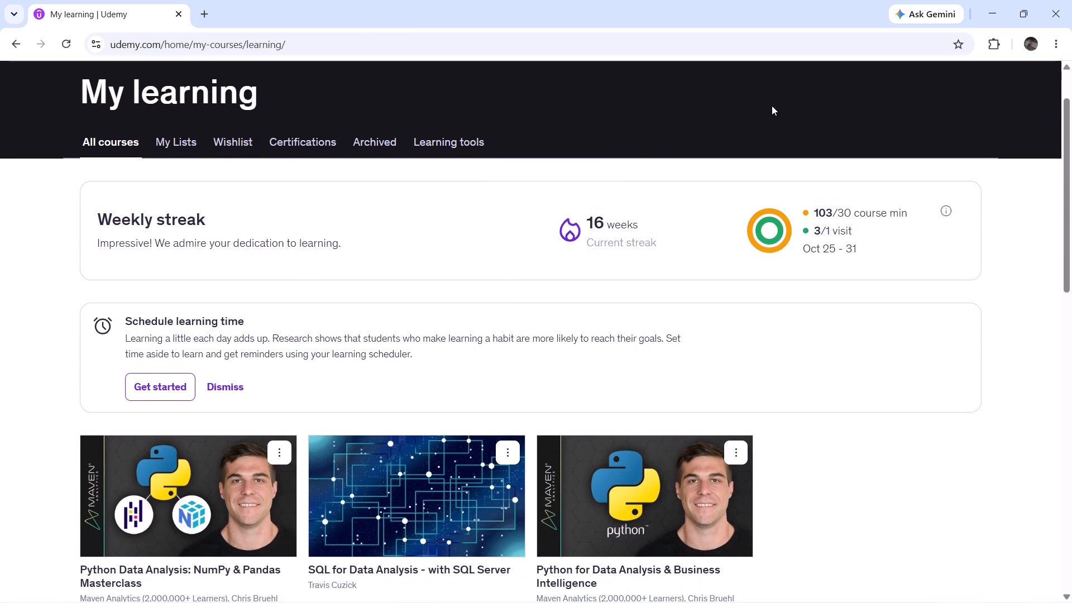
scroll(776, 104, "up", 3)
left_click(864, 84)
left_click(822, 136)
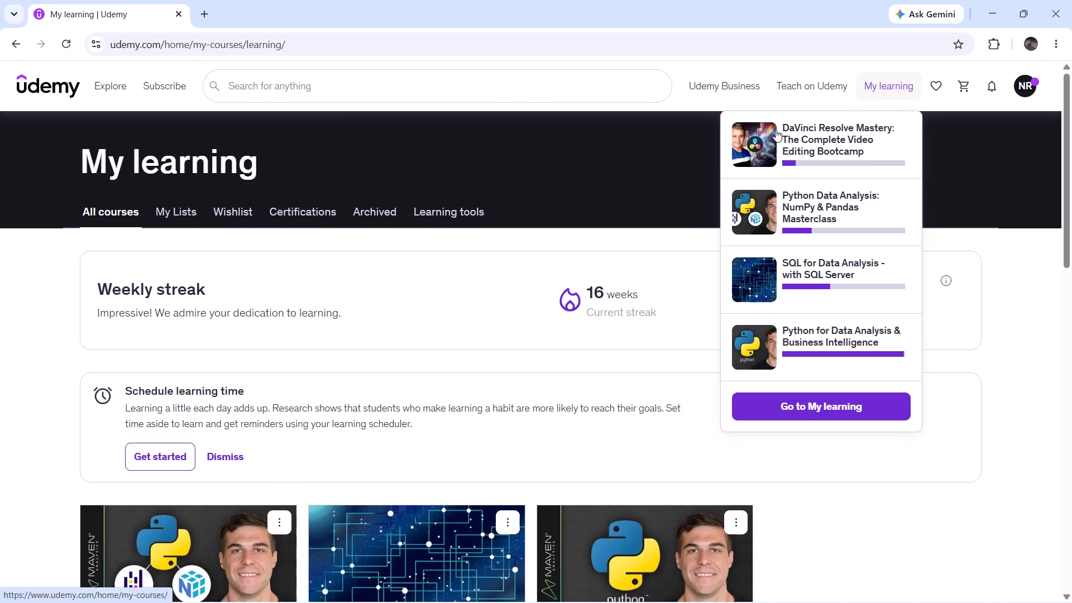
left_click(755, 131)
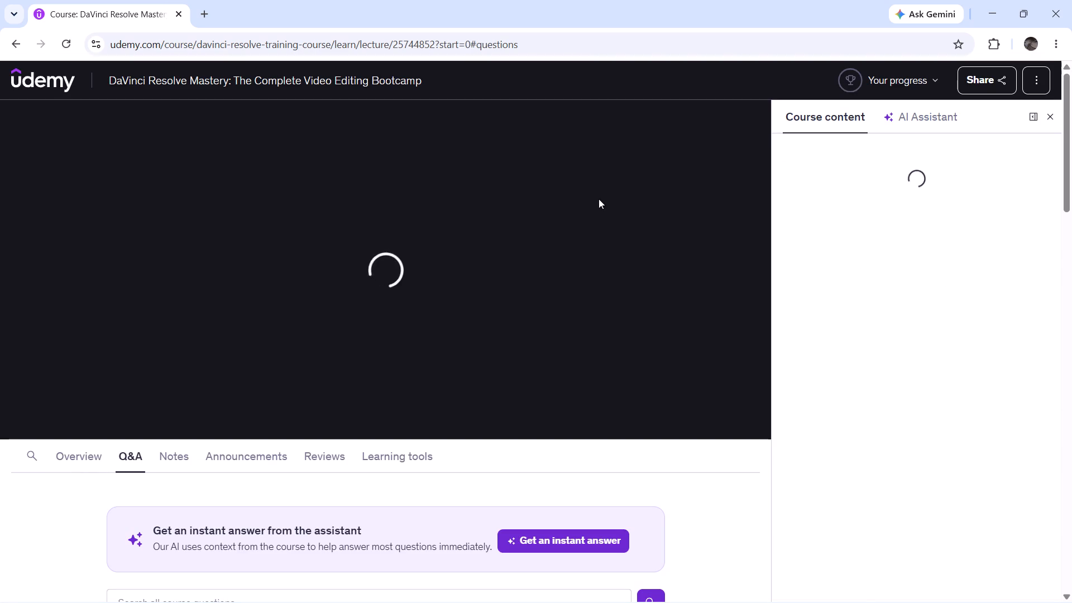
Open lecture 34, How to animate Lower third & Fusion Title, and move its playback to about 3:38.
scroll(883, 282, "up", 2)
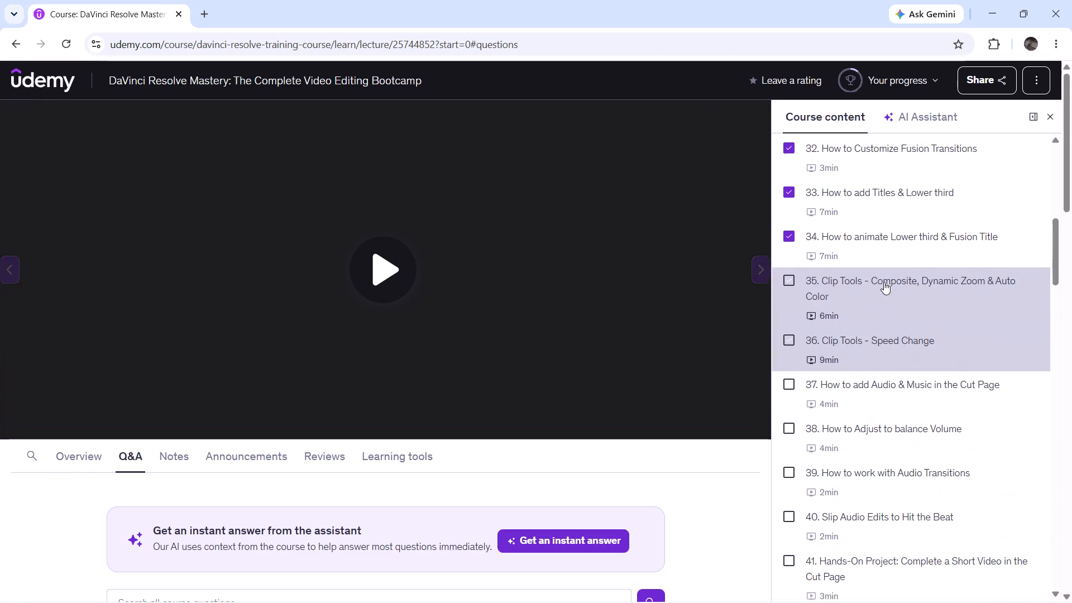
left_click(872, 264)
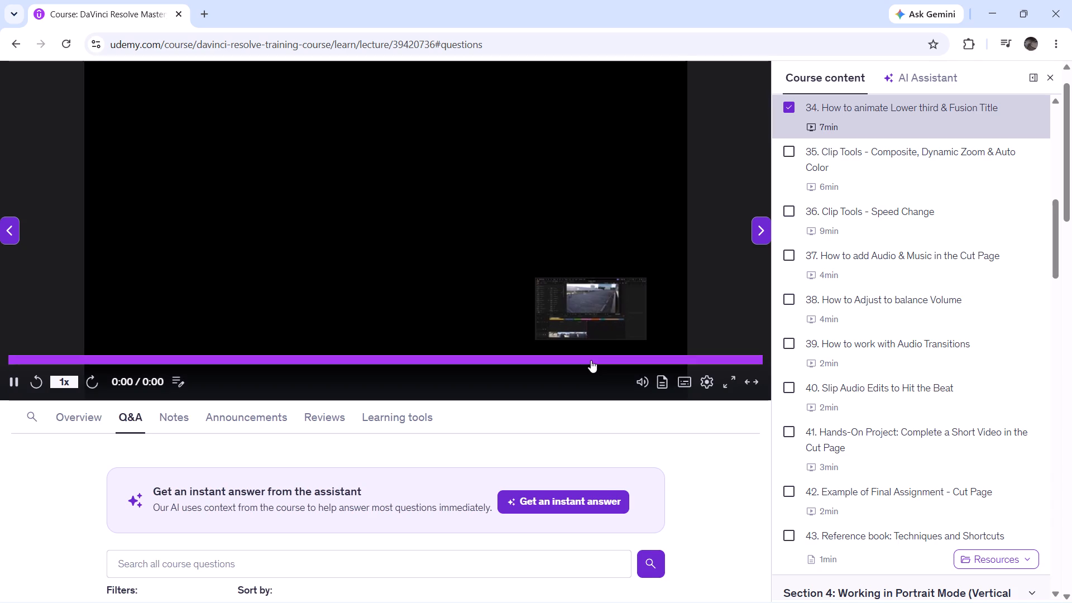
left_click(591, 360)
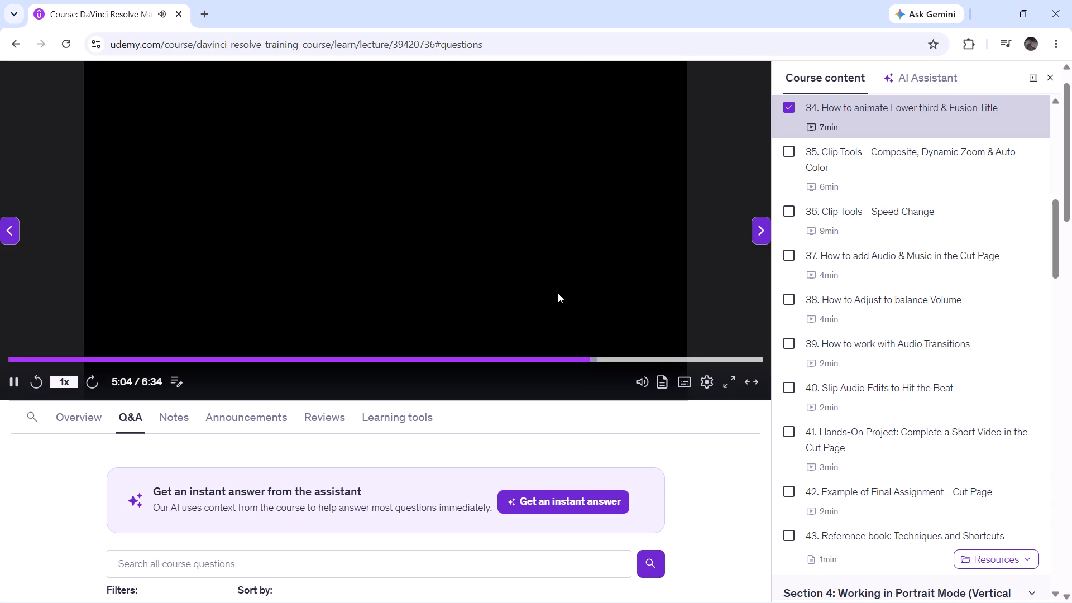
left_click(427, 354)
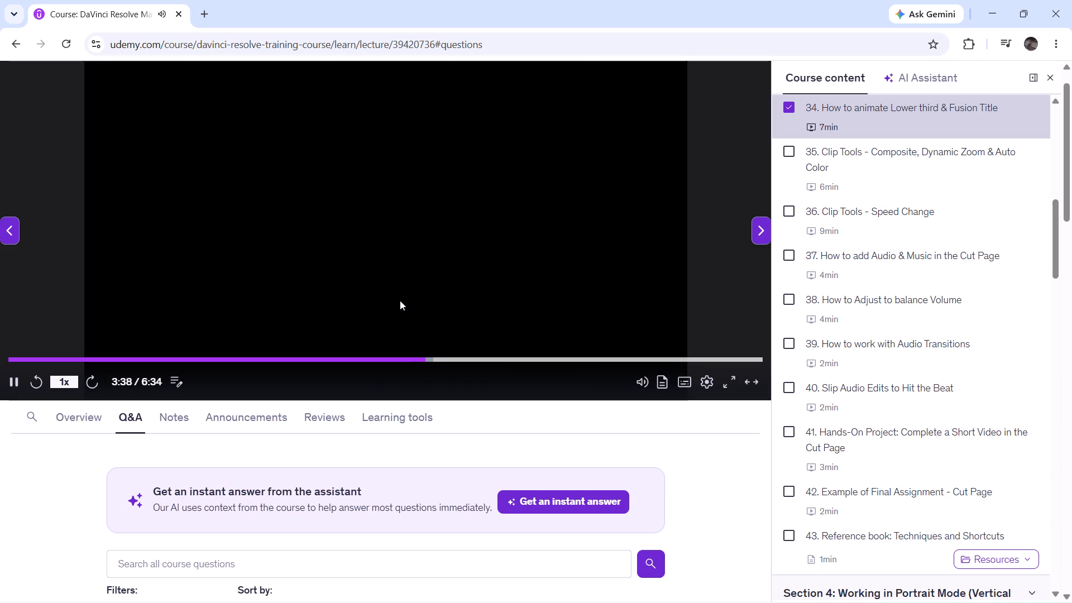
scroll(897, 310, "up", 1)
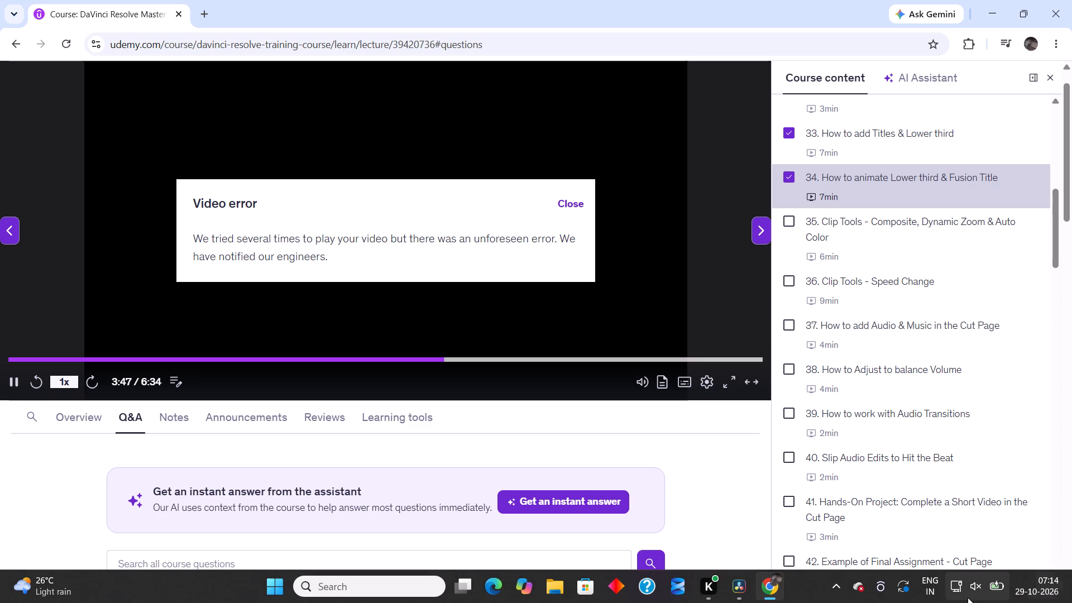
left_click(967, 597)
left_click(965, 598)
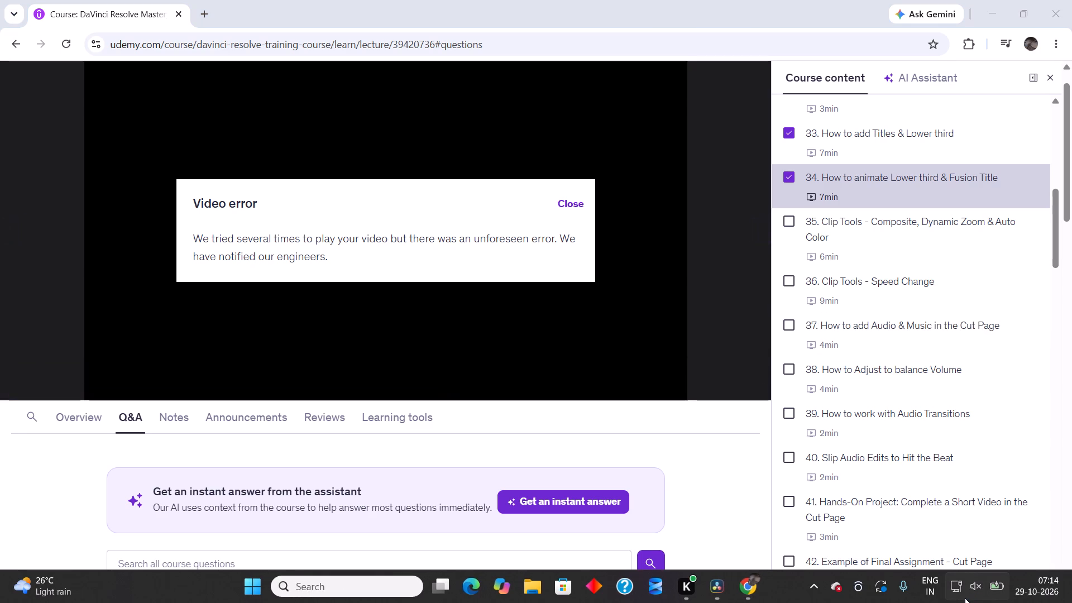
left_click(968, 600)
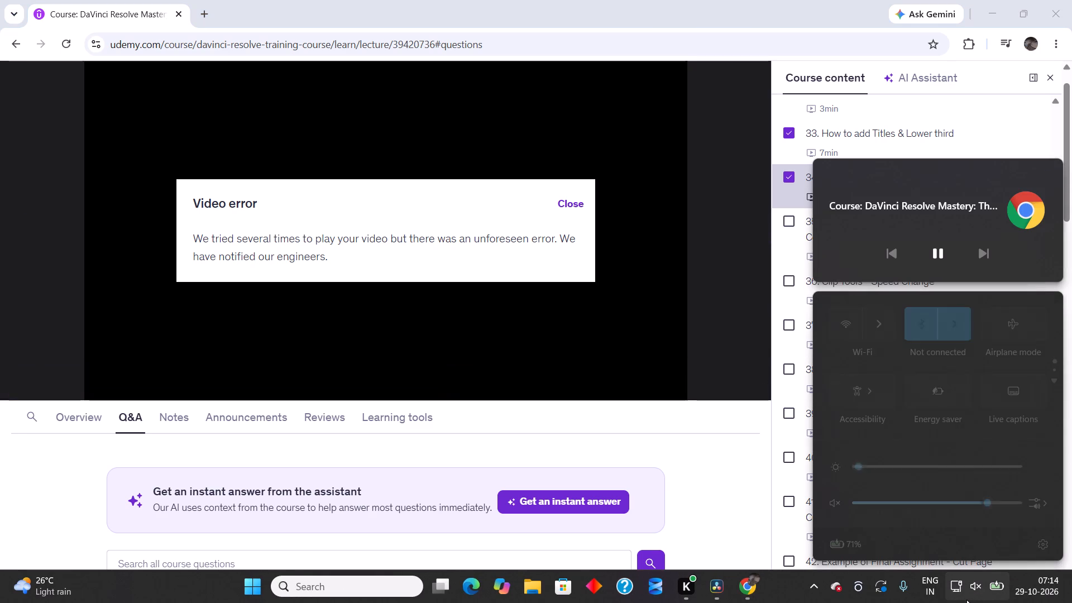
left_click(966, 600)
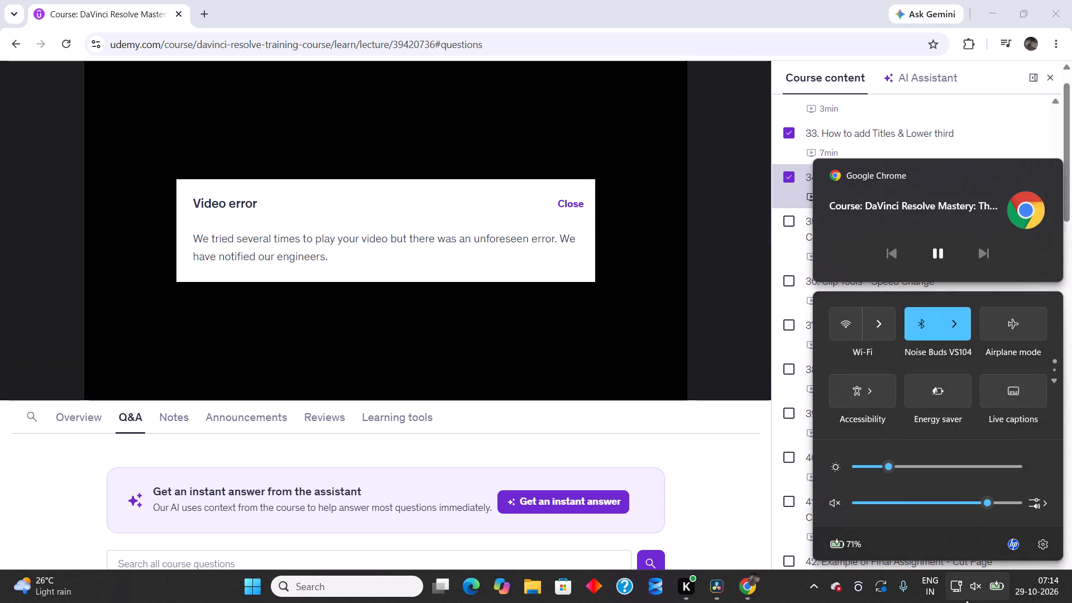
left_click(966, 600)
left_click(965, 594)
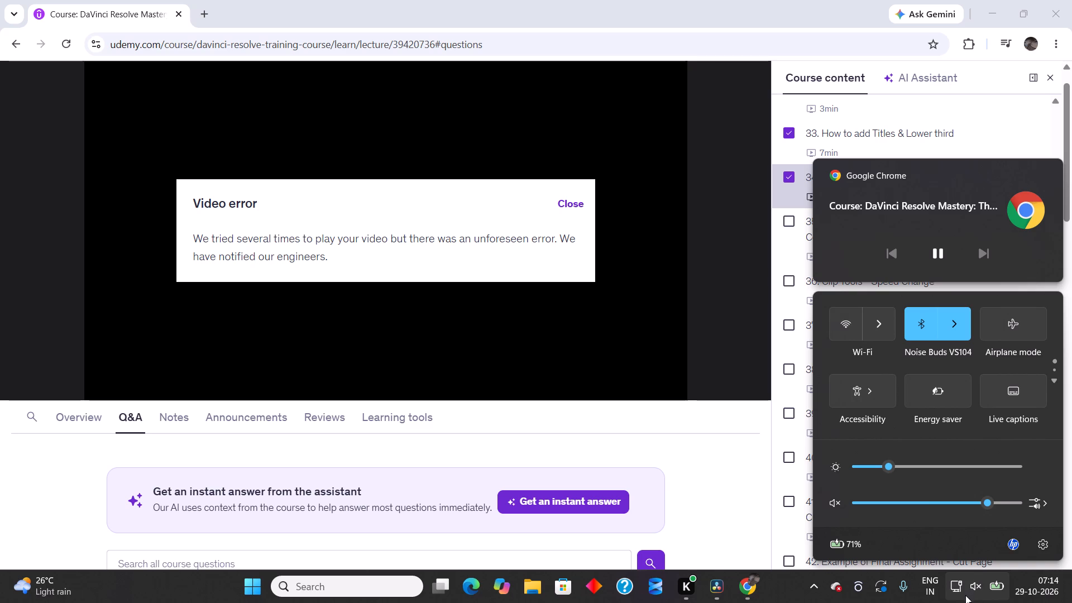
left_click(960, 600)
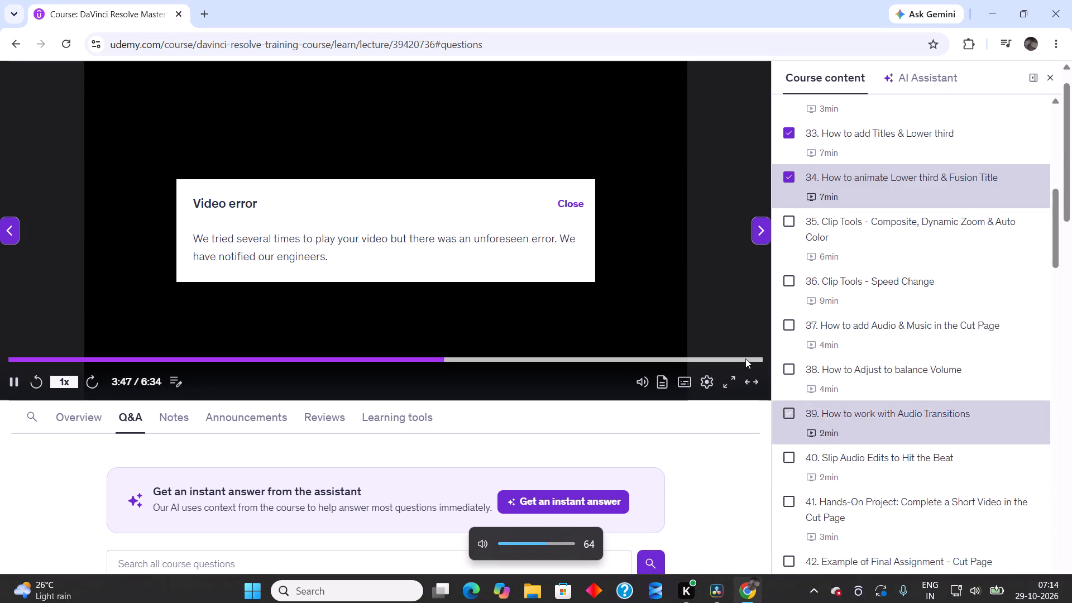
Dismiss the video error and move lecture 34's playback back to about 0:07.
left_click(569, 205)
left_click(566, 210)
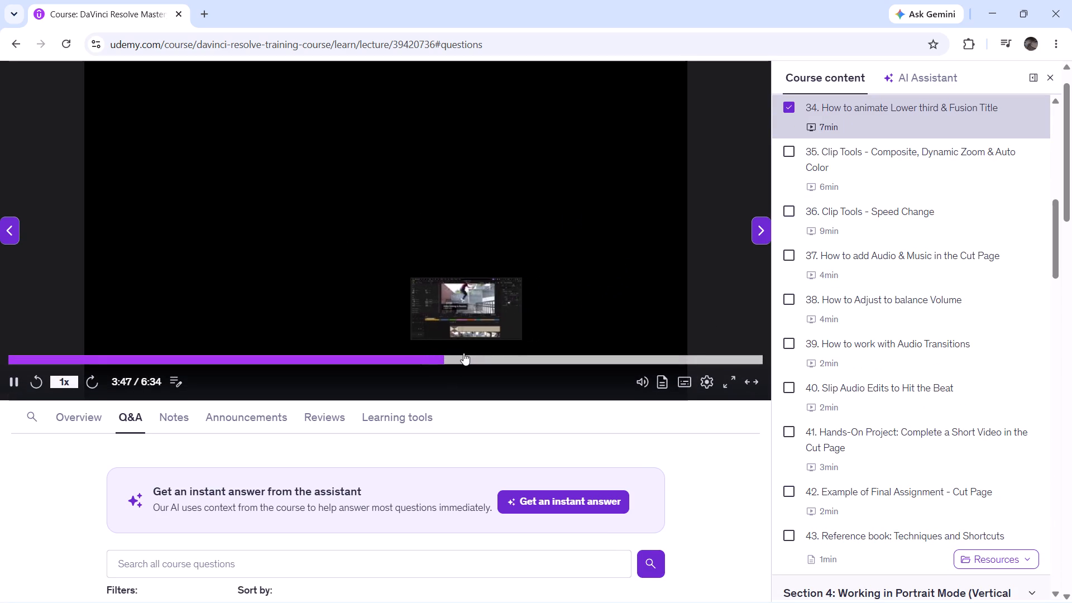
left_click_drag(436, 357, 22, 368)
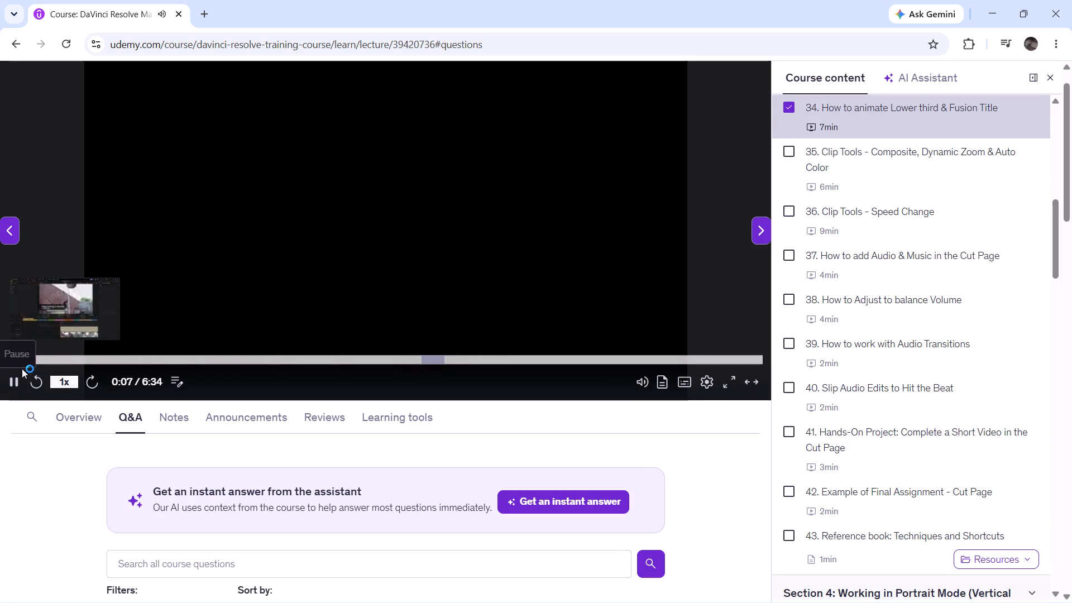
left_click_drag(22, 368, 19, 368)
scroll(941, 302, "up", 2)
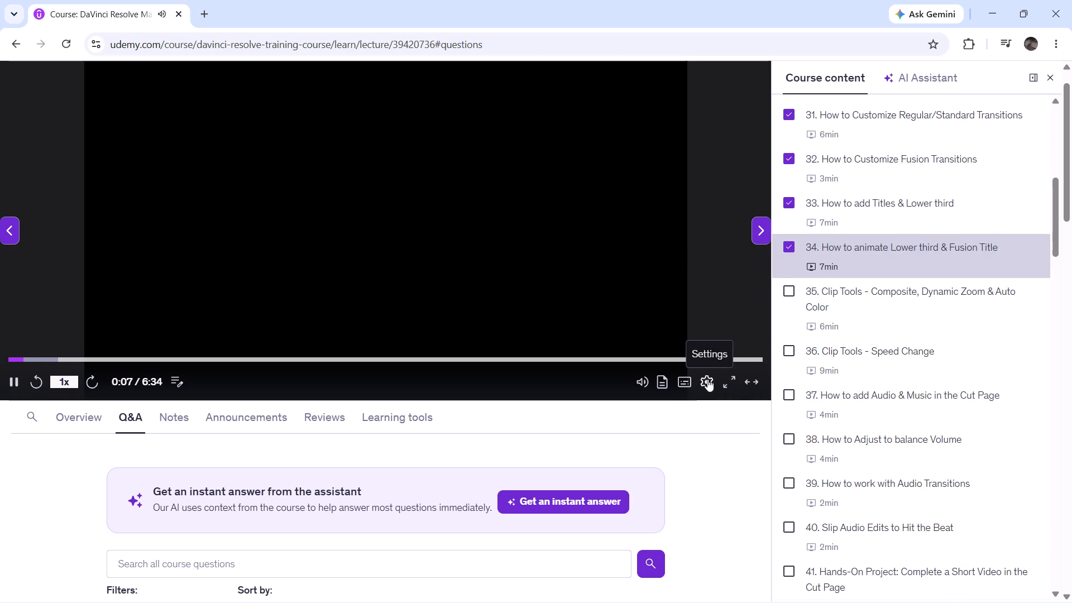
Show the lecture video full screen and rewind it four skips.
left_click(727, 380)
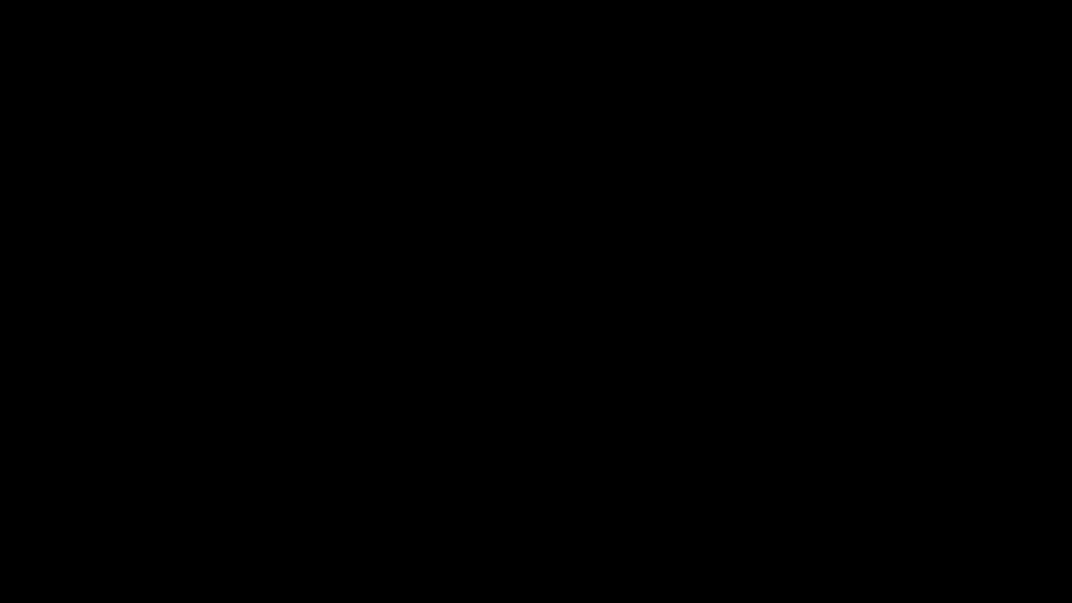
key("Left")
key("Left")
key("Left")
key("Left")
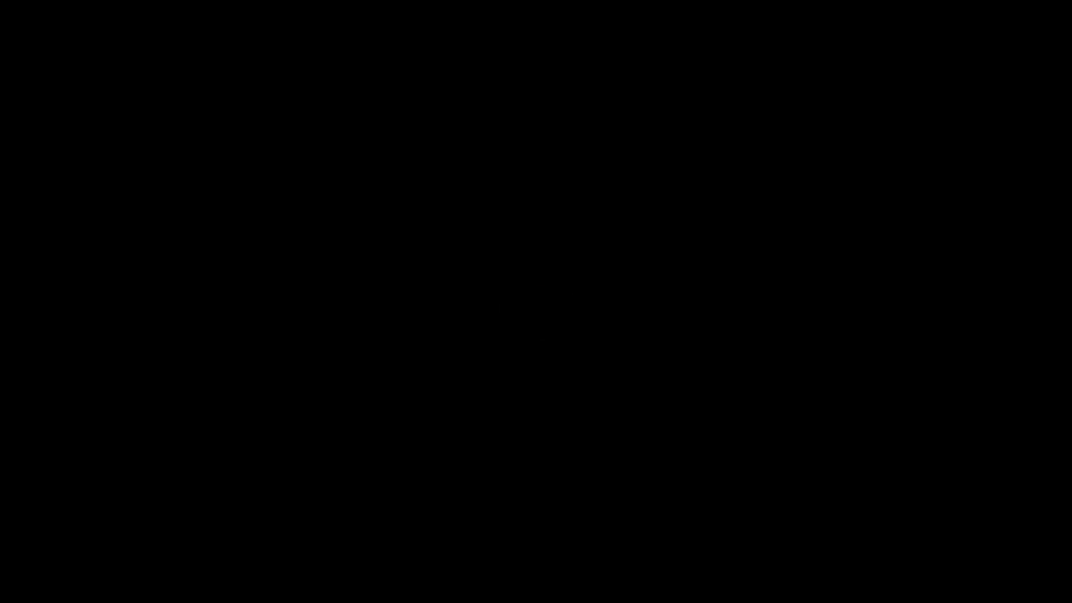
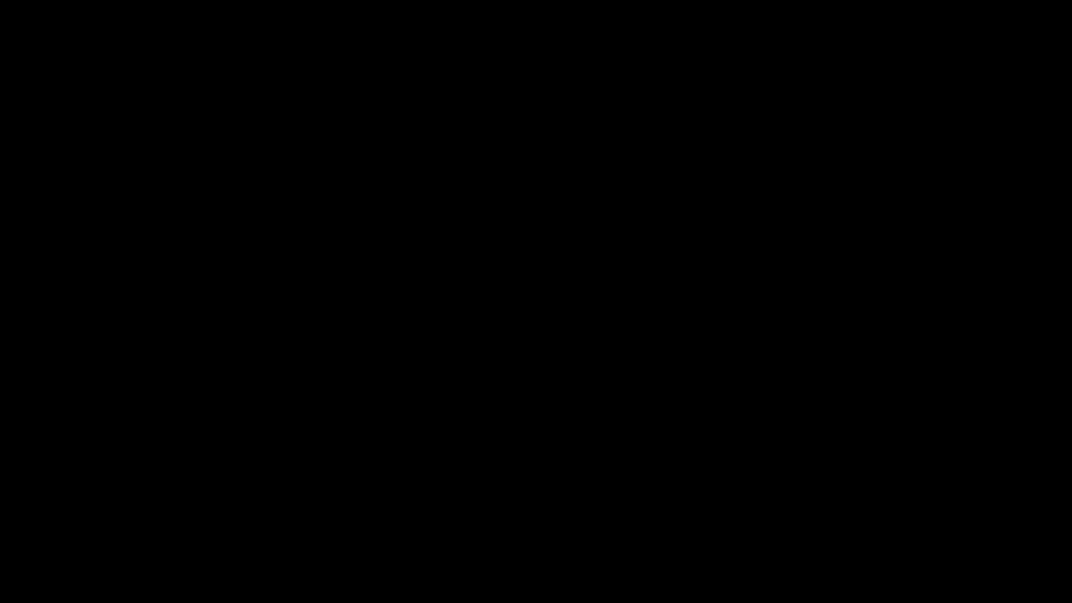
Watch the full-screen lower-third lecture, pausing and resuming playback as needed and rewinding it two skips.
key("space")
key("space")
key("Left")
key("Left")
key("space")
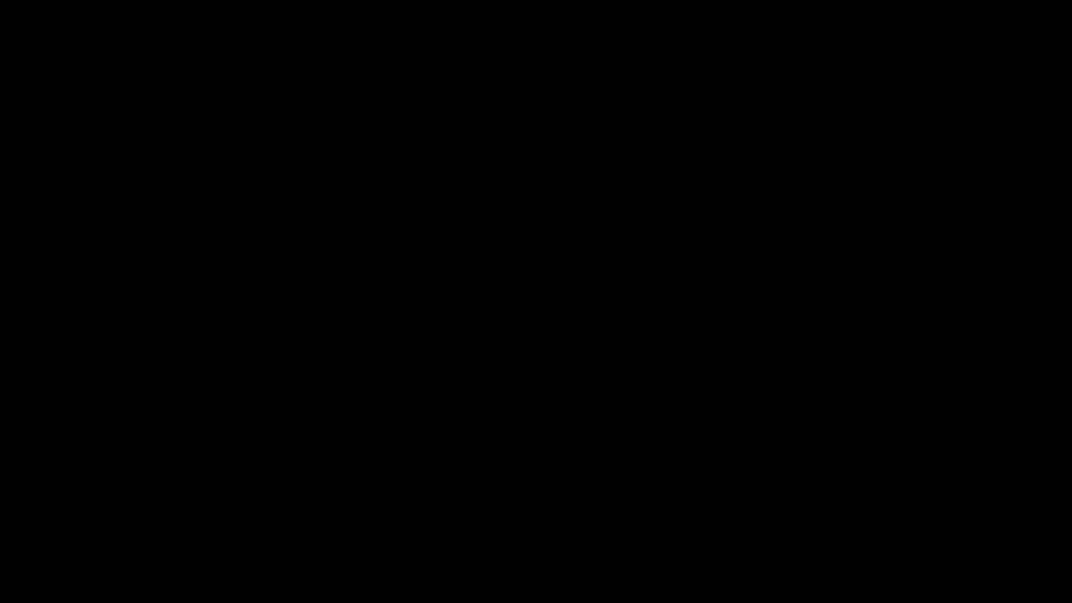
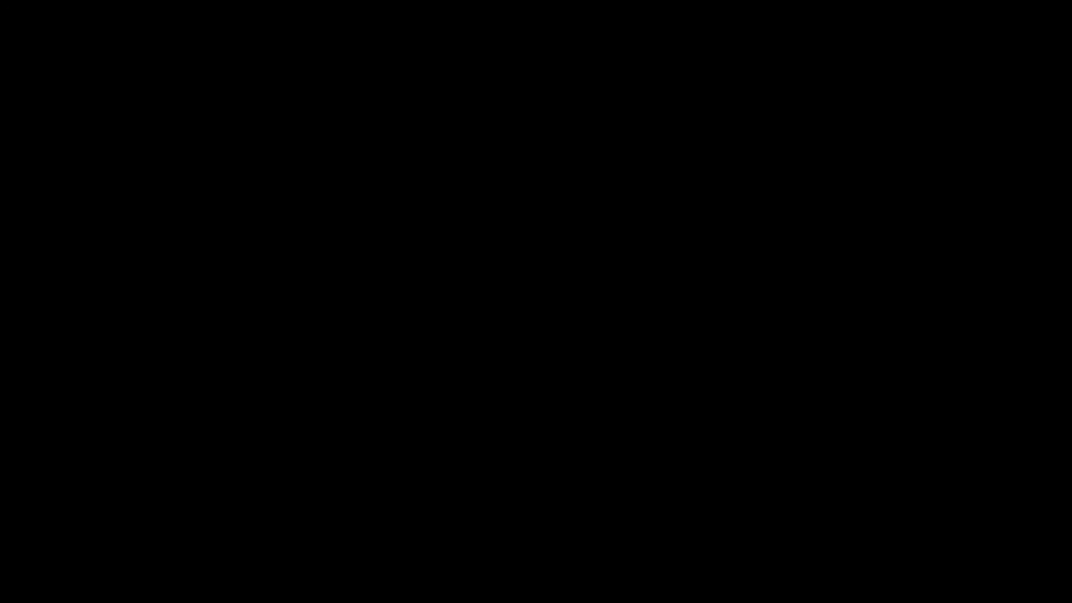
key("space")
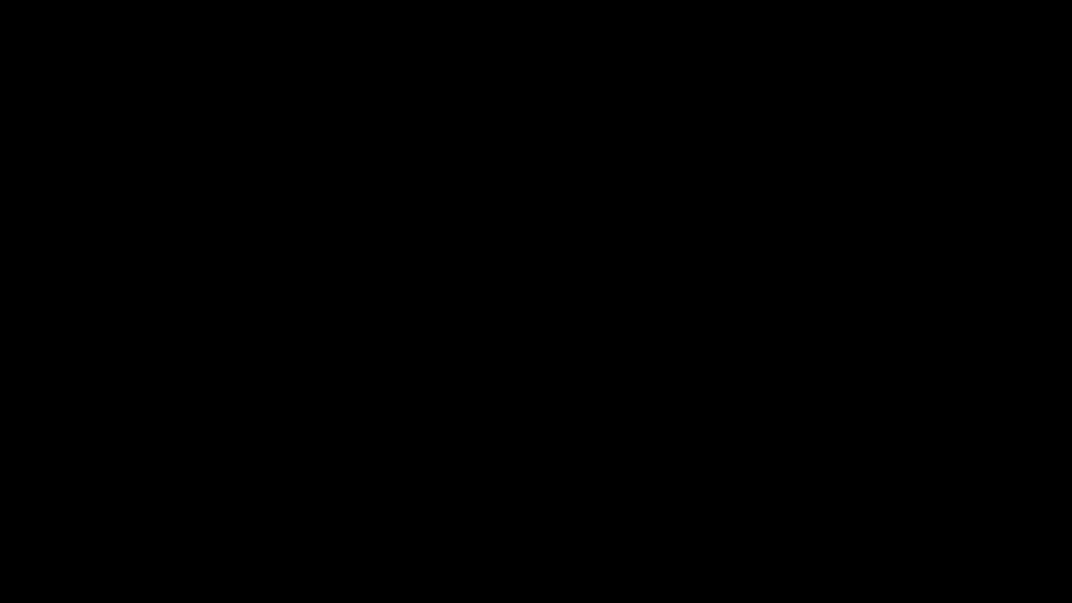
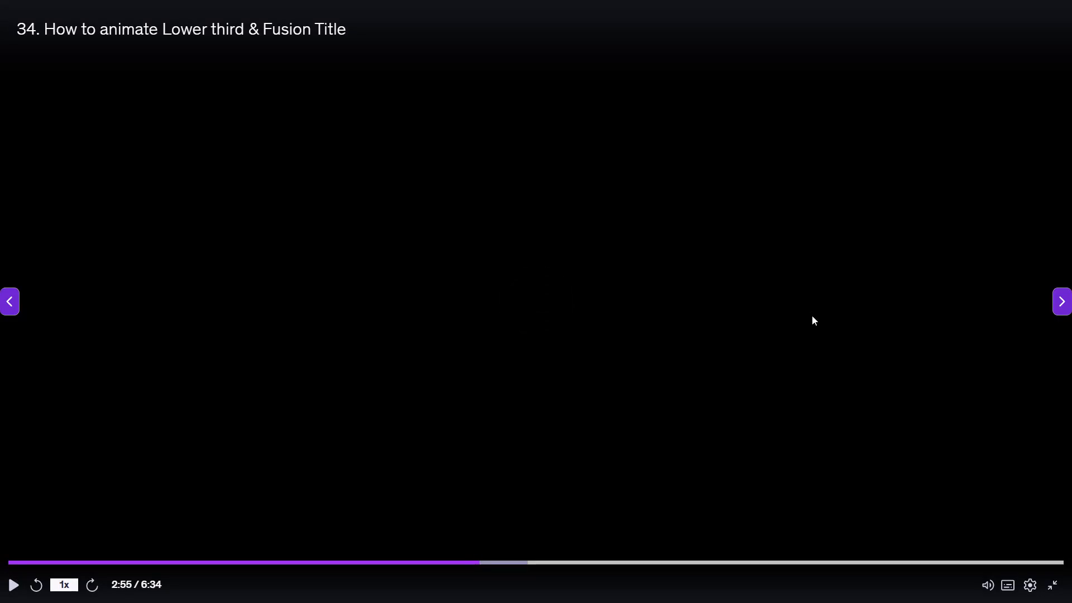
Leave the full-screen lecture video and switch to DaVinci Resolve.
left_click(1048, 580)
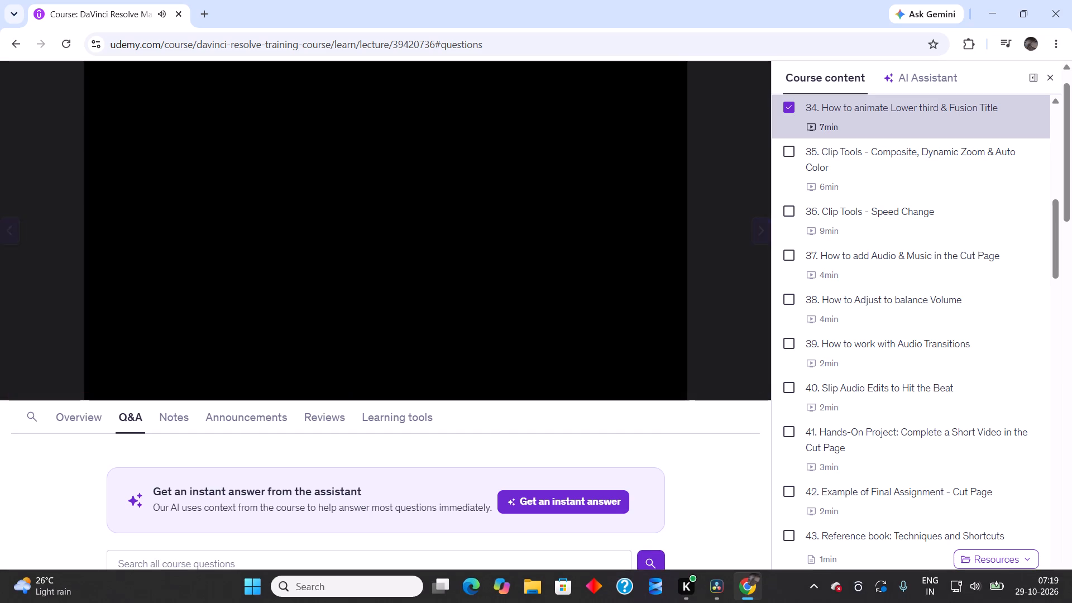
left_click(722, 588)
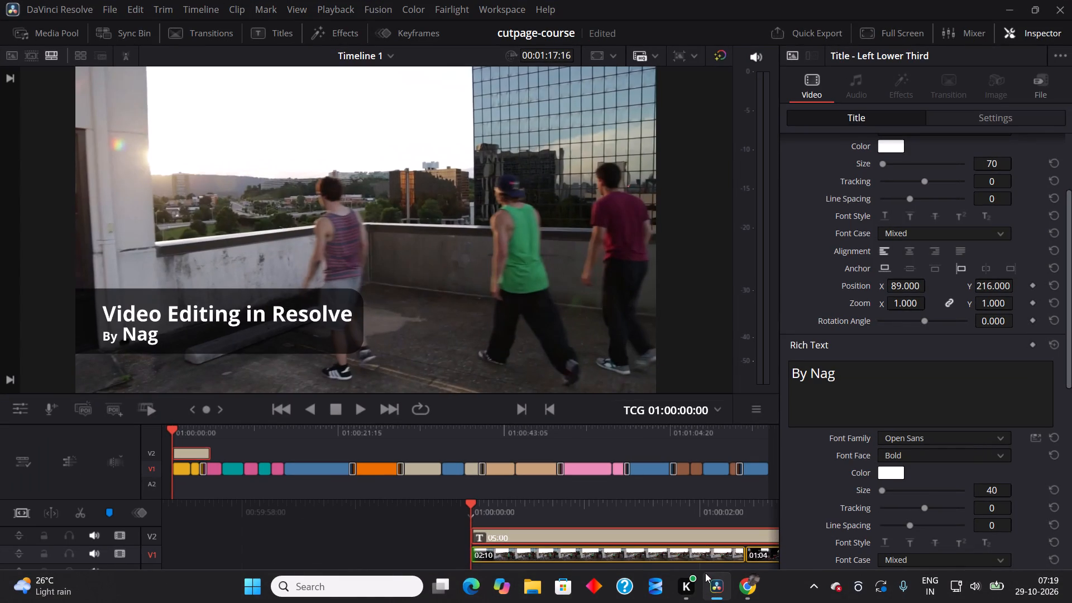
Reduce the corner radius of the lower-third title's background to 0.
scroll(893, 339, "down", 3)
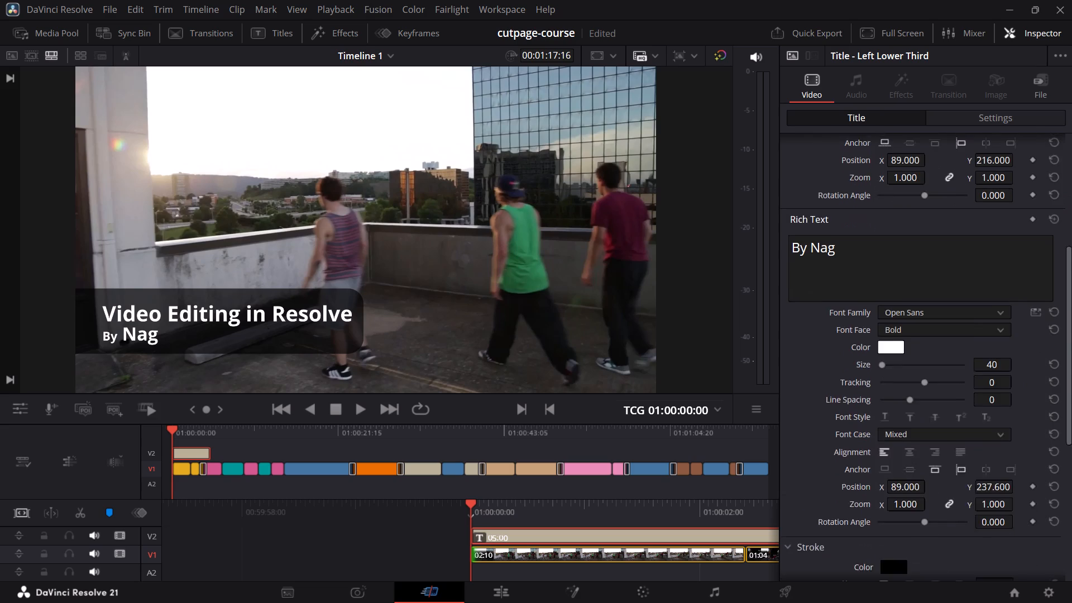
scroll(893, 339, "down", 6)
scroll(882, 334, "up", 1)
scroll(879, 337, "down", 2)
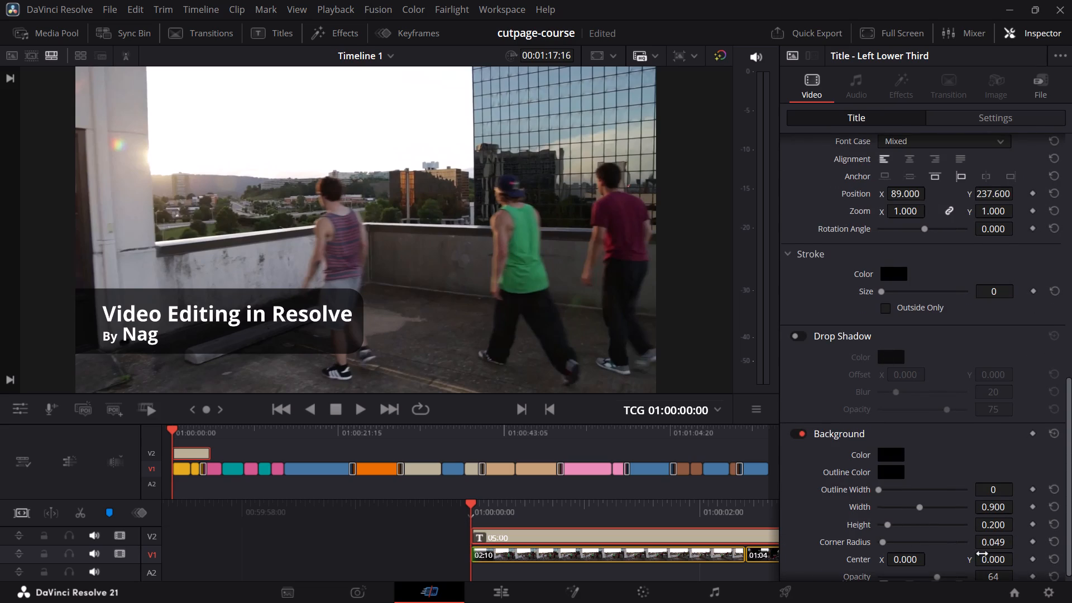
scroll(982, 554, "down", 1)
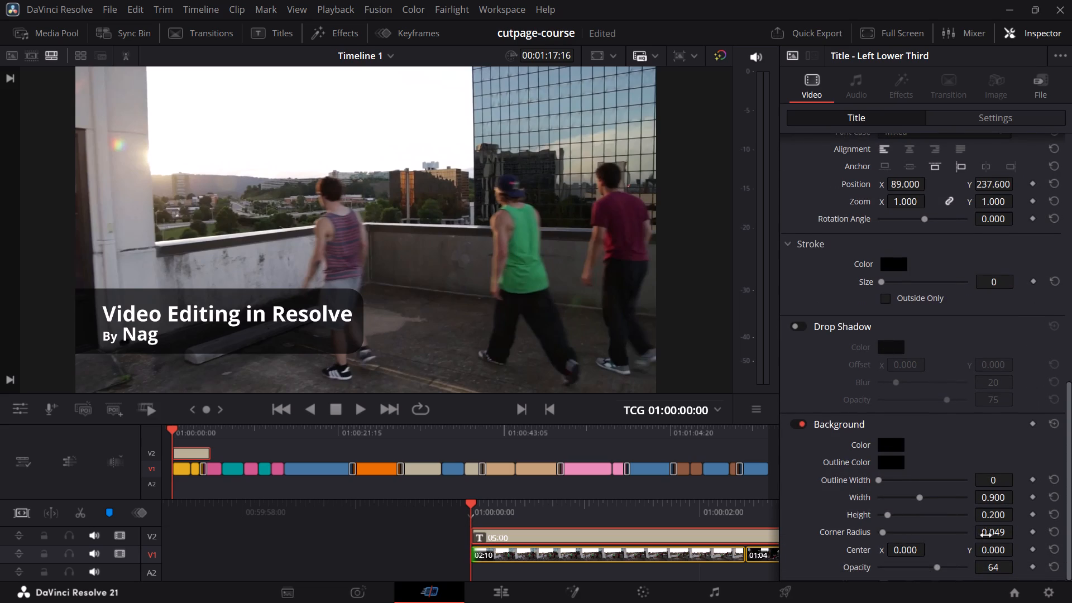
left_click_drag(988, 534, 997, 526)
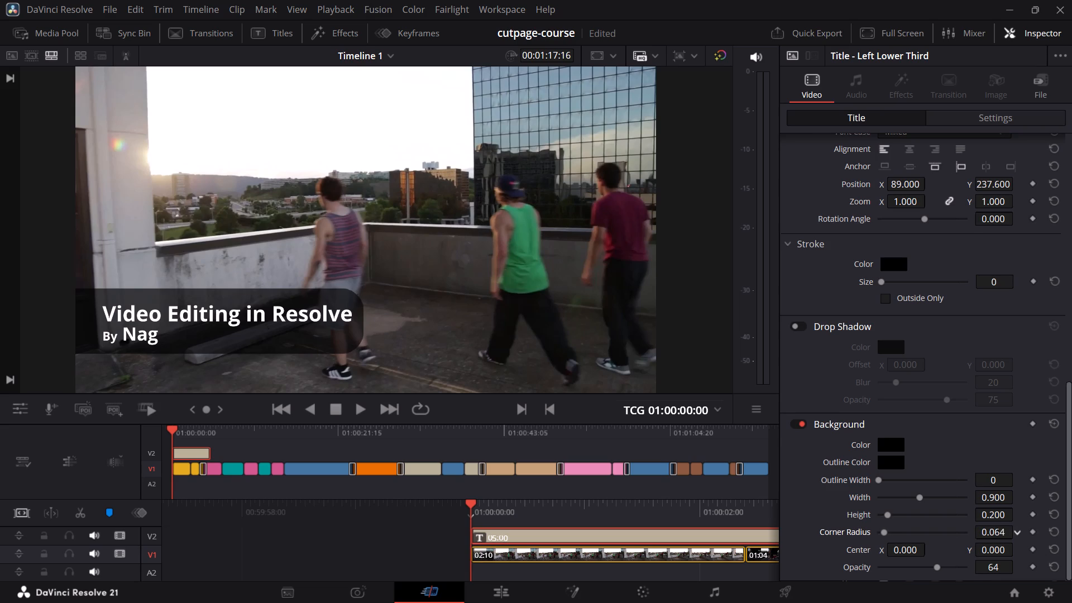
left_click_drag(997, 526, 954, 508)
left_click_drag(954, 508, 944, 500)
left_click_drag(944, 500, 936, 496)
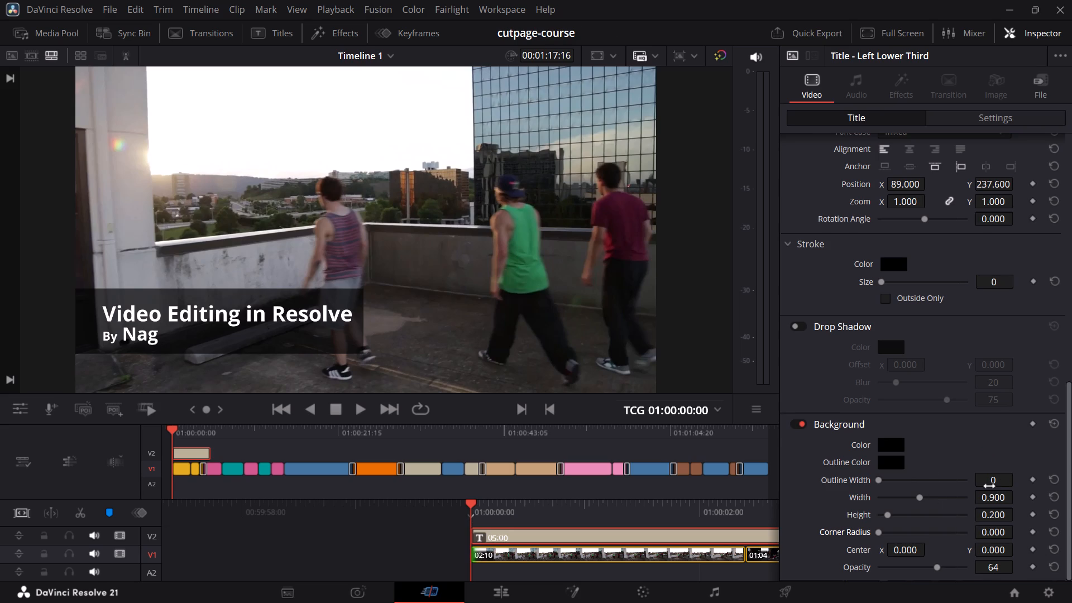
Set the title background's outline width to 2 and its width to about 0.901.
left_click_drag(988, 479, 1007, 475)
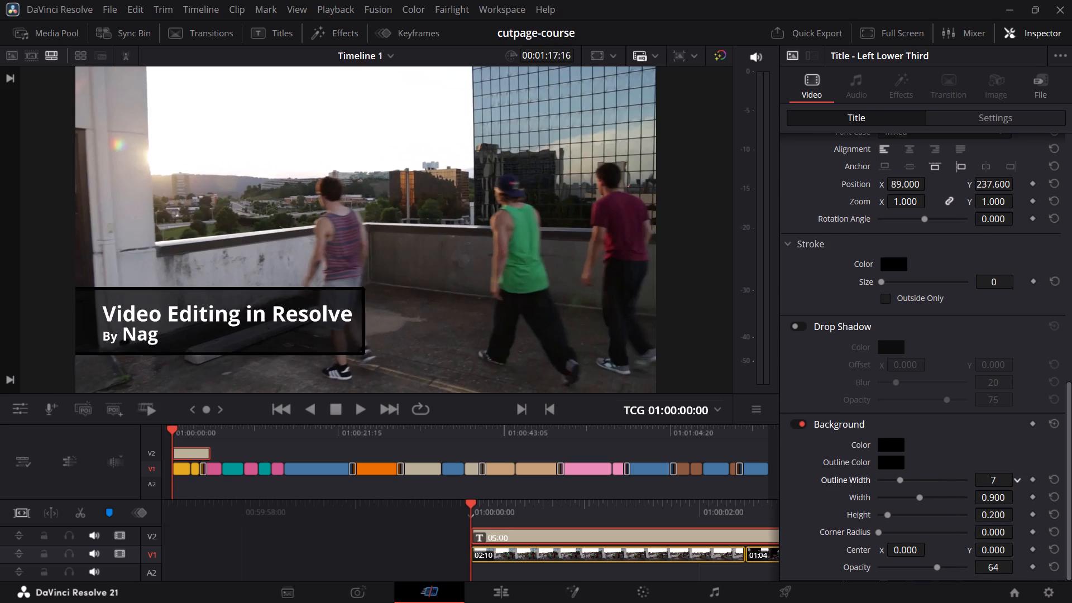
left_click_drag(1007, 475, 1004, 475)
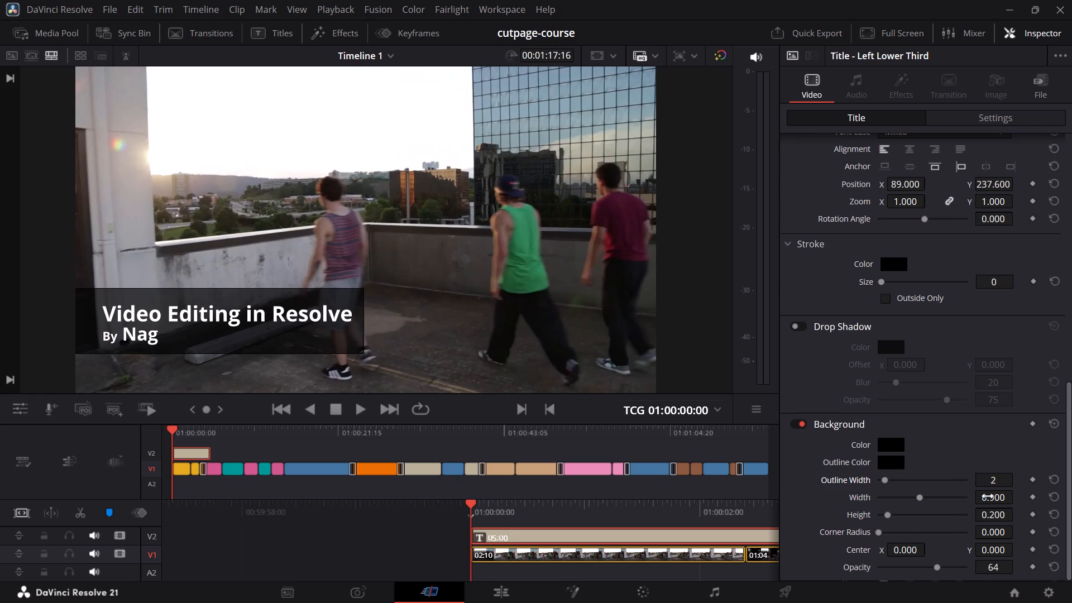
left_click_drag(989, 496, 1035, 504)
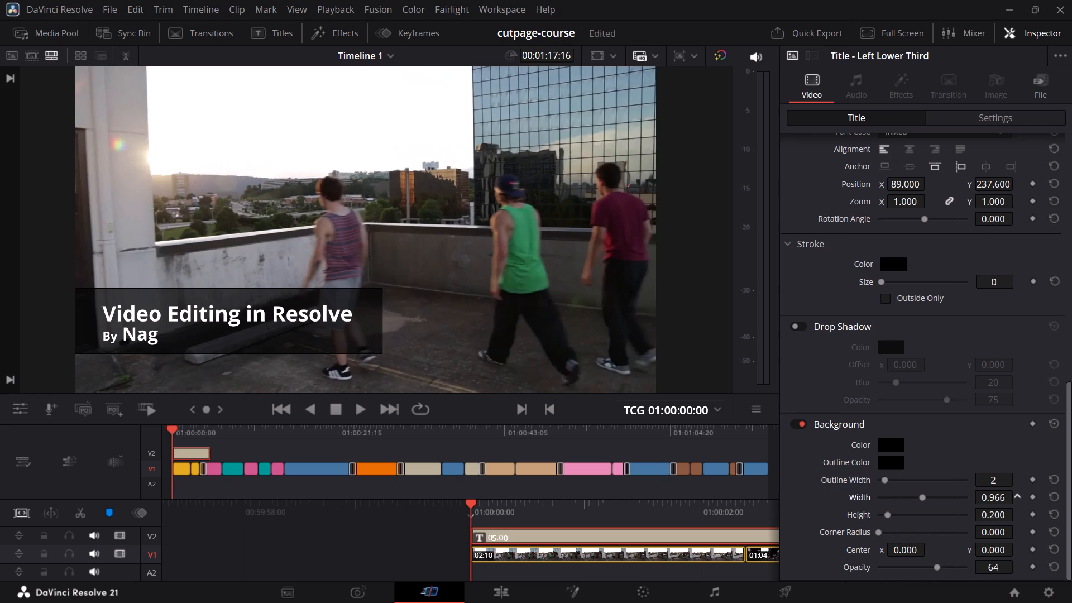
left_click_drag(1035, 504, 951, 473)
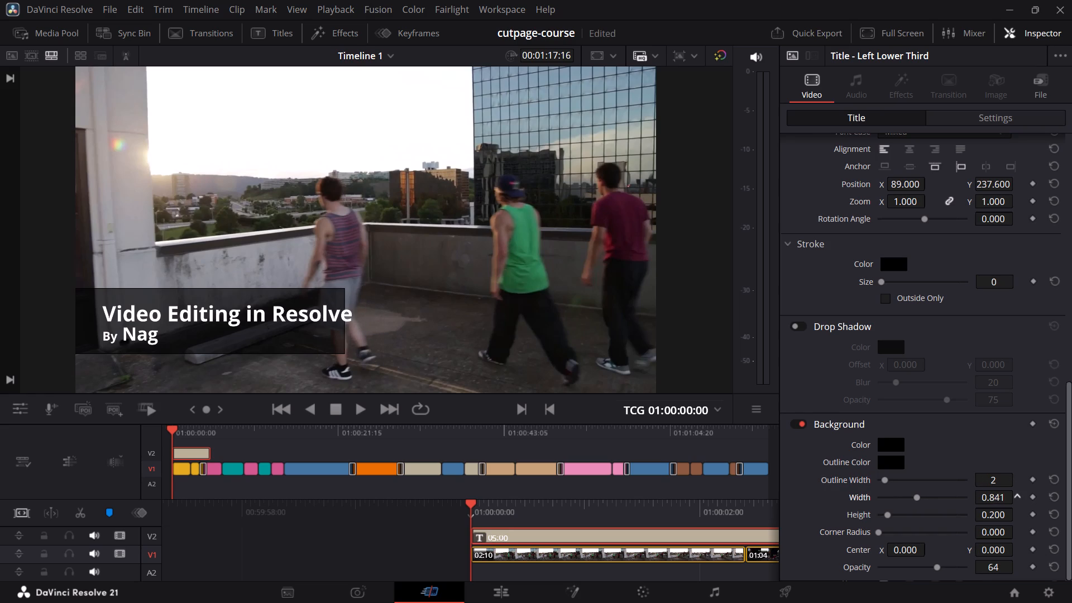
left_click_drag(951, 473, 990, 484)
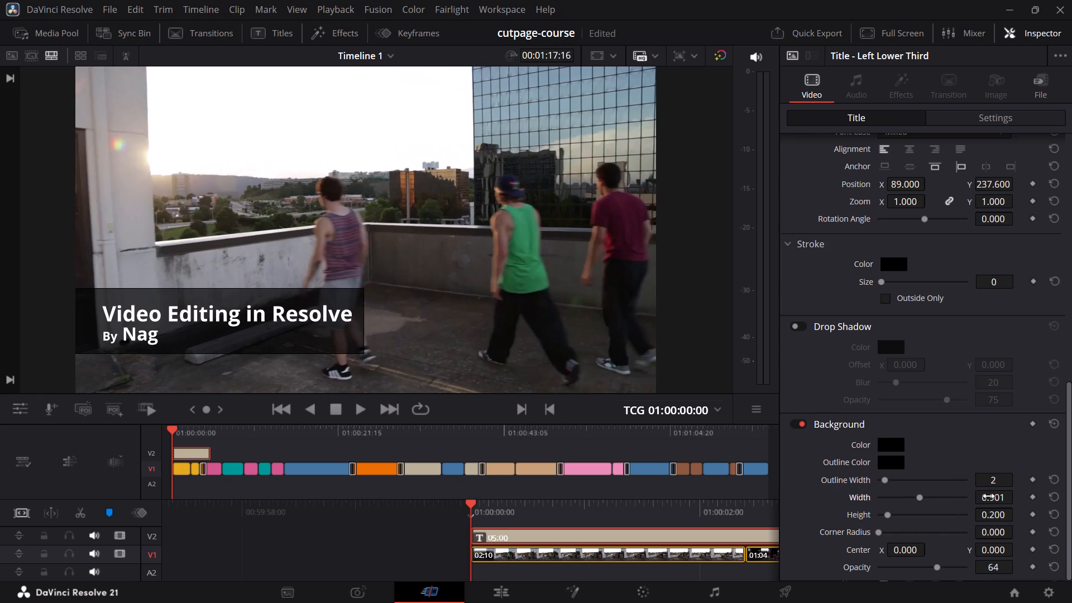
Lower the title background's opacity to 55 and set its corner radius to about 0.011.
scroll(989, 496, "down", 1)
left_click_drag(1001, 569, 1001, 568)
left_click_drag(1001, 568, 1003, 571)
left_click_drag(1003, 571, 994, 568)
left_click_drag(999, 534, 999, 534)
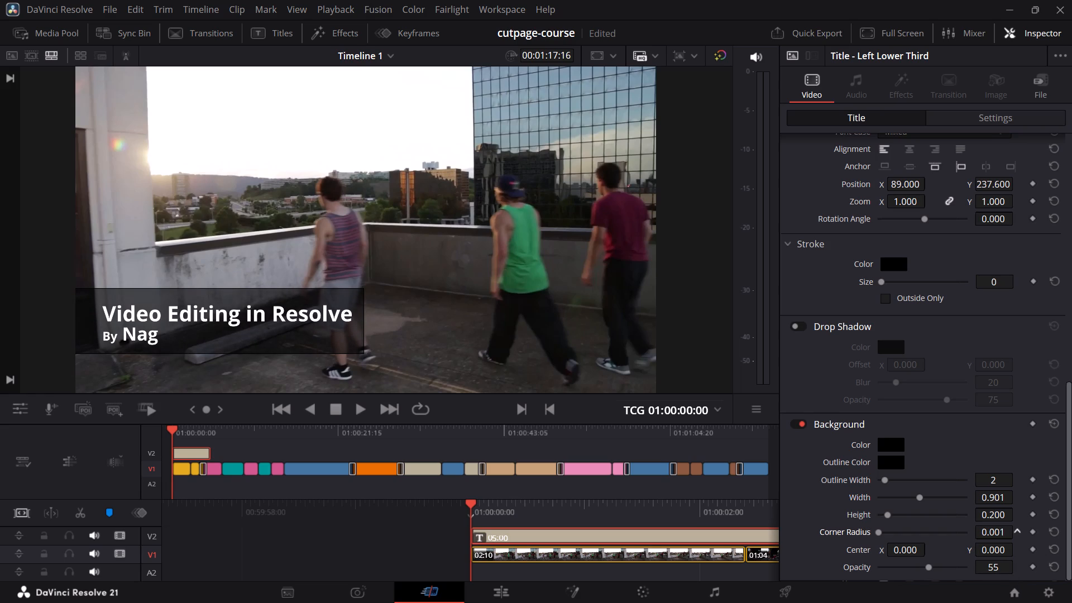
left_click_drag(999, 534, 1013, 537)
left_click_drag(1013, 537, 1007, 534)
Change the font of only the word "By" in the second title line to Open Sans Condensed Light Regular.
scroll(911, 259, "up", 4)
scroll(911, 257, "down", 1)
scroll(911, 257, "up", 2)
scroll(910, 257, "down", 3)
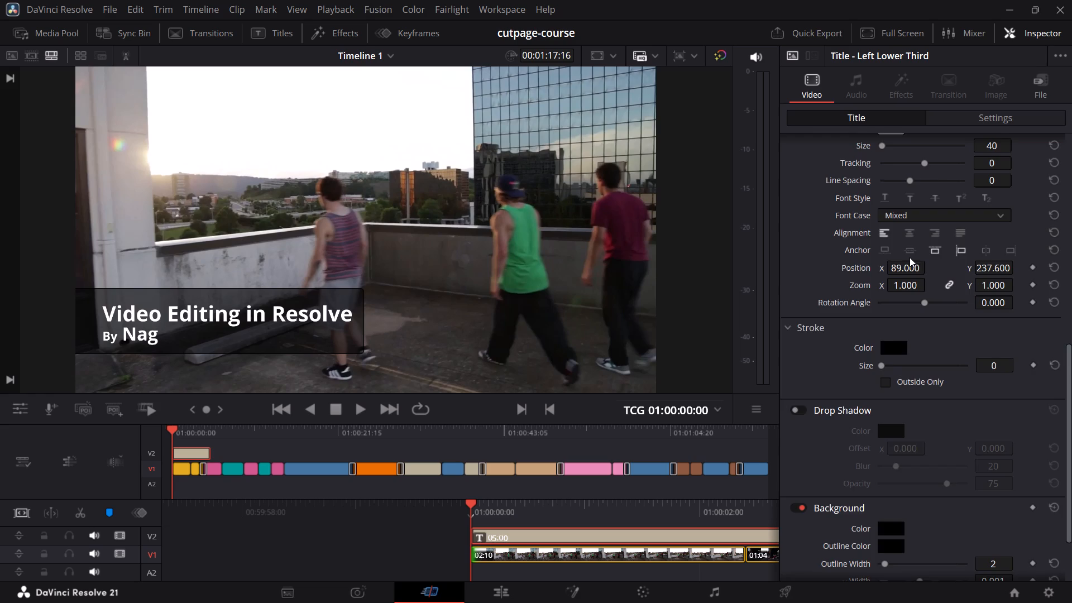
scroll(909, 258, "down", 4)
scroll(908, 259, "up", 1)
scroll(908, 259, "down", 1)
scroll(908, 259, "up", 2)
scroll(908, 259, "down", 1)
scroll(908, 259, "up", 2)
scroll(907, 257, "down", 1)
scroll(907, 257, "up", 2)
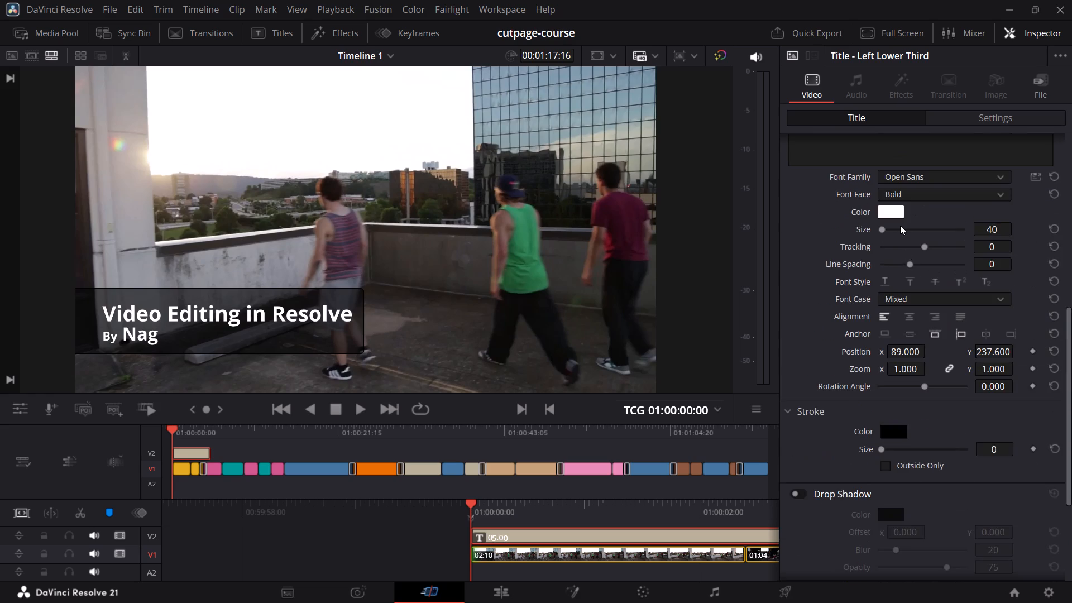
scroll(892, 189, "up", 3)
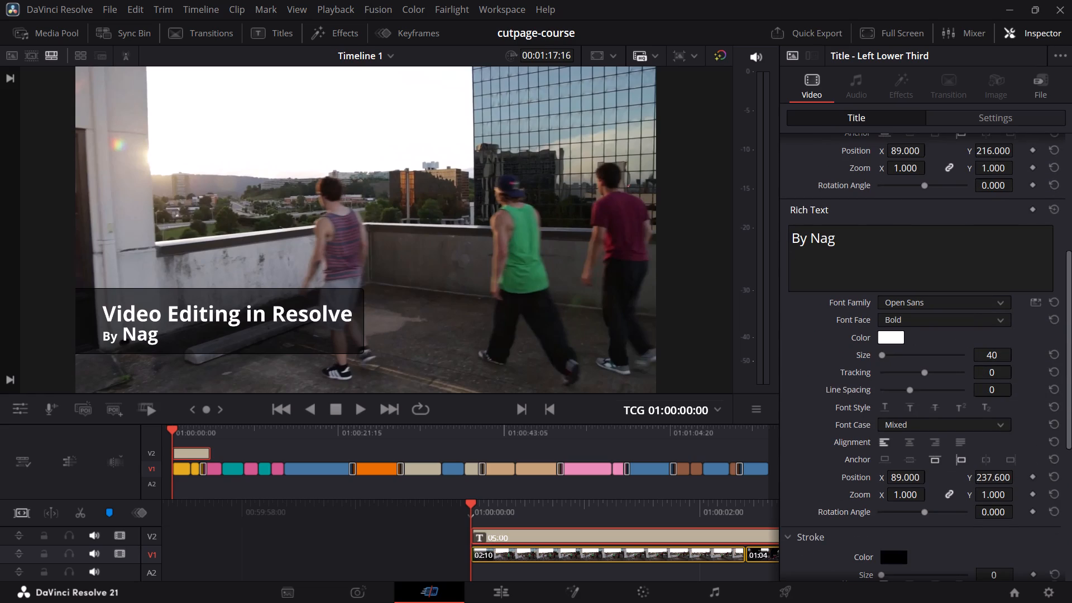
left_click_drag(792, 232, 806, 235)
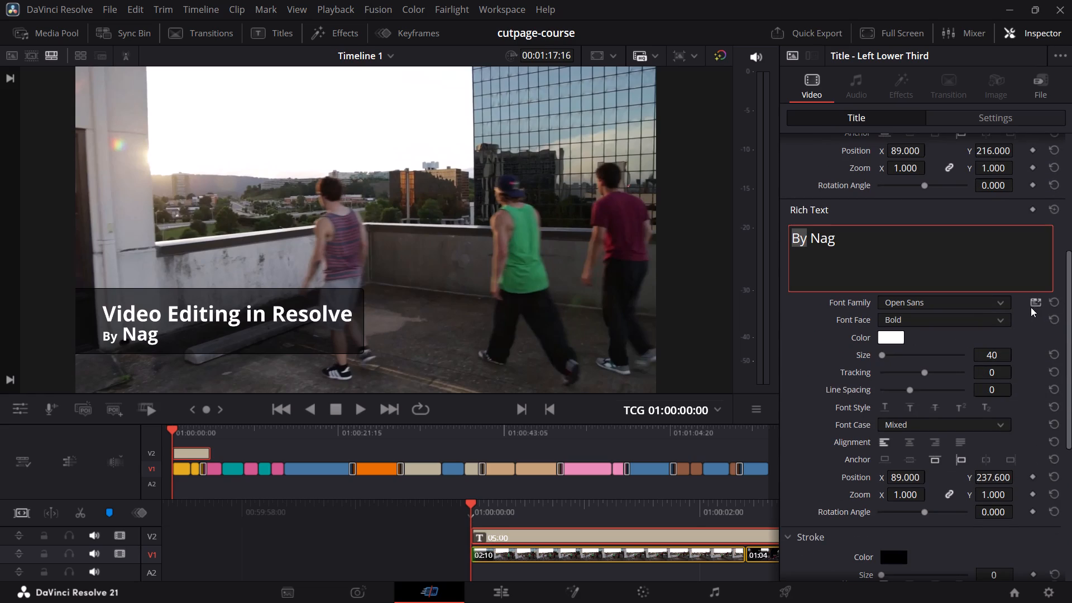
left_click(1033, 304)
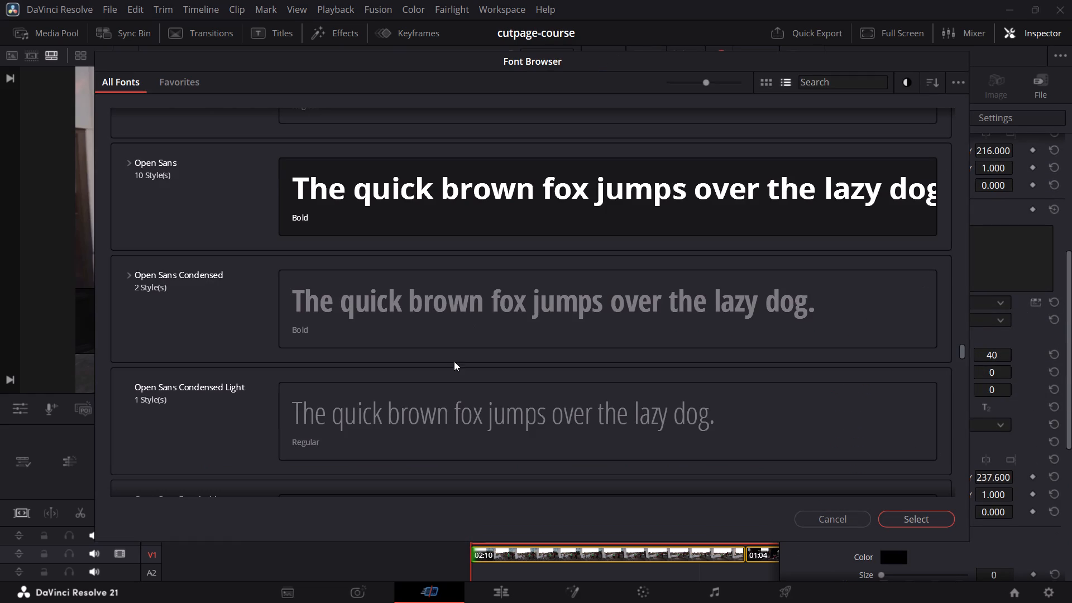
left_click(435, 392)
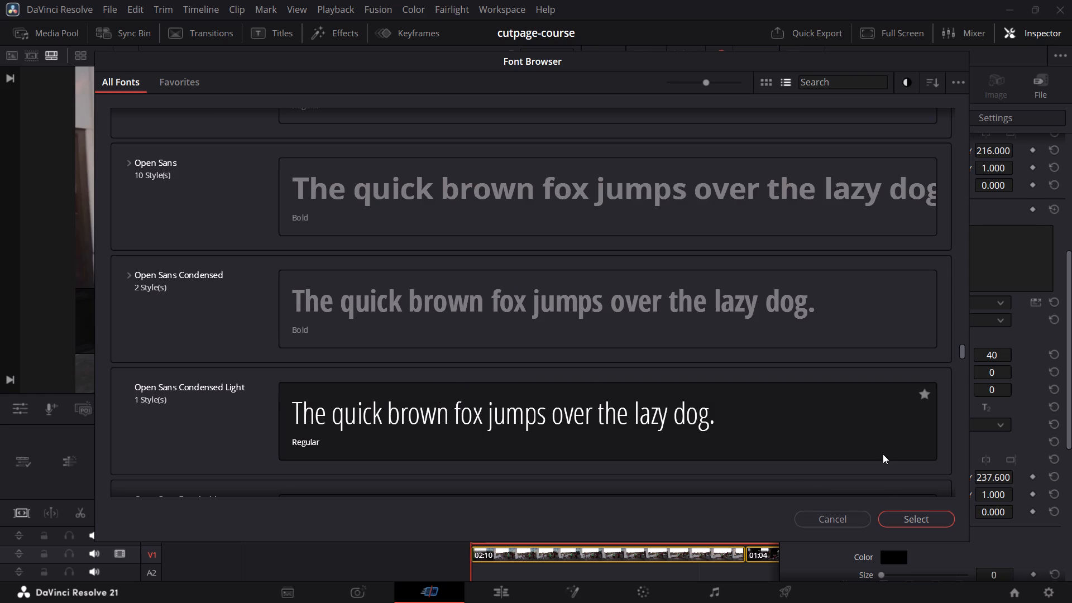
left_click(908, 516)
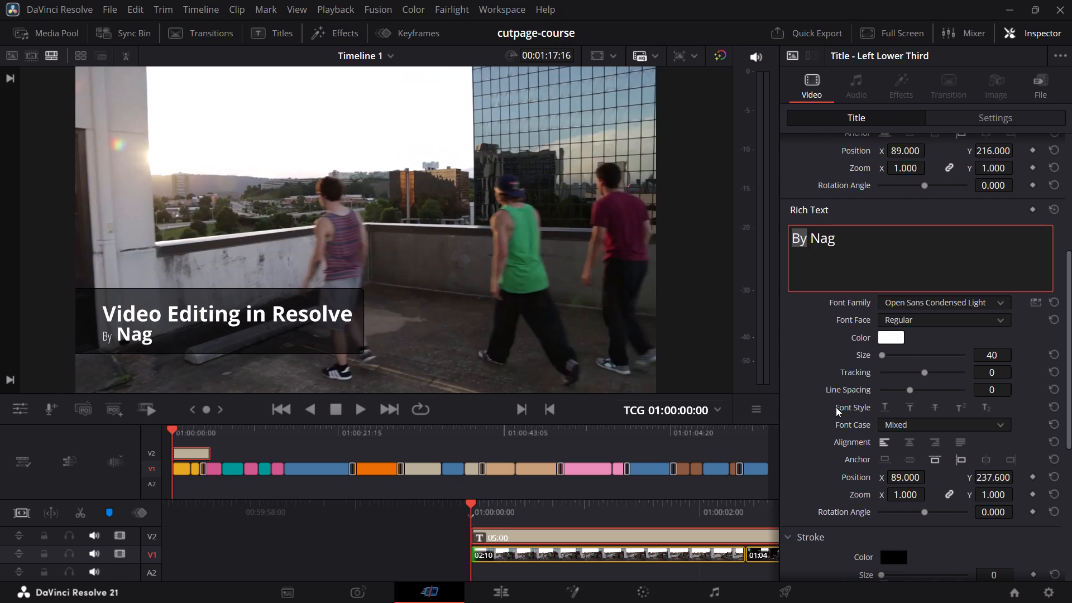
Change the font of only the word "By" in the second title line to Open Sans Condensed Bold.
left_click(1033, 303)
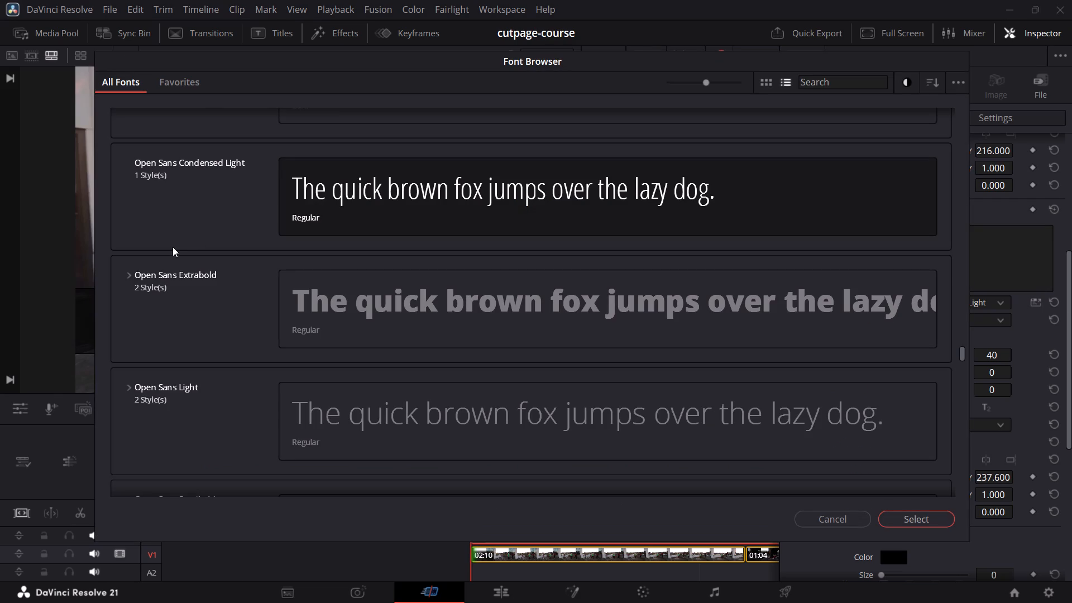
left_click(133, 275)
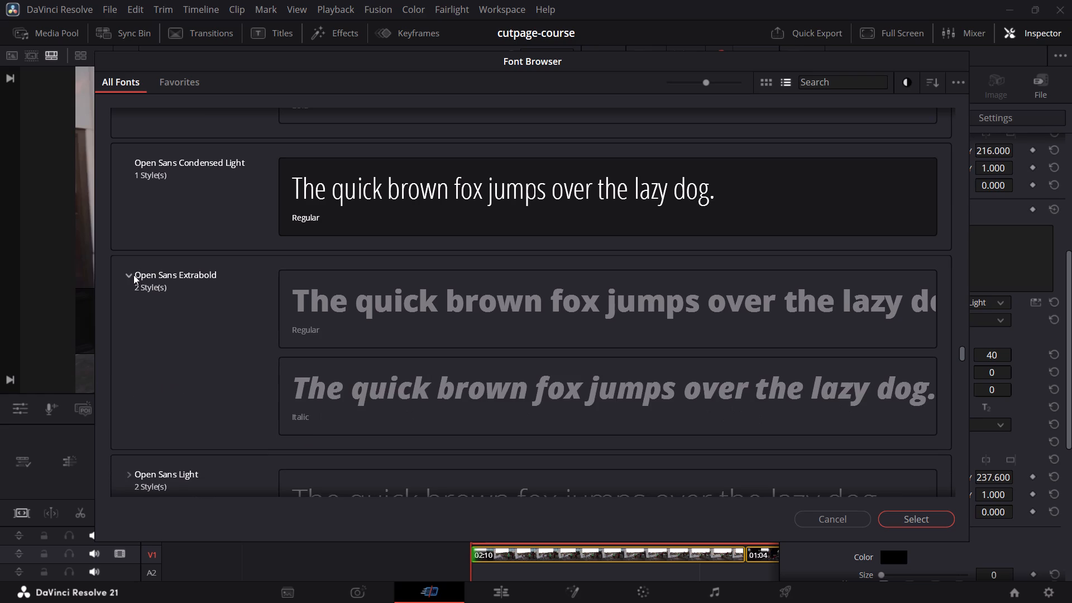
scroll(388, 297, "down", 1)
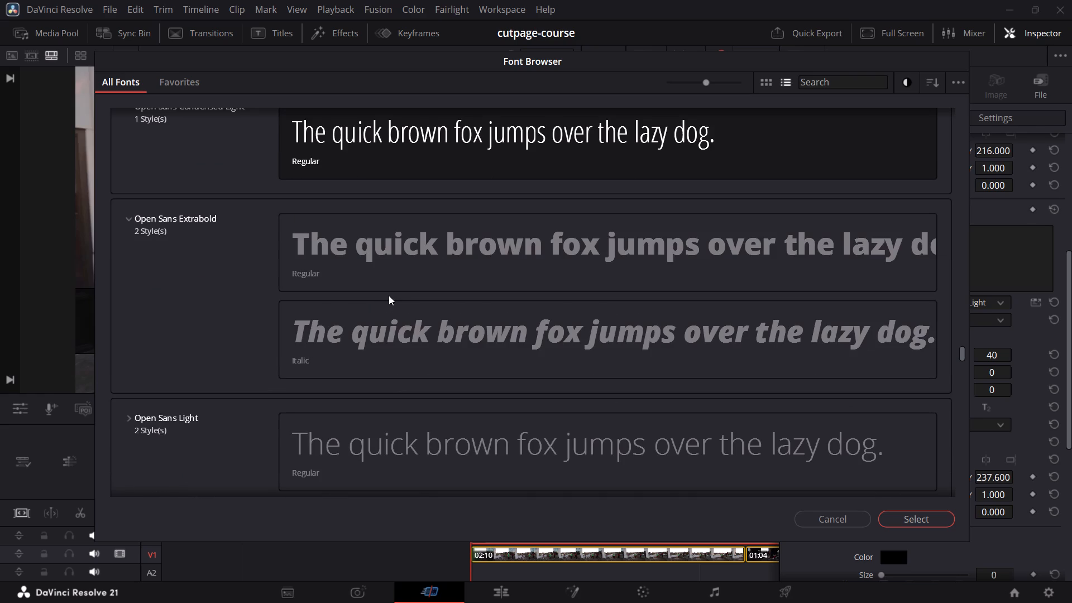
scroll(360, 310, "down", 2)
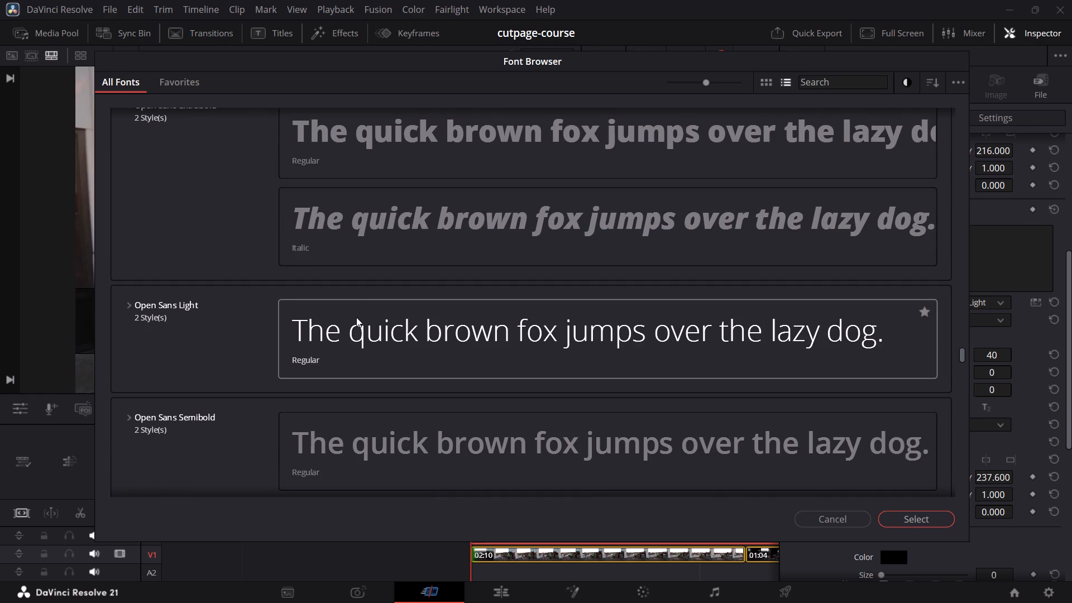
scroll(347, 347, "down", 4)
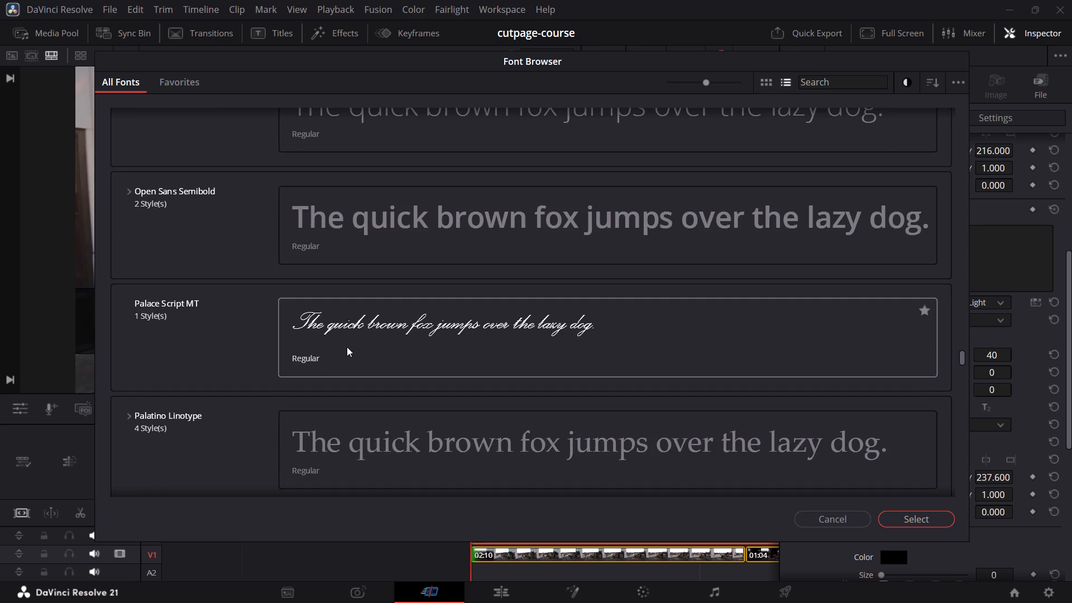
scroll(347, 347, "up", 10)
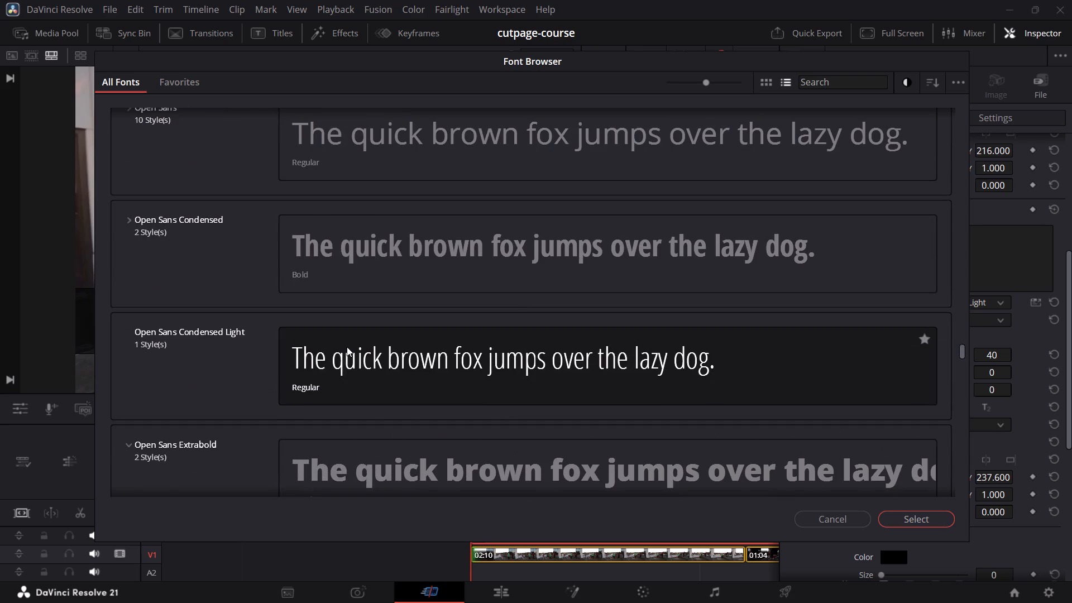
scroll(347, 347, "up", 1)
scroll(347, 347, "down", 1)
scroll(347, 347, "up", 2)
scroll(353, 338, "down", 1)
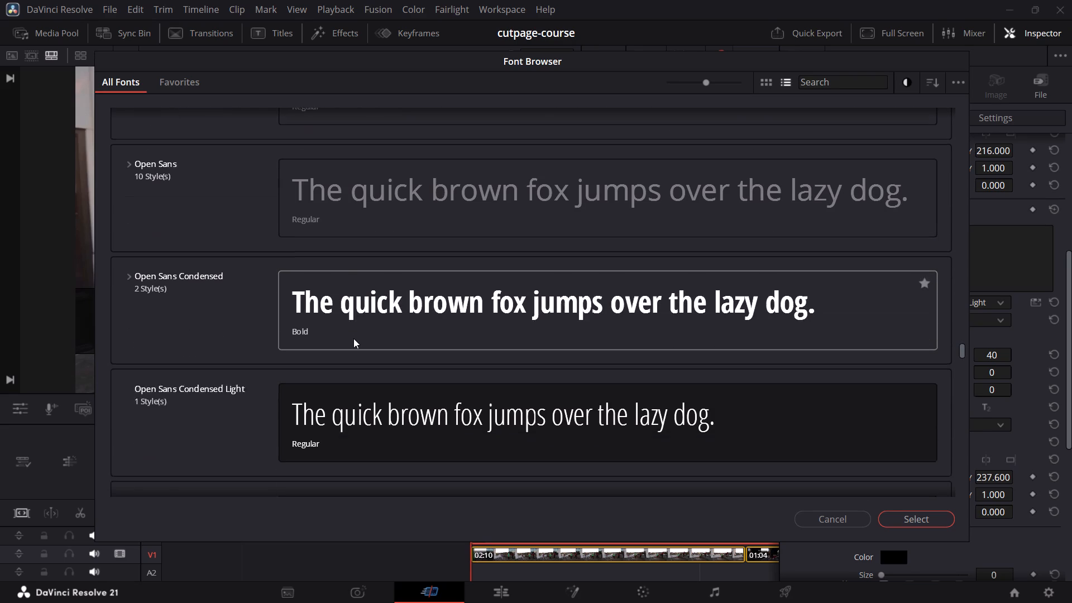
scroll(353, 338, "up", 1)
scroll(353, 338, "down", 3)
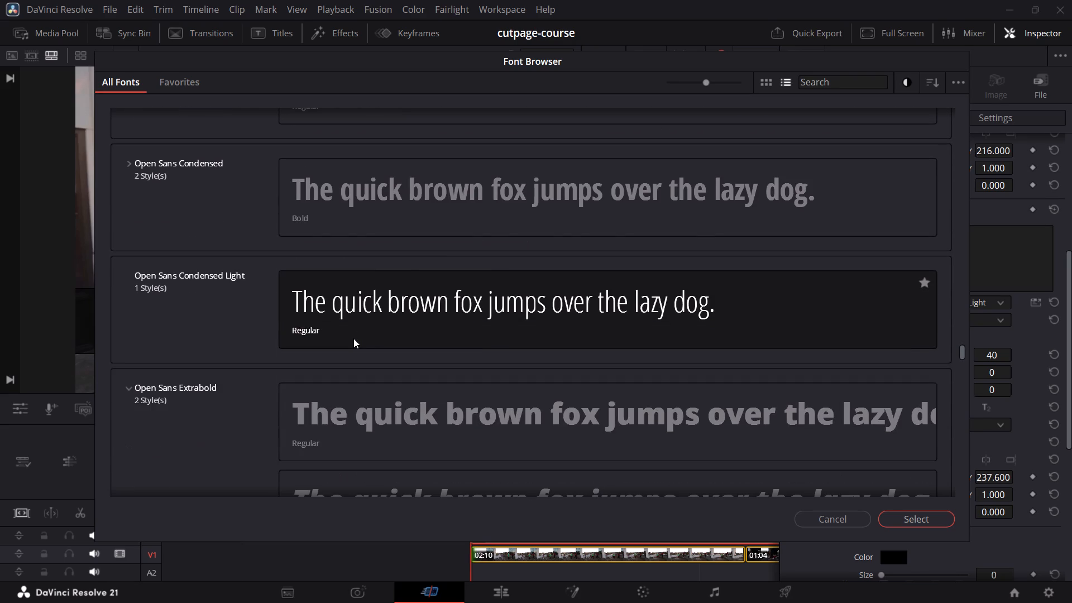
scroll(353, 338, "down", 7)
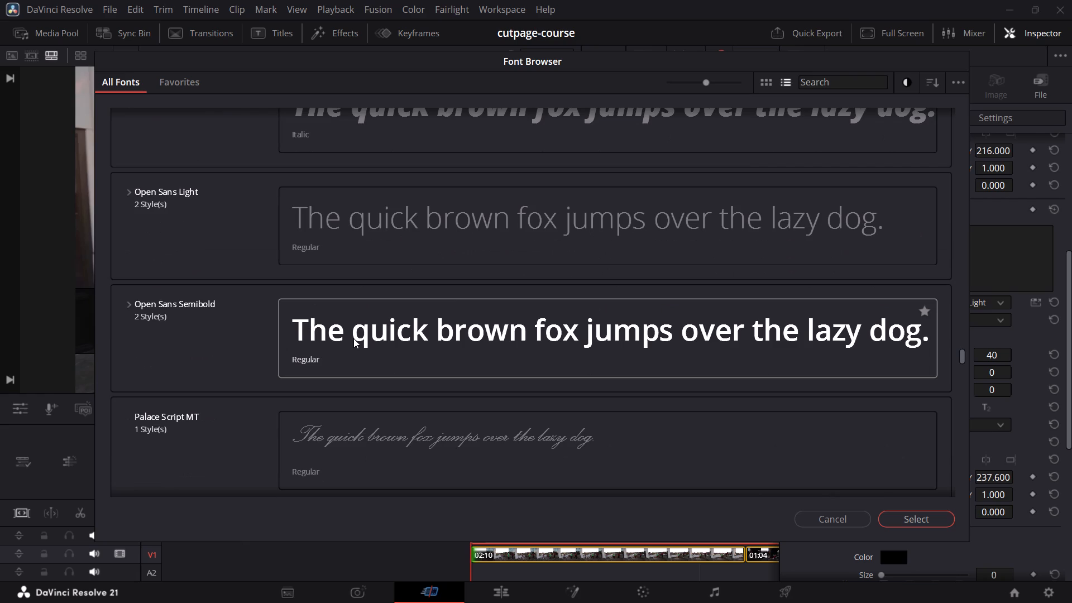
scroll(353, 338, "down", 3)
scroll(353, 338, "up", 2)
scroll(353, 338, "down", 5)
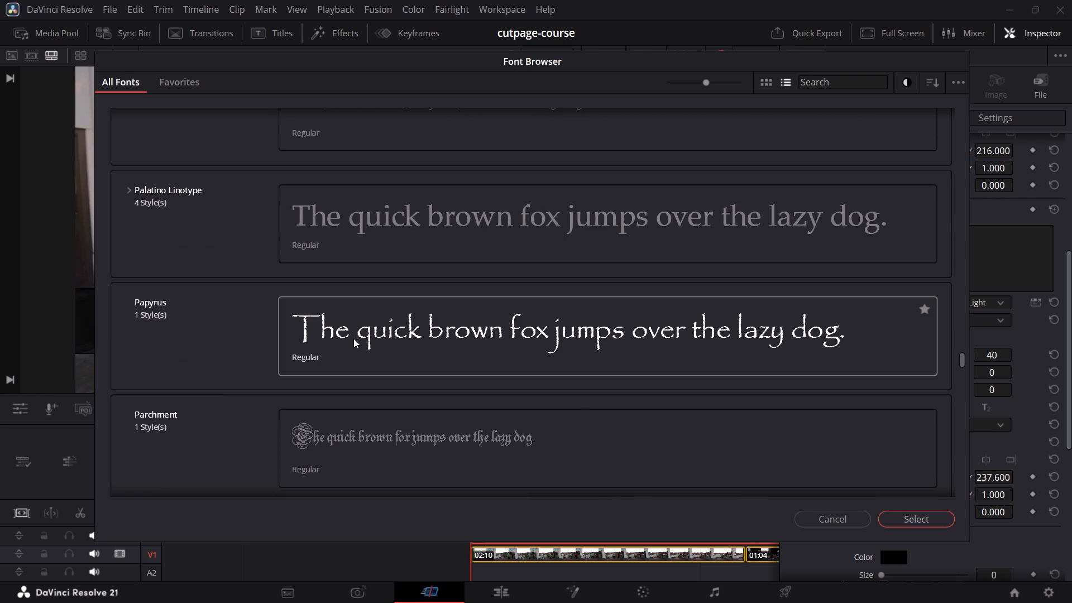
scroll(353, 338, "up", 7)
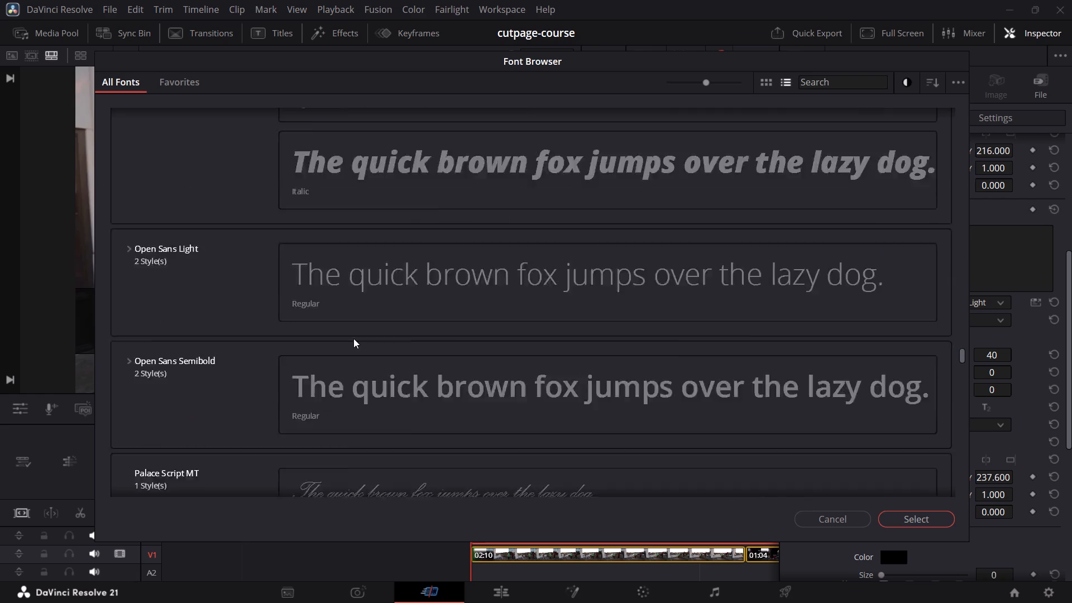
scroll(353, 338, "up", 8)
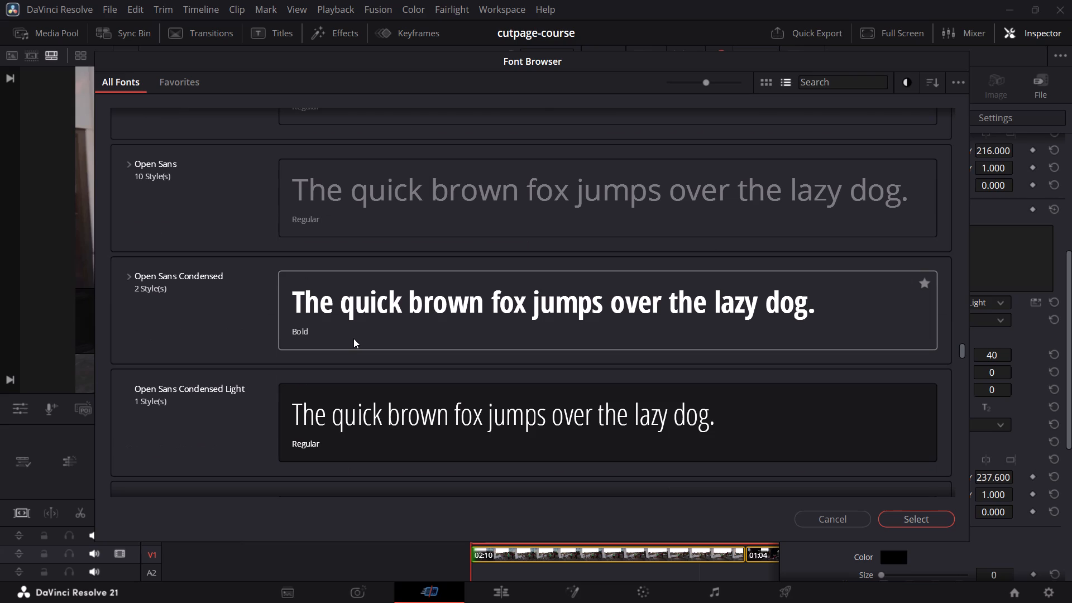
left_click(354, 339)
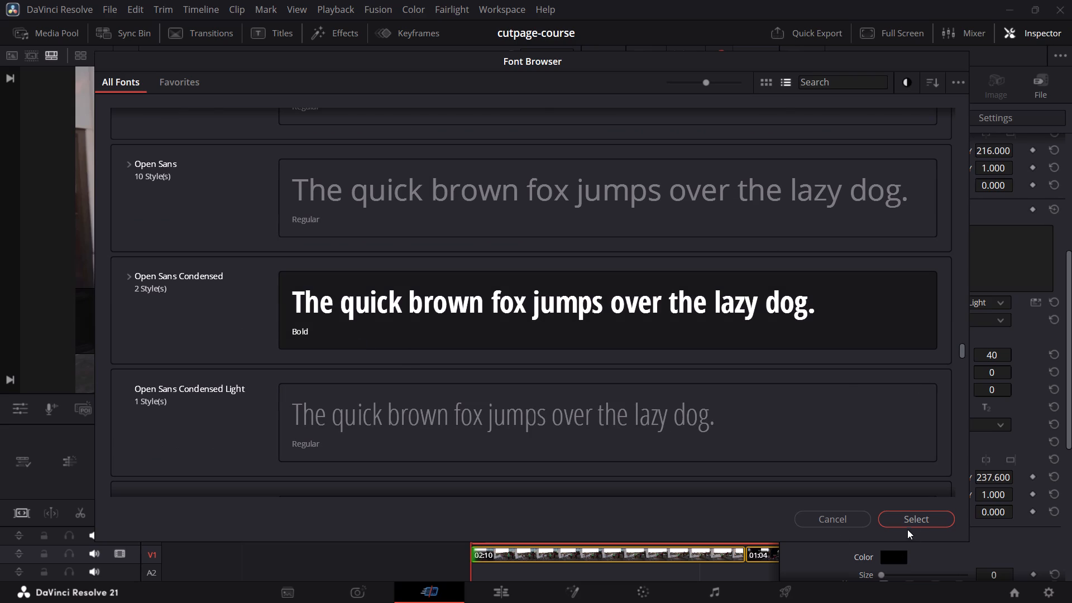
left_click(907, 518)
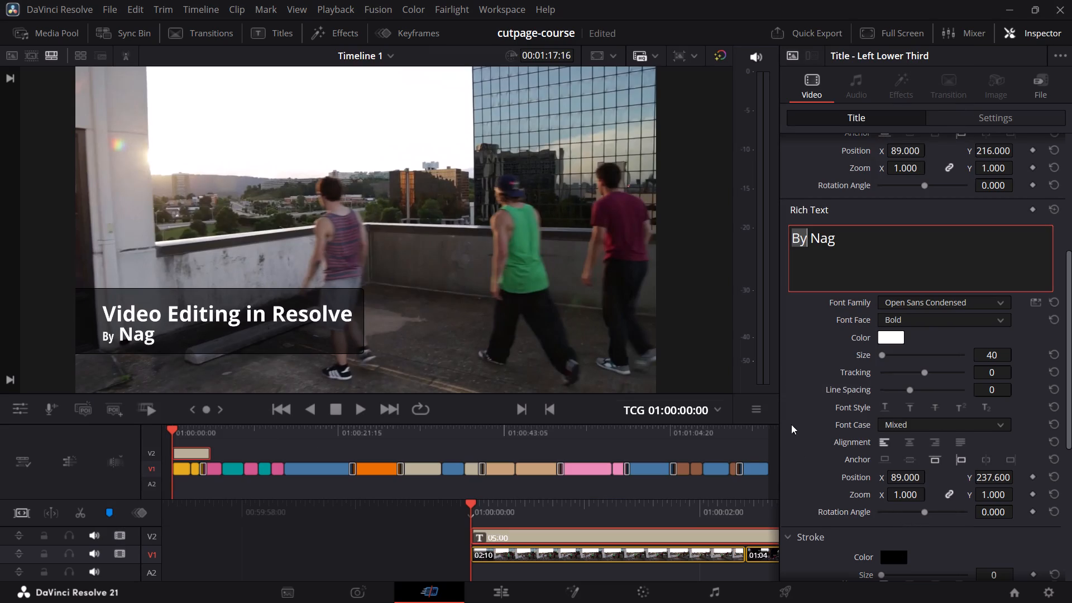
left_click(789, 383)
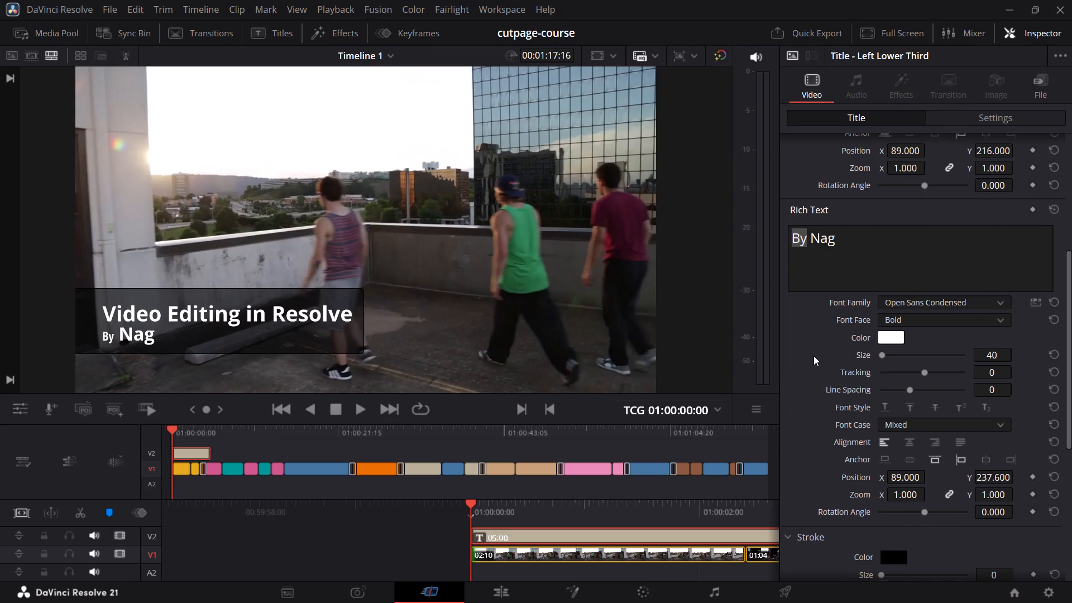
Increase the font size of the word "By" in the second title line to 48.
scroll(813, 356, "down", 7)
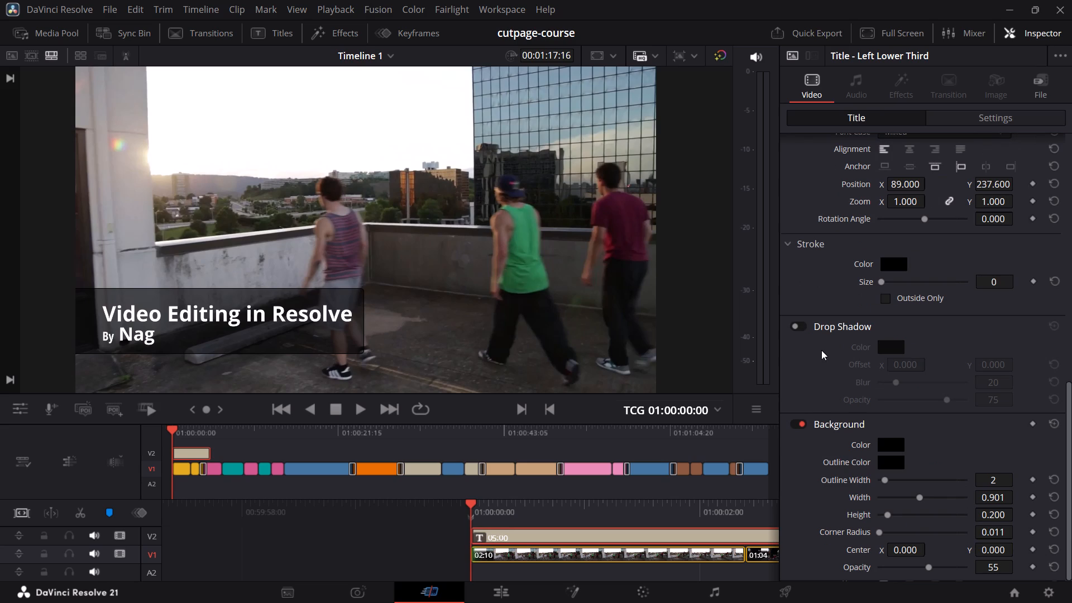
scroll(817, 351, "up", 3)
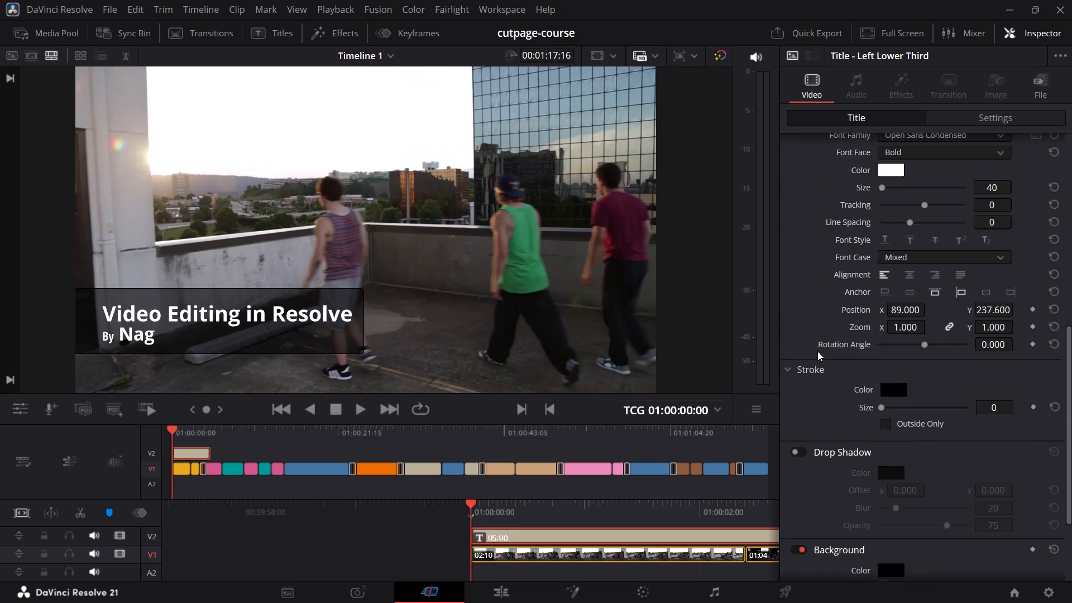
scroll(817, 351, "up", 3)
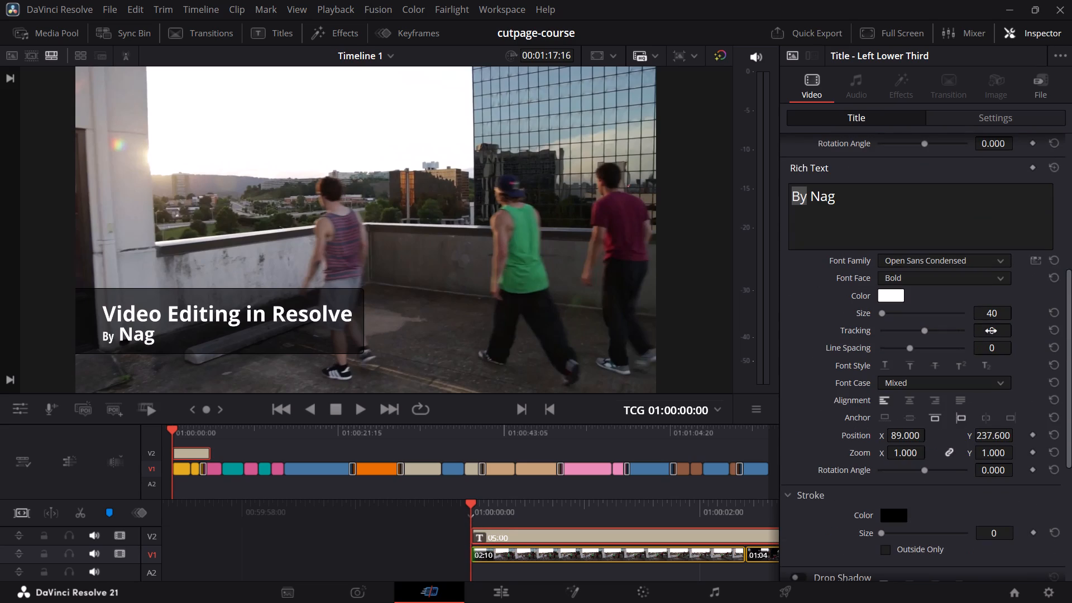
left_click_drag(989, 313, 995, 312)
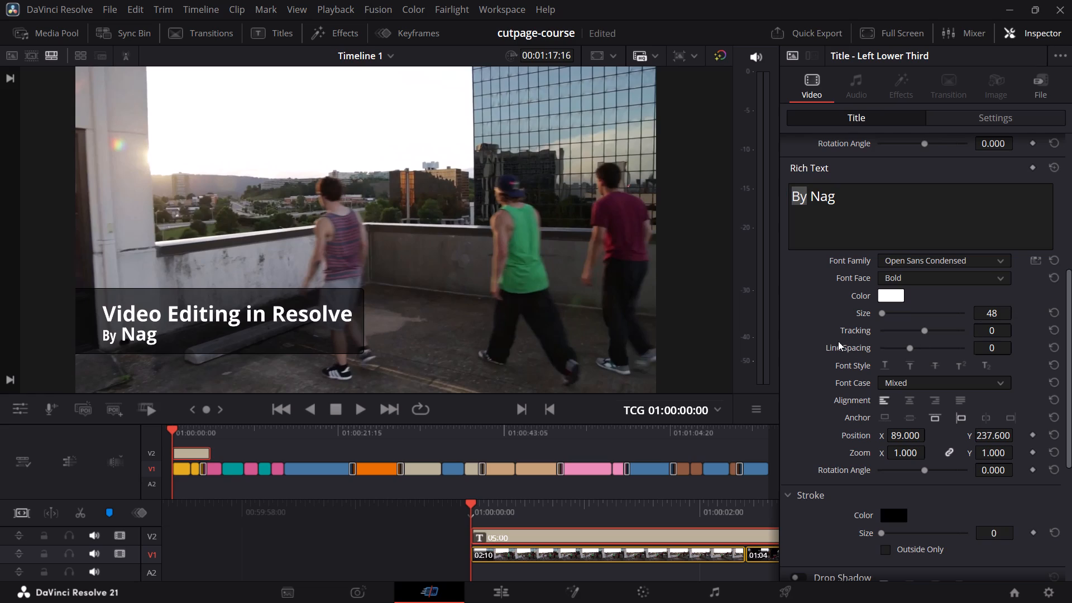
left_click(813, 334)
left_click(847, 203)
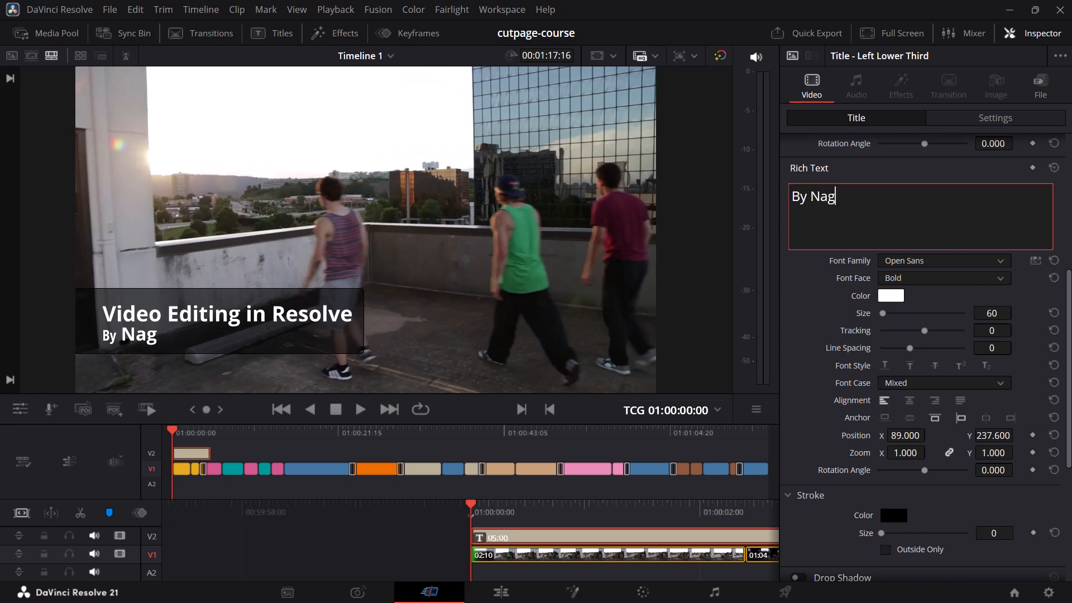
Reduce the corner radius of the title's background to about 0.002.
scroll(801, 374, "down", 2)
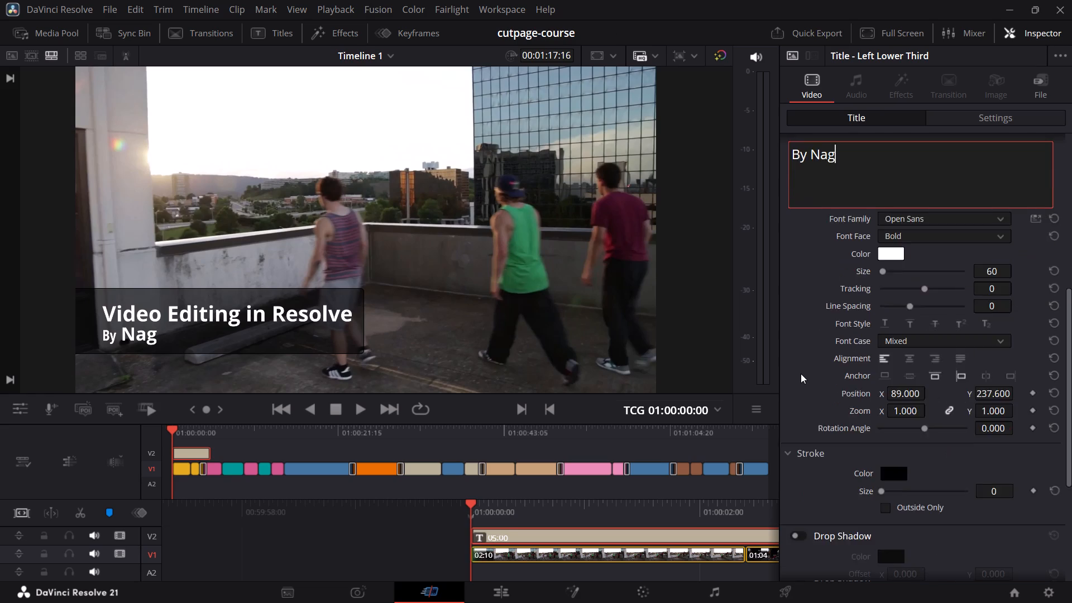
scroll(801, 374, "down", 10)
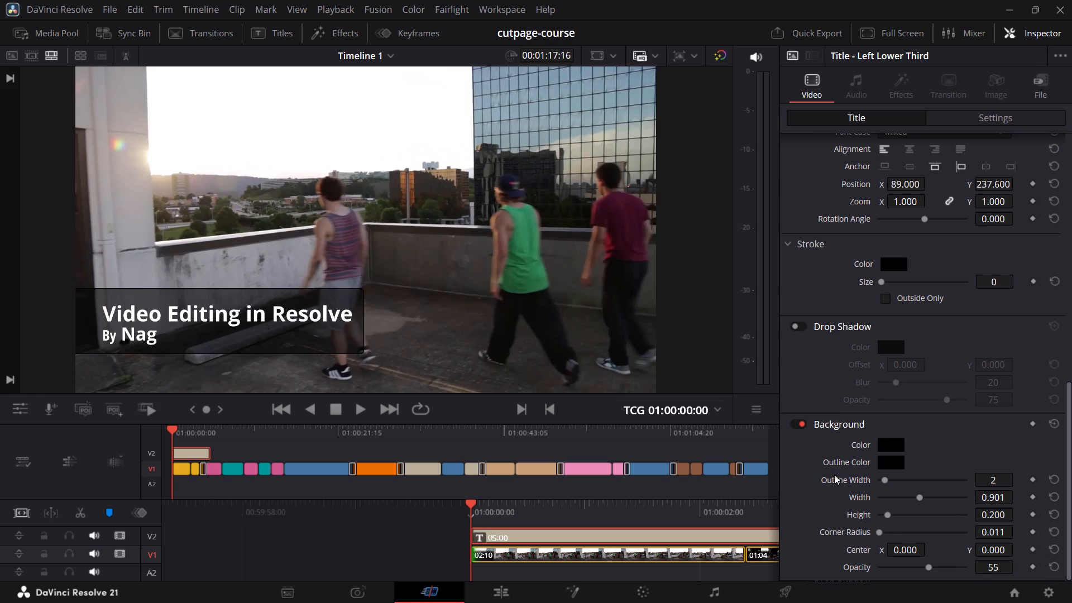
scroll(834, 475, "down", 1)
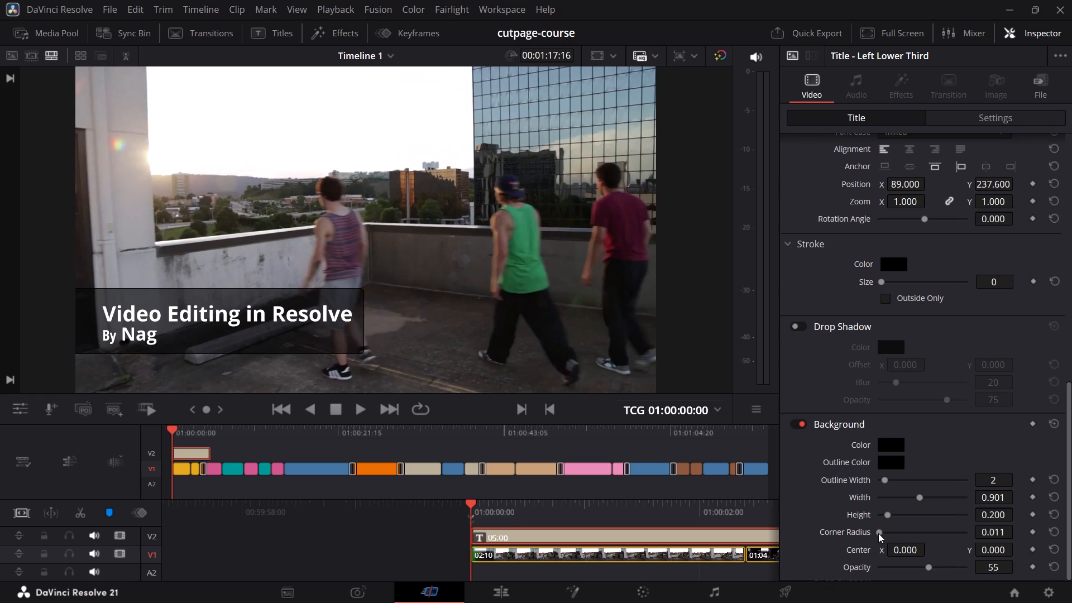
left_click_drag(878, 532, 873, 522)
left_click(878, 530)
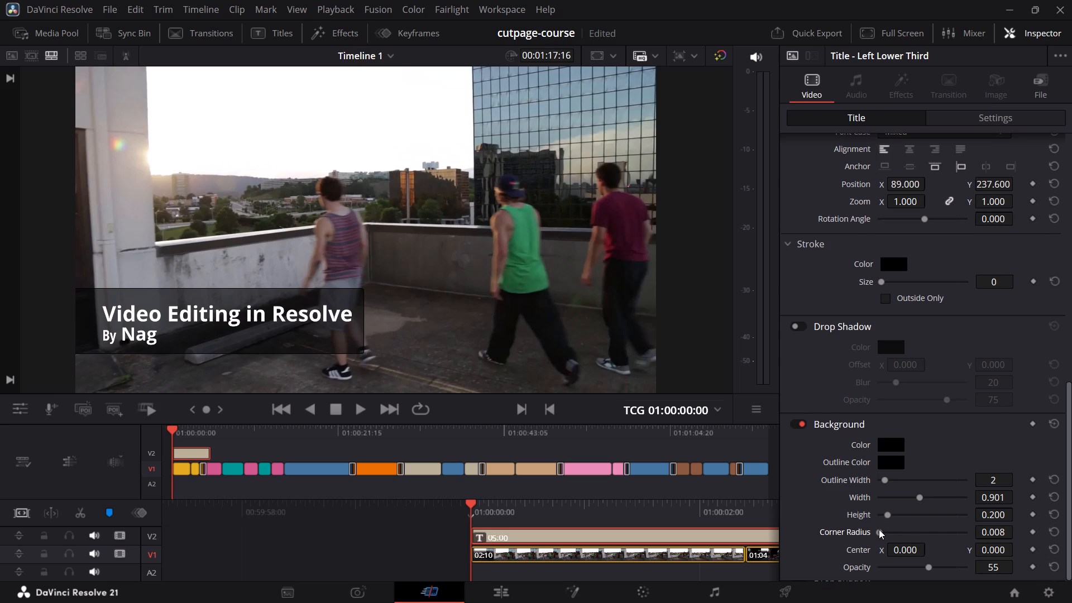
scroll(880, 529, "down", 9)
scroll(844, 513, "up", 1)
scroll(844, 513, "down", 8)
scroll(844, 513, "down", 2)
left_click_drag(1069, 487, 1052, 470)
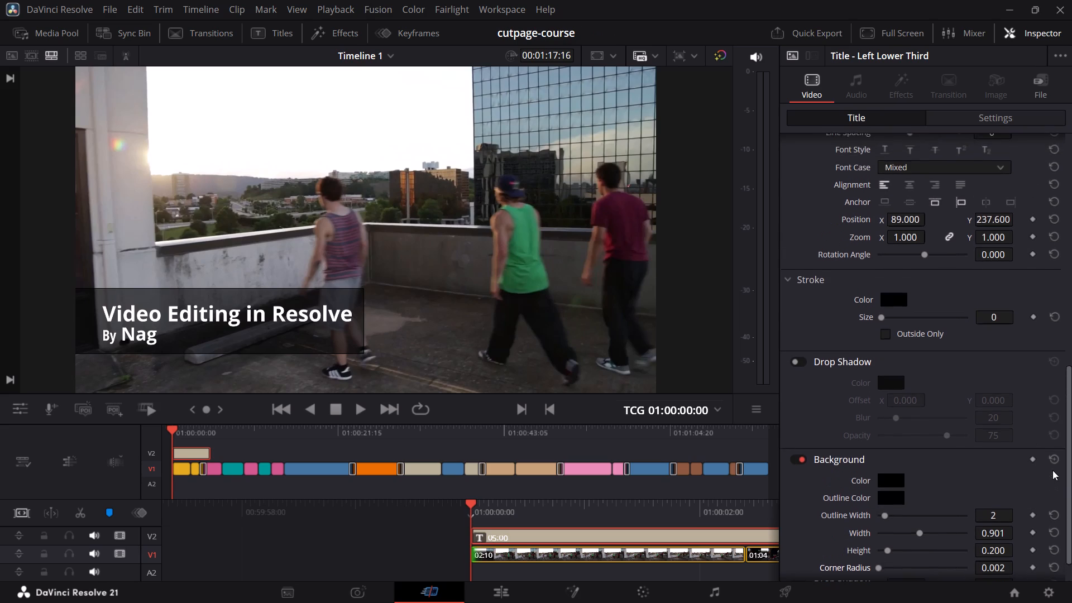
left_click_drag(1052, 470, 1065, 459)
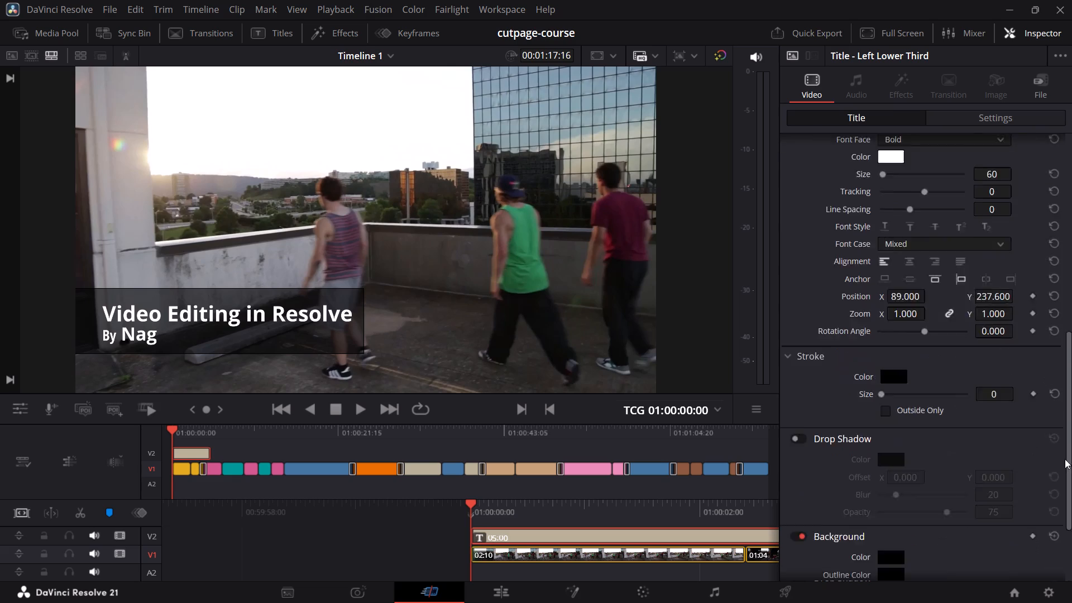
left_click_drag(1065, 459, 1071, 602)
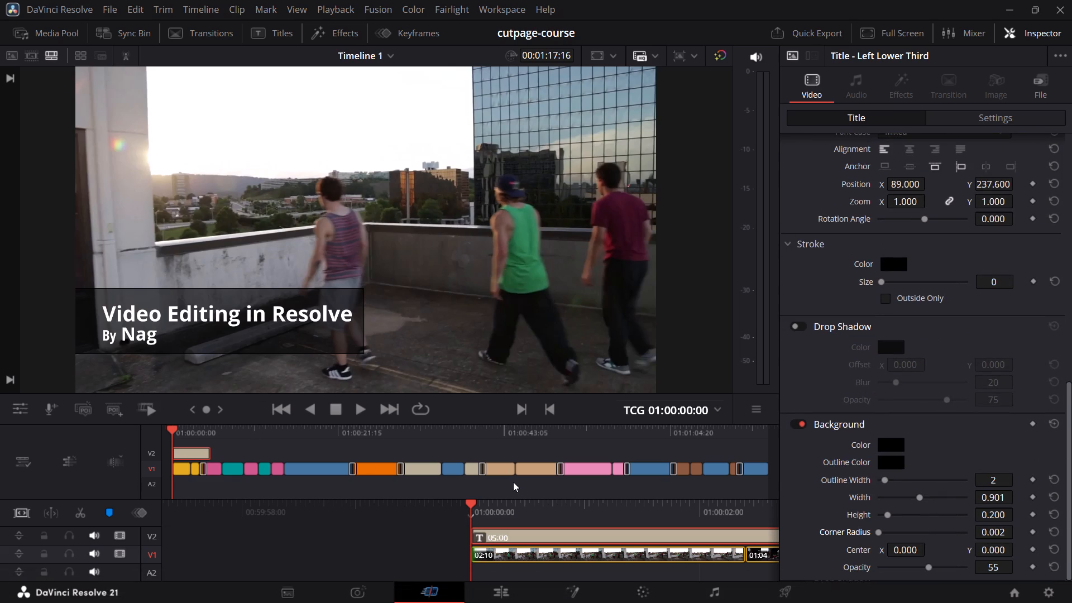
Scrub the timeline through the lower-third title to its end at 01:00:05:00 and return to the start to review it.
left_click(194, 432)
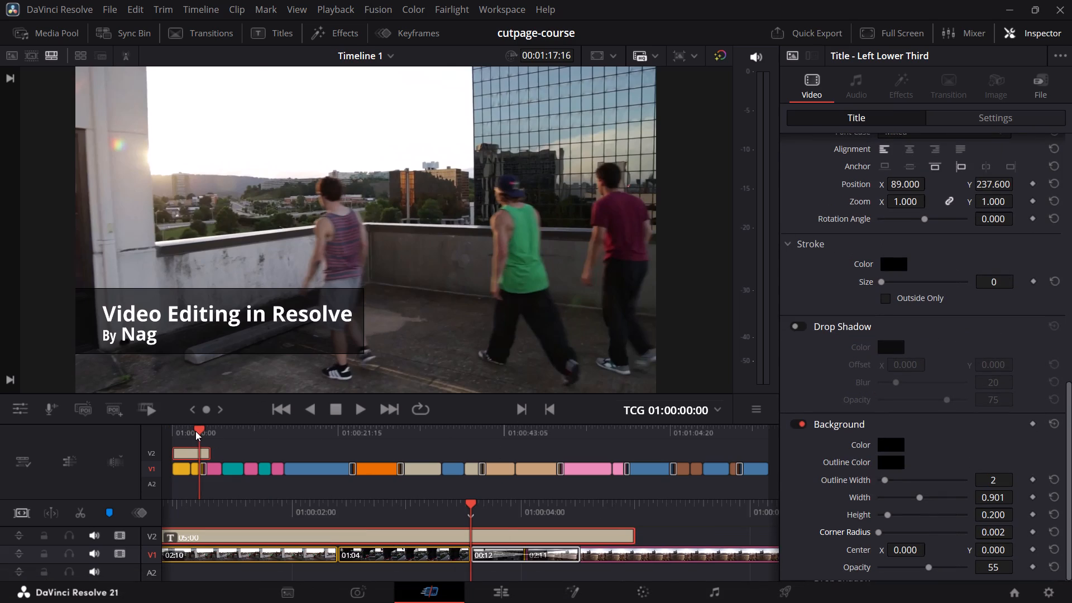
left_click_drag(195, 431, 203, 434)
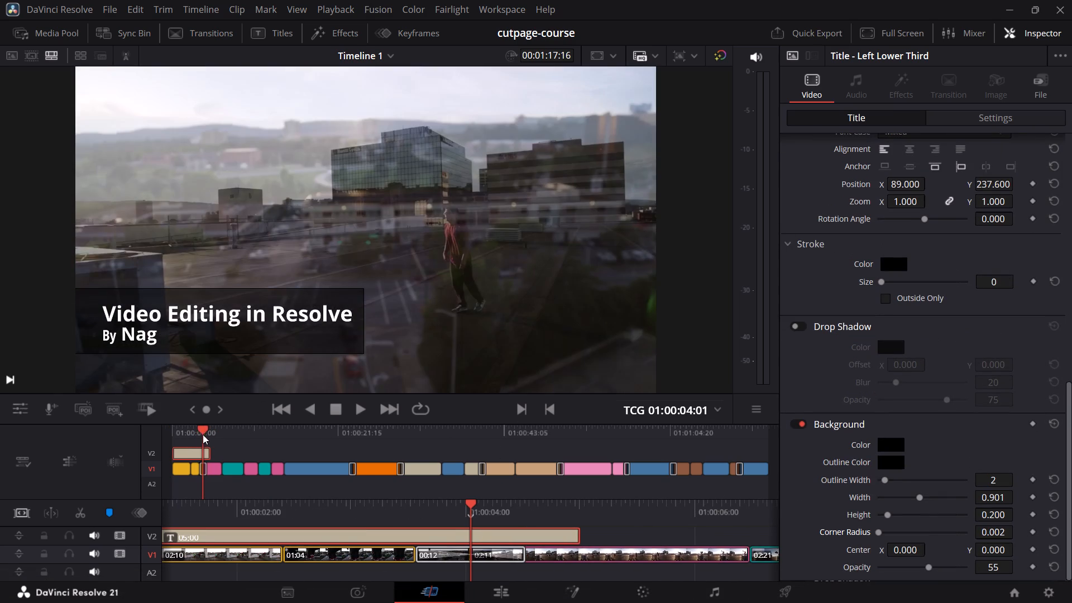
left_click_drag(203, 434, 207, 438)
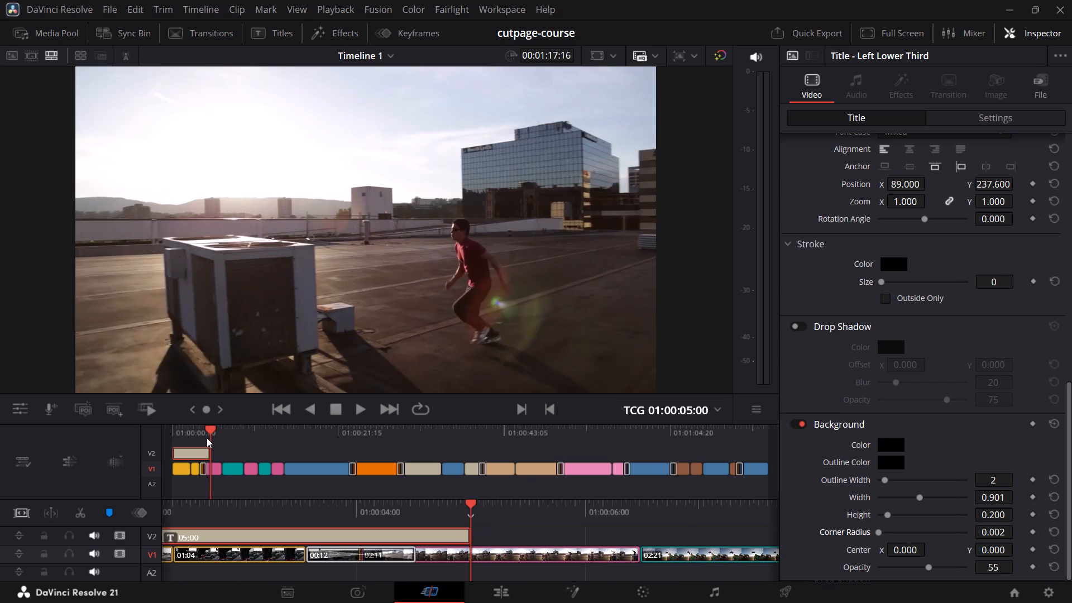
left_click_drag(207, 438, 170, 435)
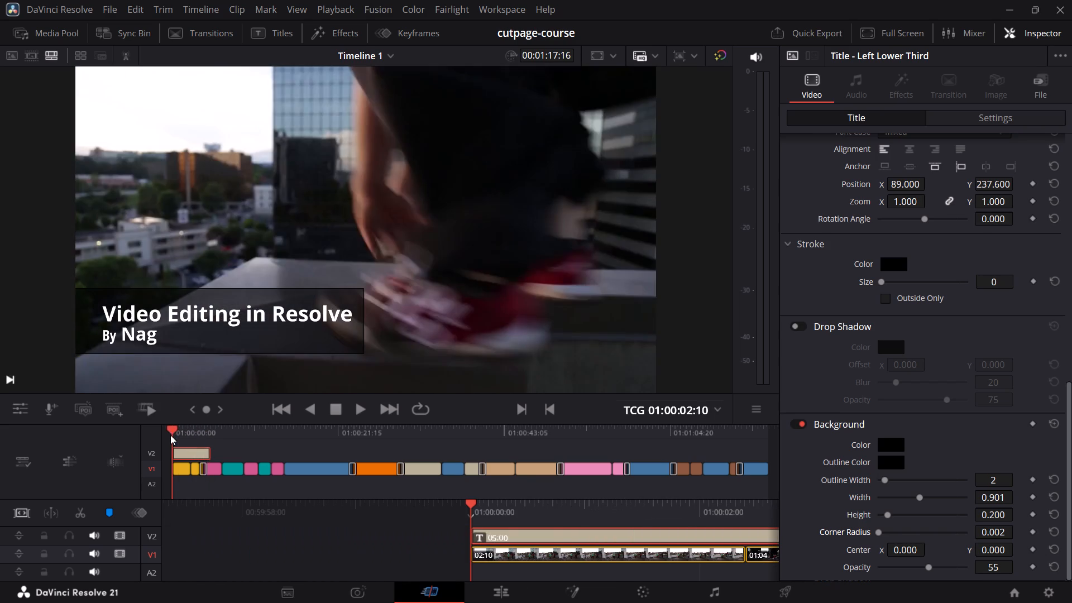
left_click_drag(170, 435, 168, 435)
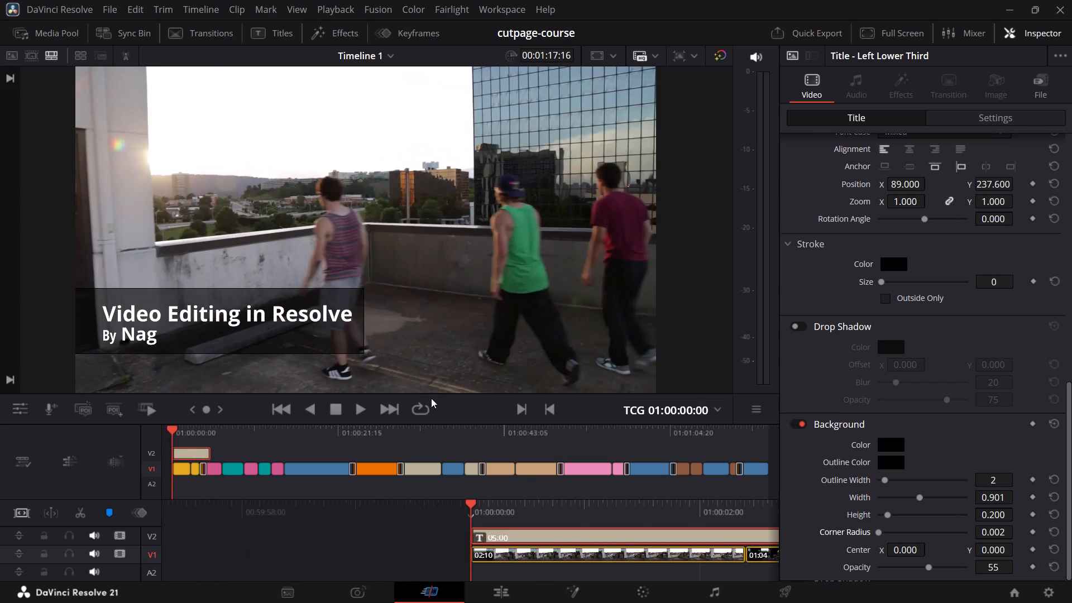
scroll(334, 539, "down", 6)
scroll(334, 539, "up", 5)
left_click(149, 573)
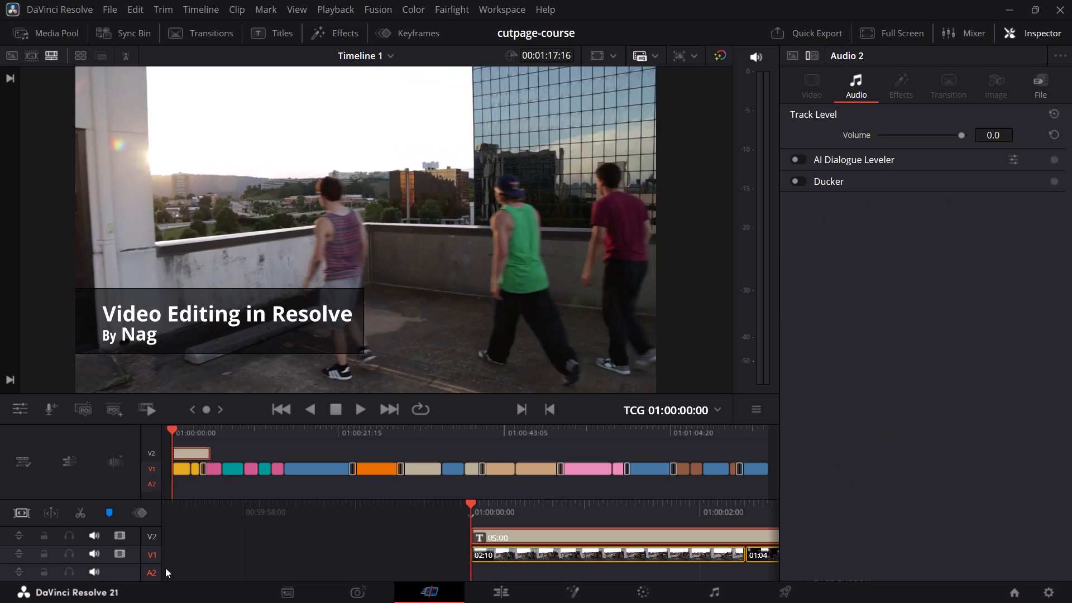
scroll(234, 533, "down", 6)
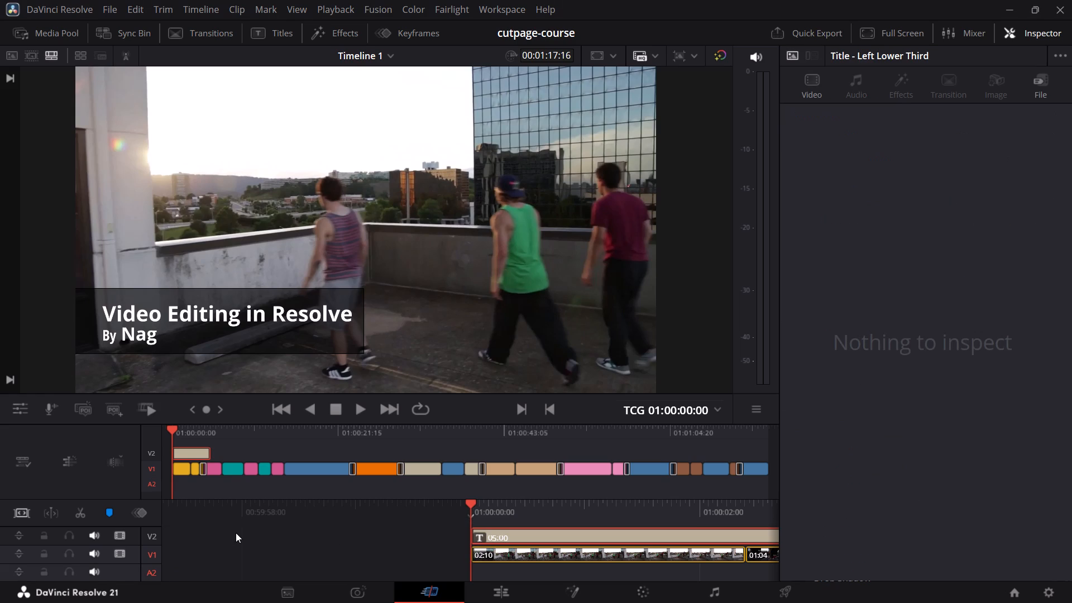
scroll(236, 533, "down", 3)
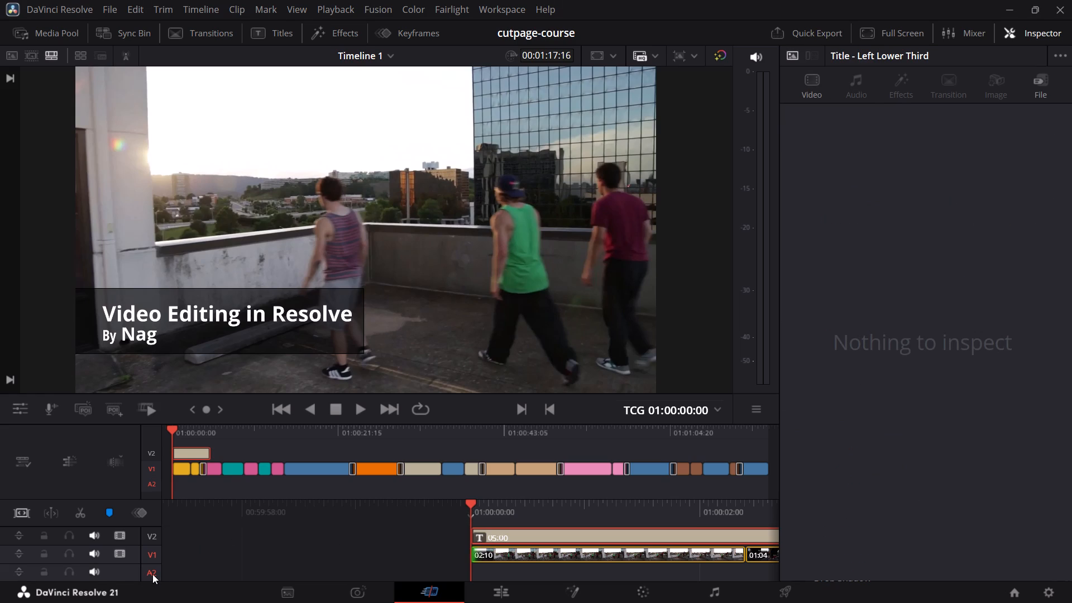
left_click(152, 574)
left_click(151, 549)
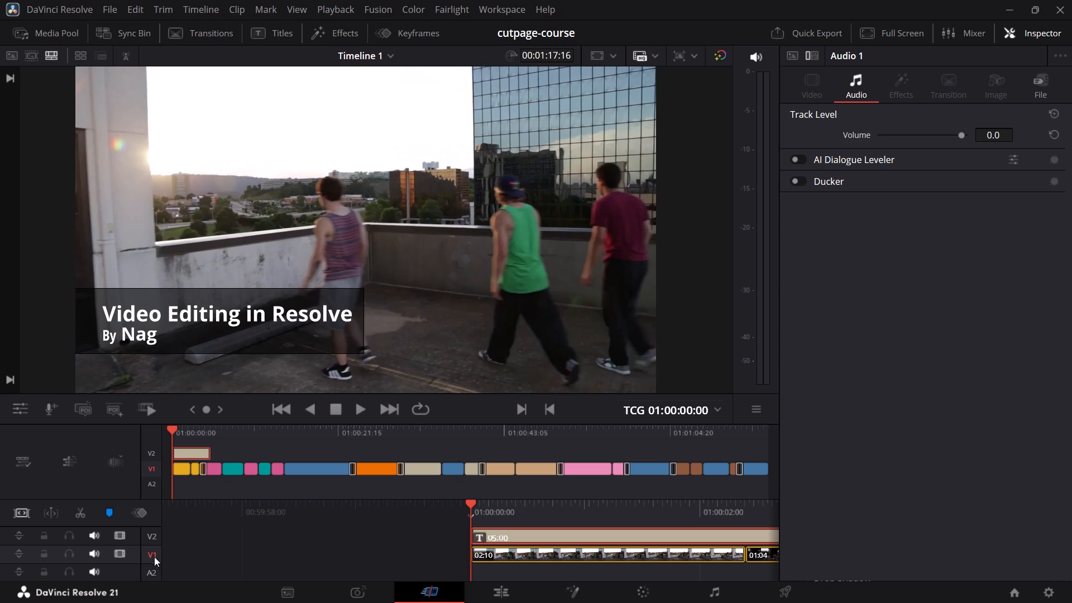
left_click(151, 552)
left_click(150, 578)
Check audio tracks A1 and A2 of Timeline 1 on the Edit page, and return to the Cut page.
left_click(499, 585)
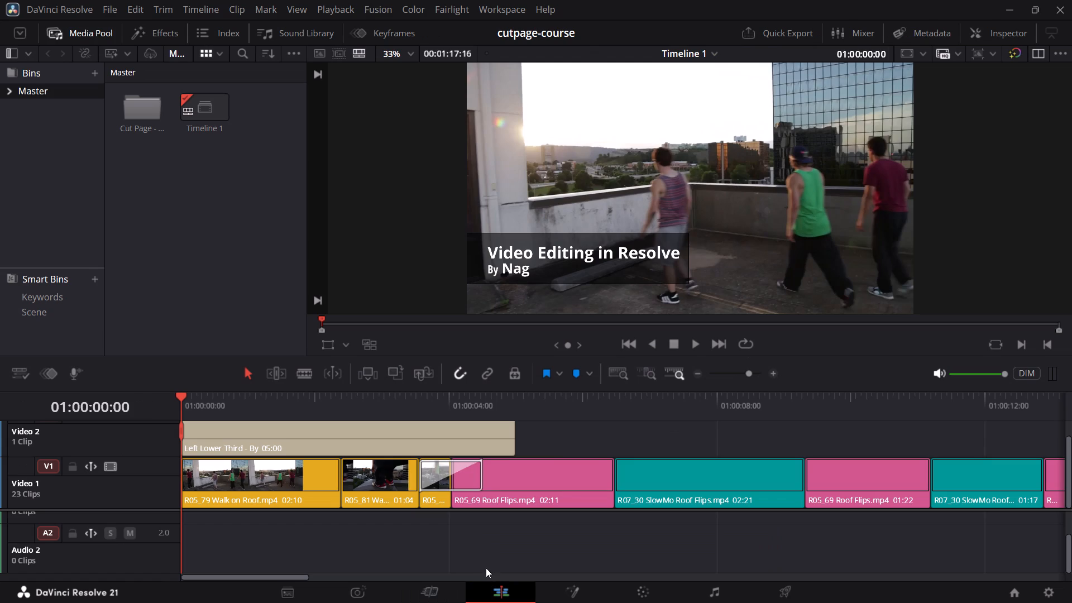
left_click_drag(1069, 554, 1069, 550)
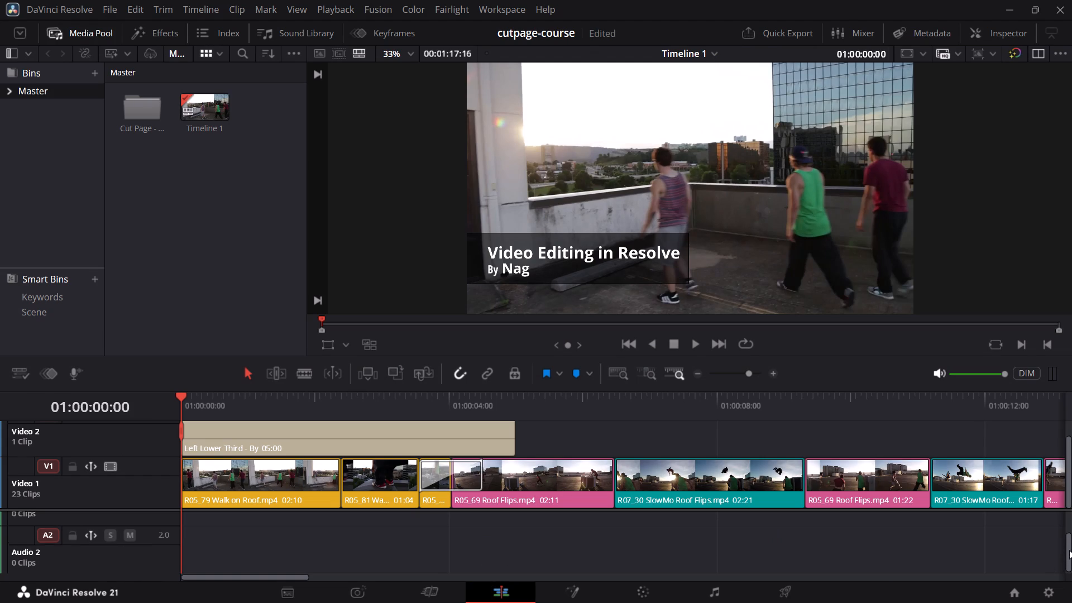
left_click_drag(1069, 550, 1066, 524)
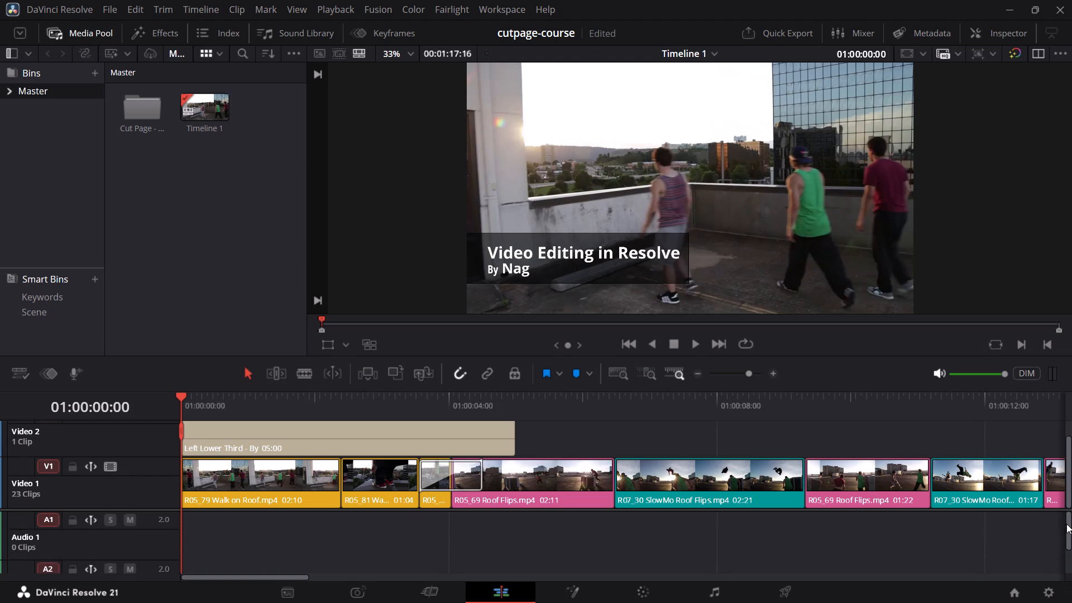
left_click_drag(1066, 524, 1071, 602)
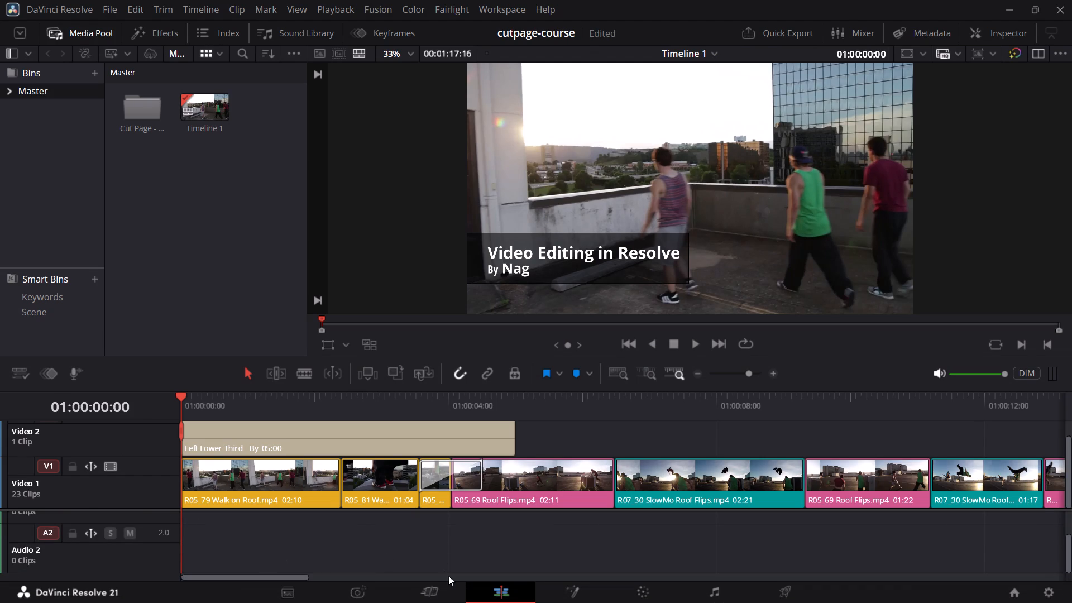
left_click(435, 585)
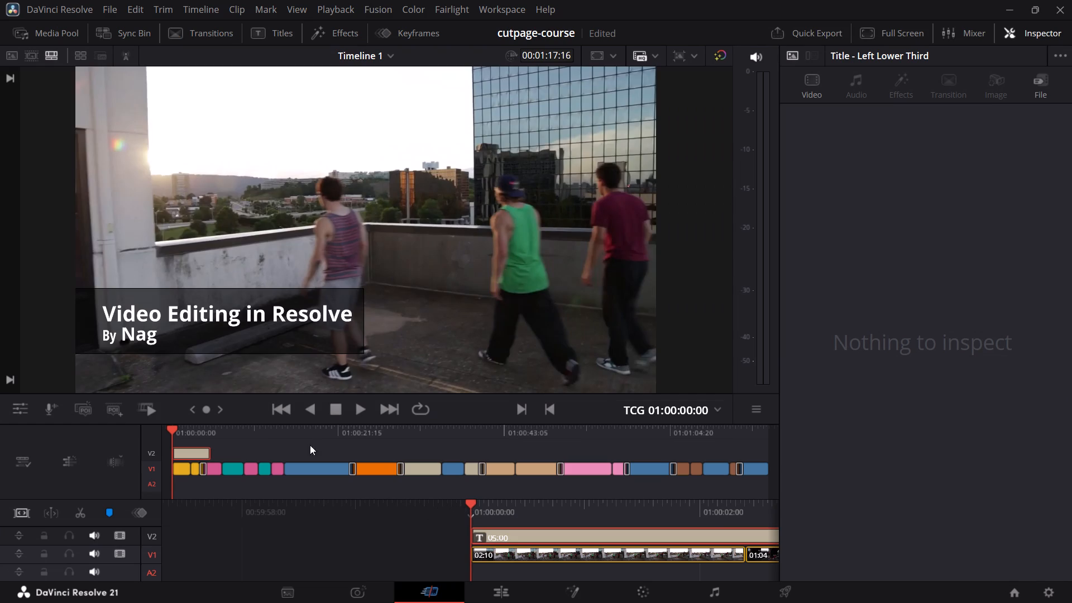
Add a Push video transition to the start of the lower-third title on track V2.
left_click(185, 25)
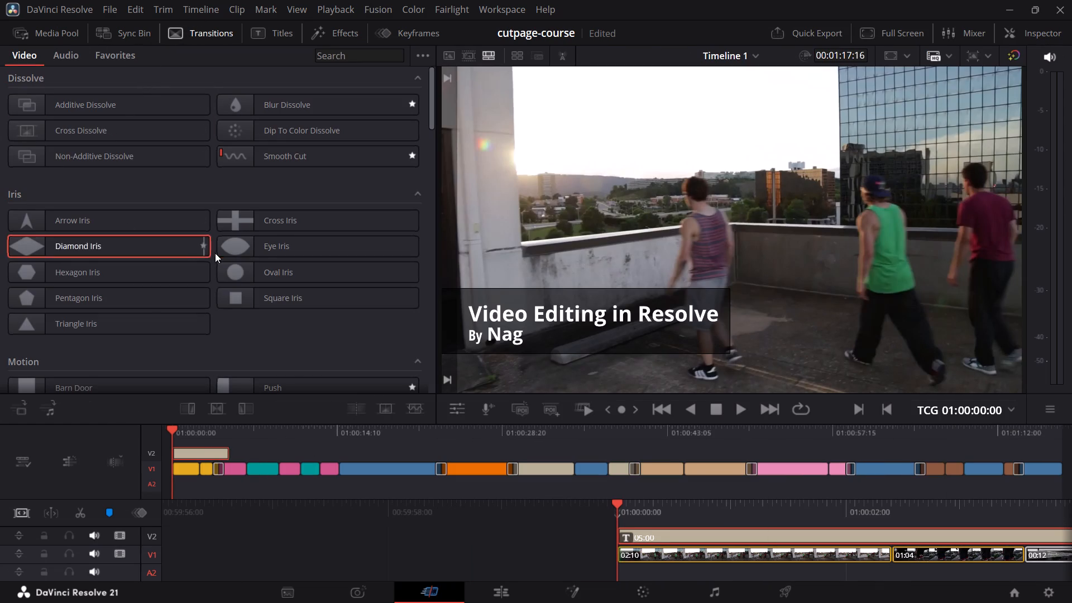
scroll(194, 303, "down", 2)
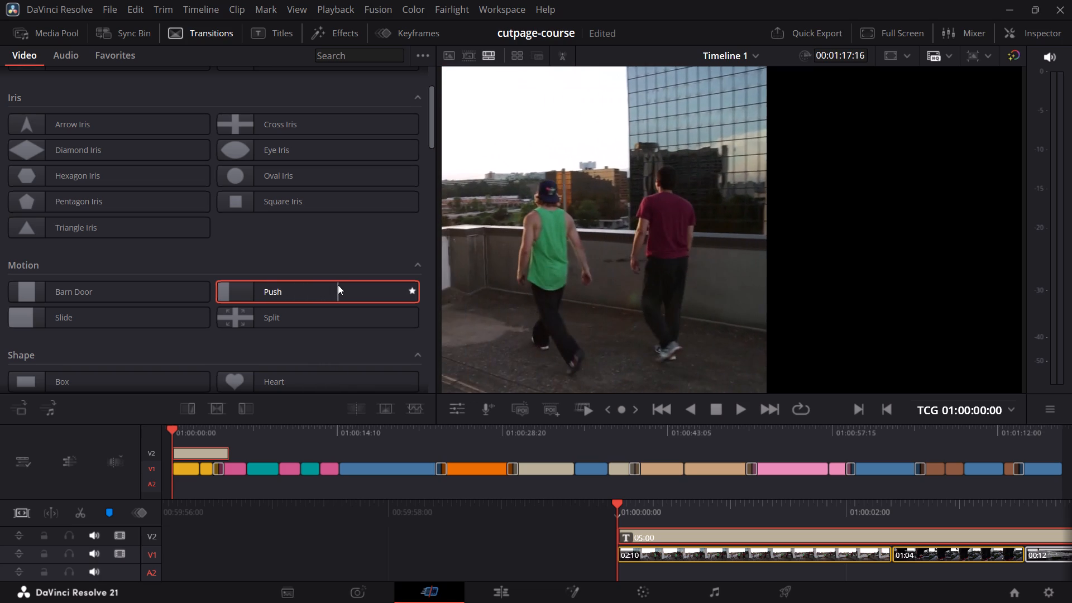
left_click(201, 433)
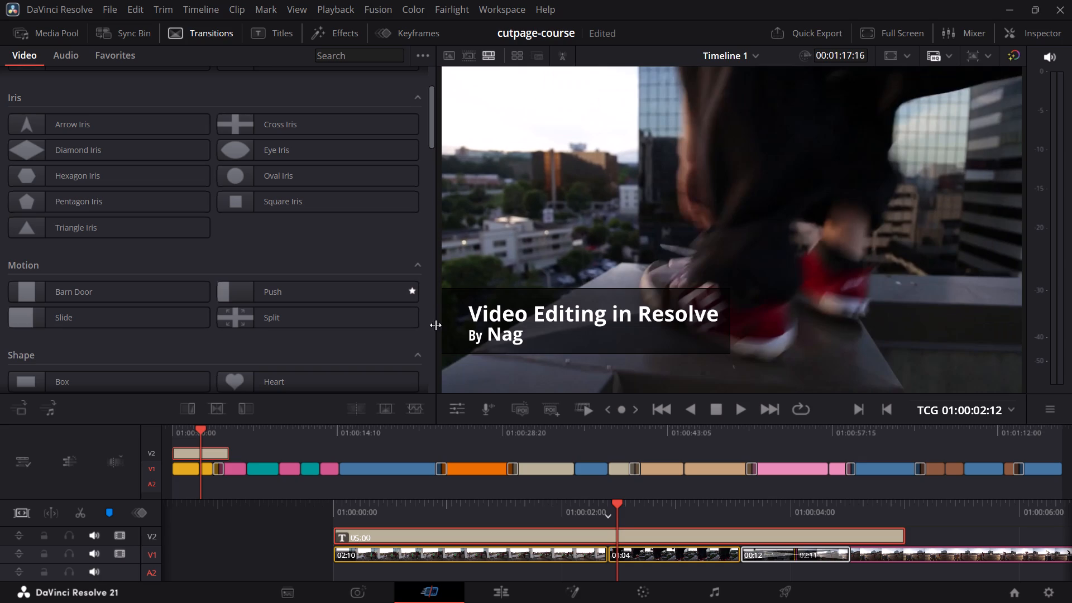
left_click_drag(285, 291, 326, 439)
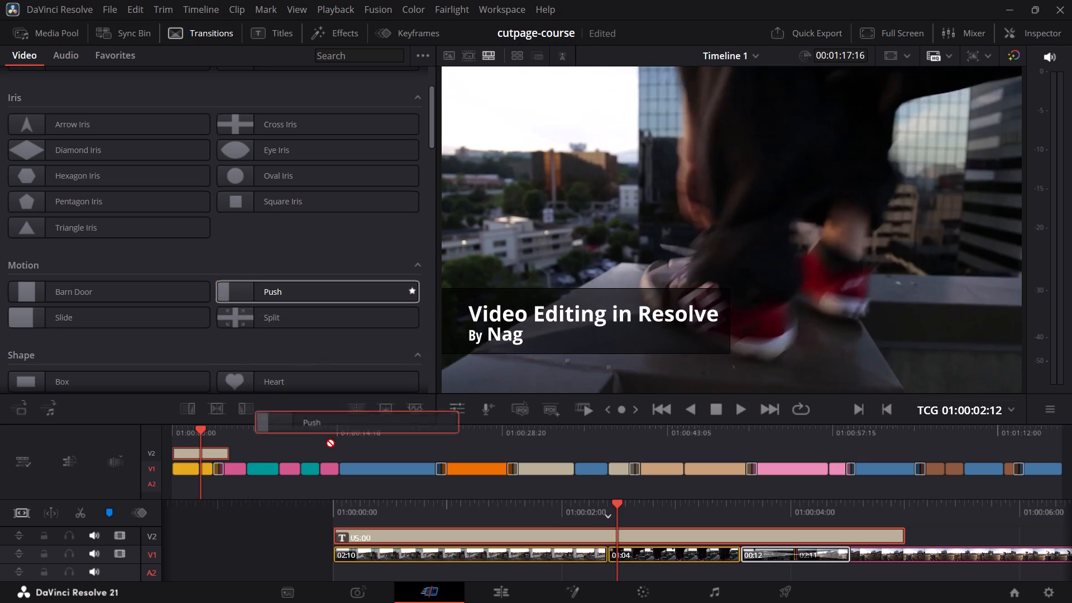
left_click_drag(326, 439, 347, 537)
Enlarge the timeline area and add a Push transition to the end of the lower-third title on track V2.
scroll(176, 535, "up", 3)
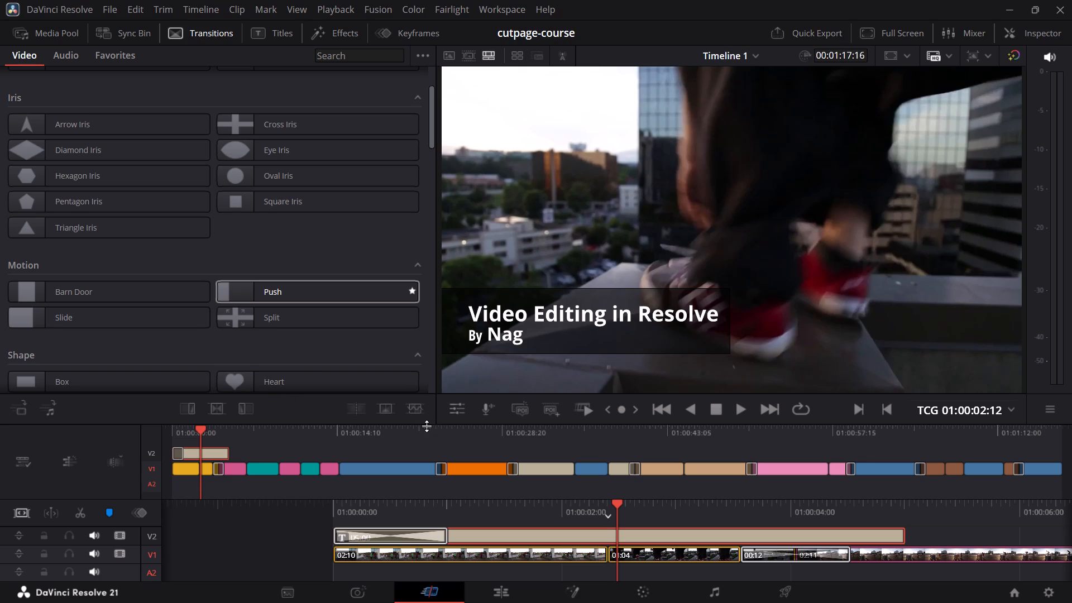
left_click_drag(427, 426, 430, 346)
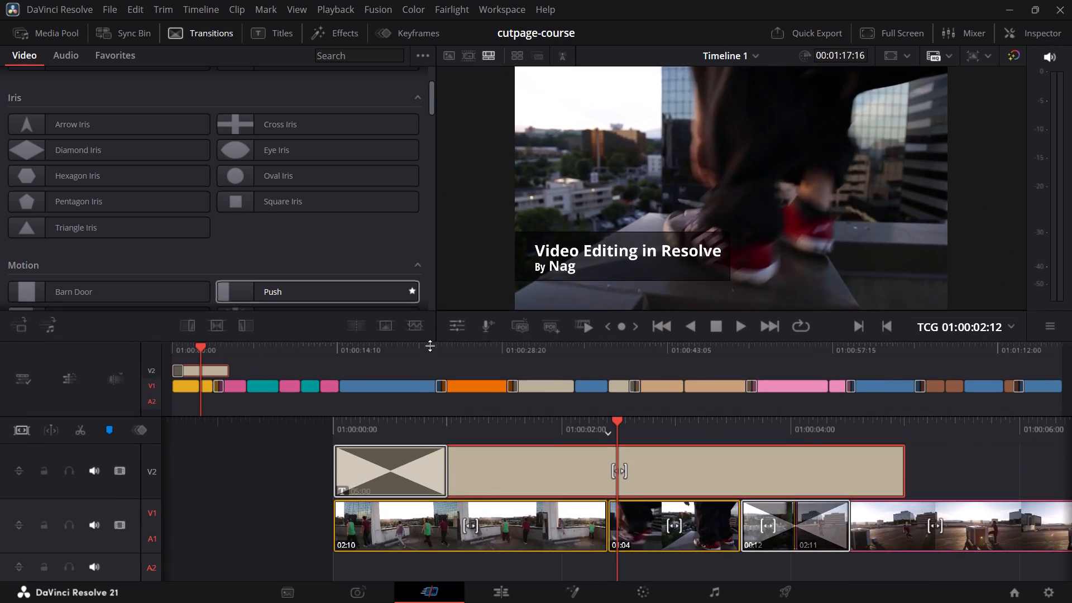
left_click_drag(430, 346, 431, 356)
left_click_drag(343, 291, 843, 475)
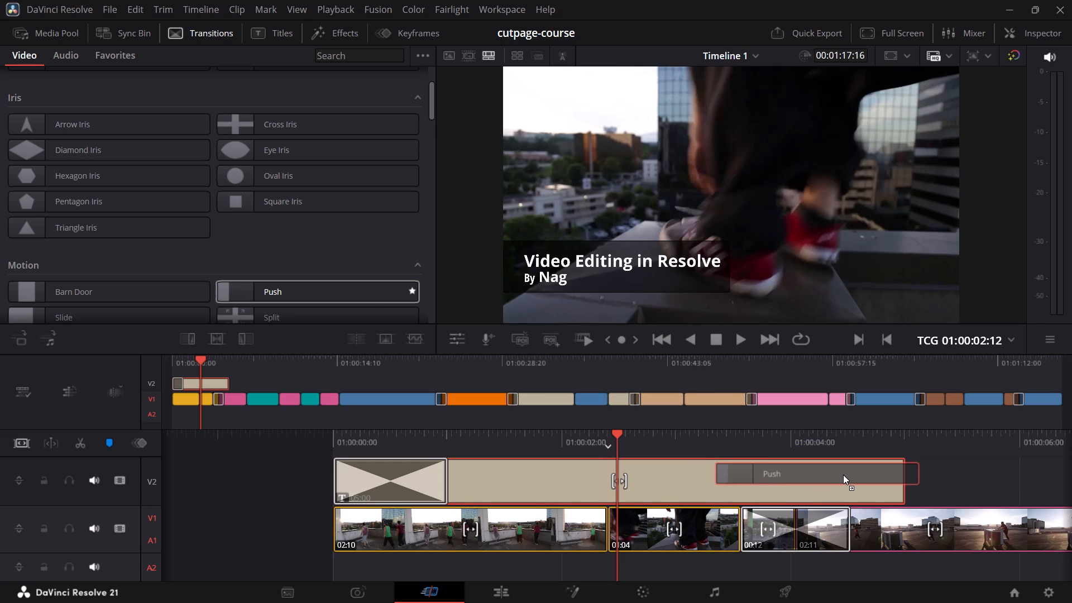
left_click_drag(843, 475, 908, 482)
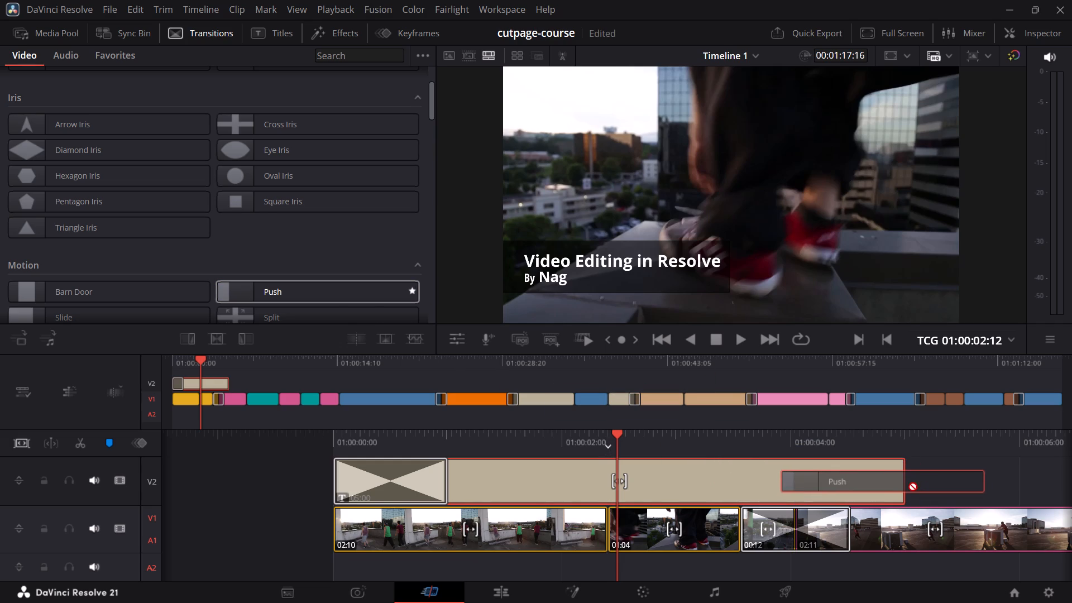
left_click_drag(908, 482, 897, 485)
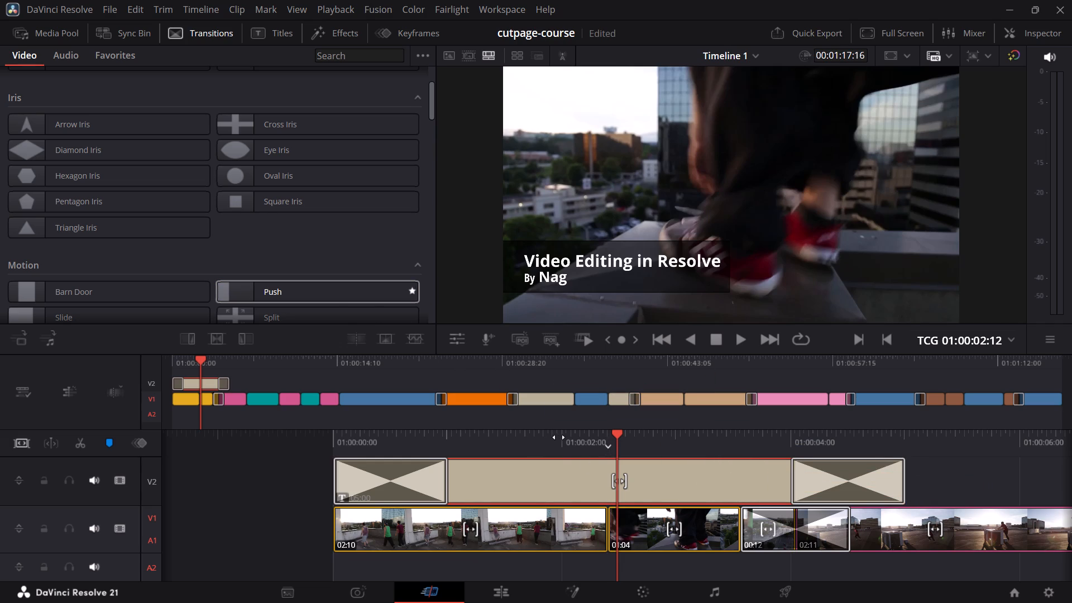
Scrub the timeline back and forth across the title to review its Push transitions at both ends, finishing at 01:00:00:00.
left_click_drag(559, 437, 784, 446)
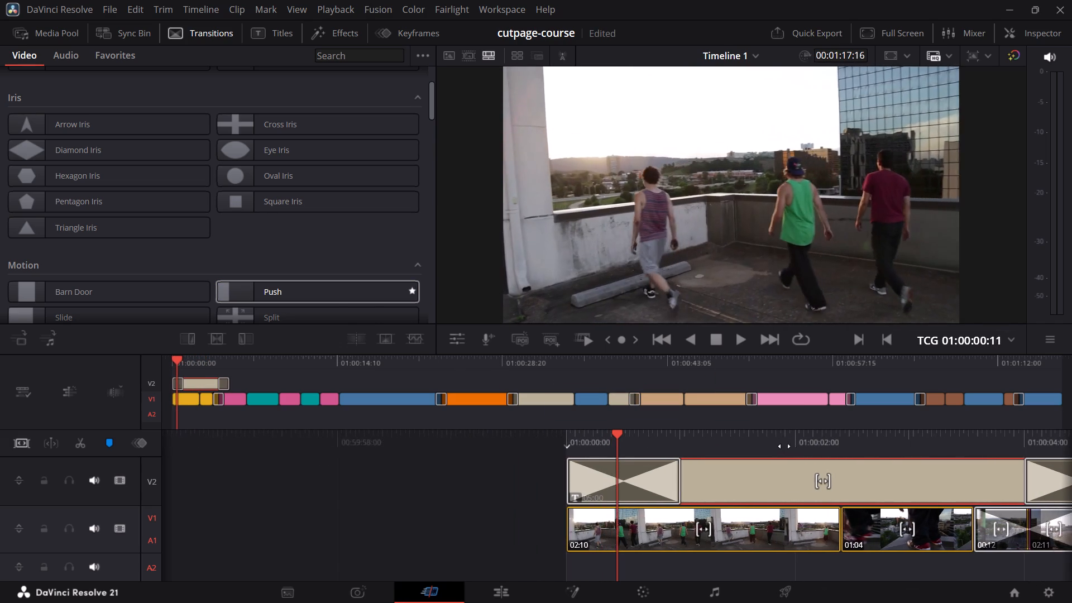
left_click_drag(784, 446, 449, 457)
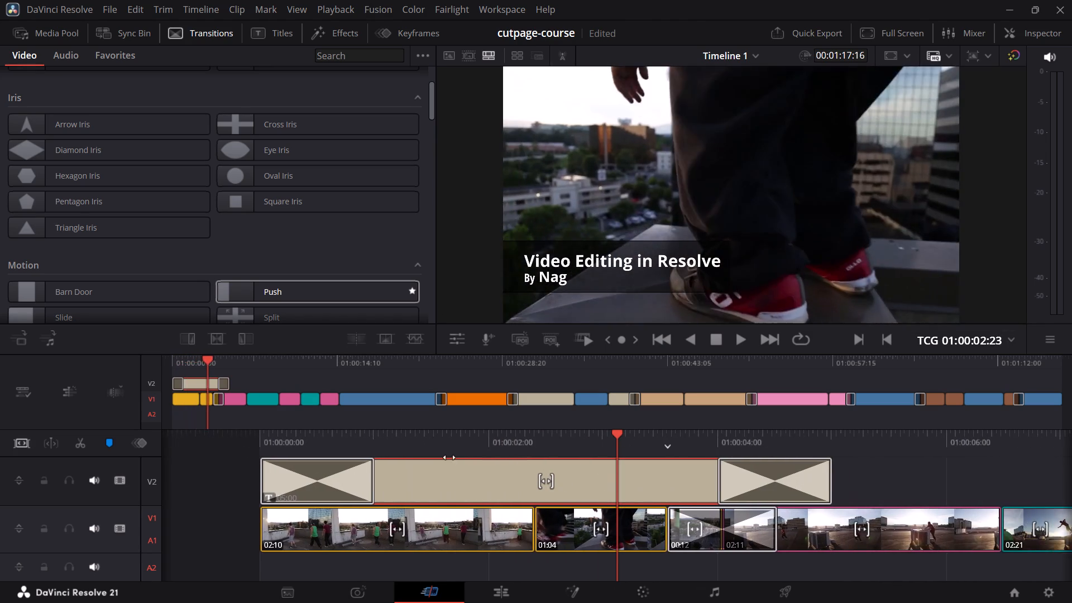
left_click_drag(449, 457, 317, 458)
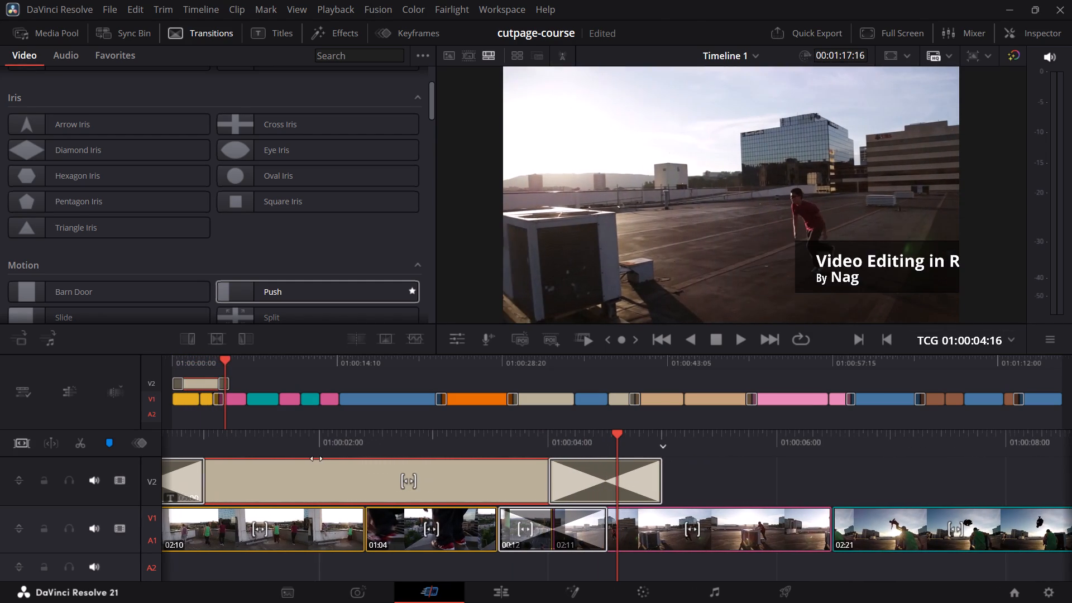
left_click_drag(317, 458, 541, 454)
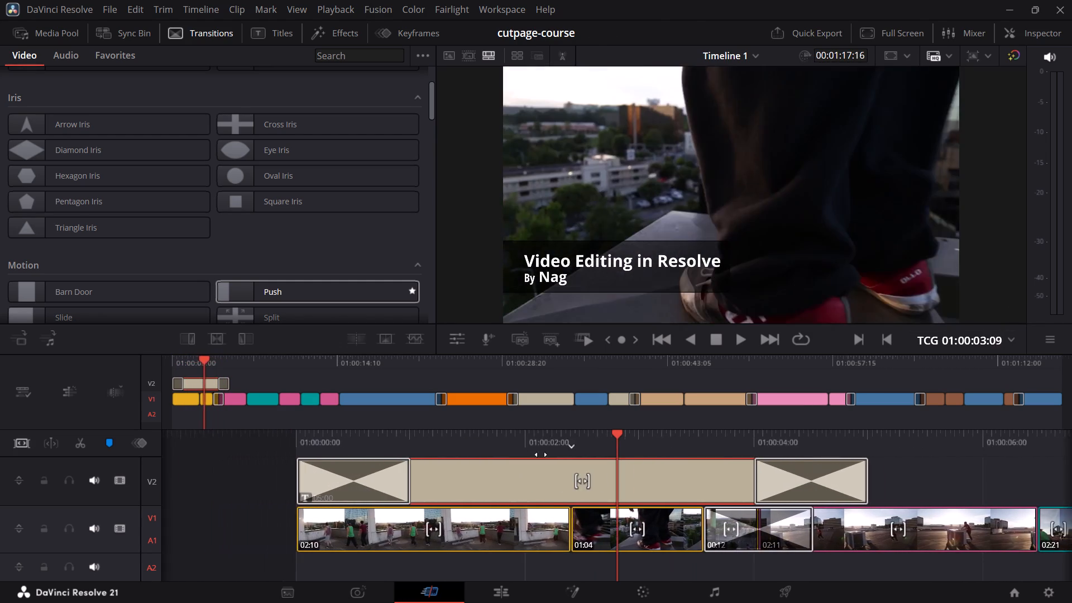
left_click_drag(541, 454, 866, 454)
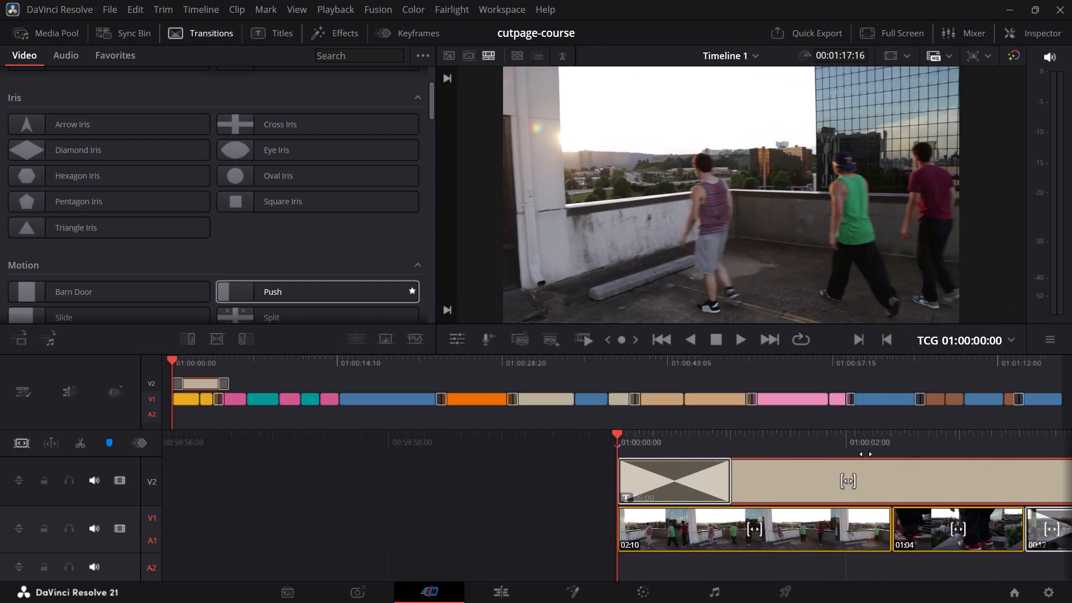
left_click_drag(866, 454, 711, 451)
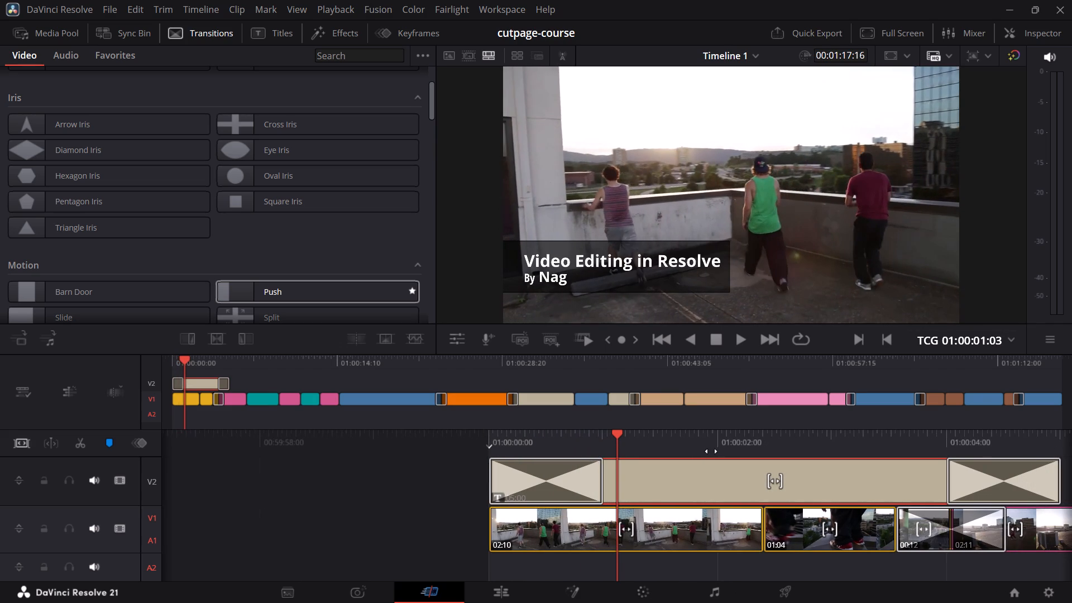
left_click_drag(711, 451, 839, 447)
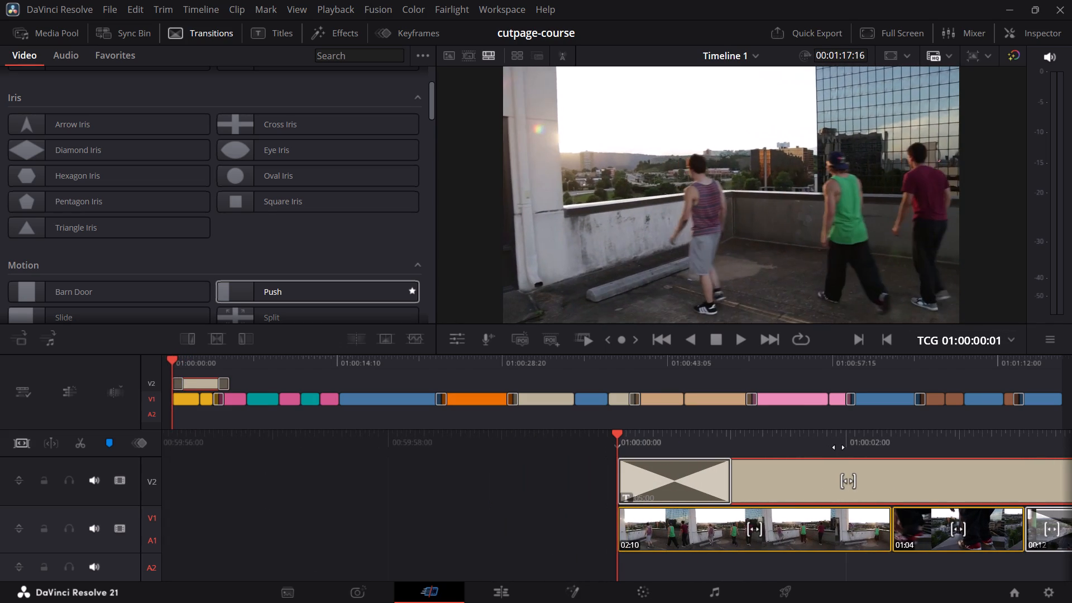
left_click_drag(839, 447, 836, 446)
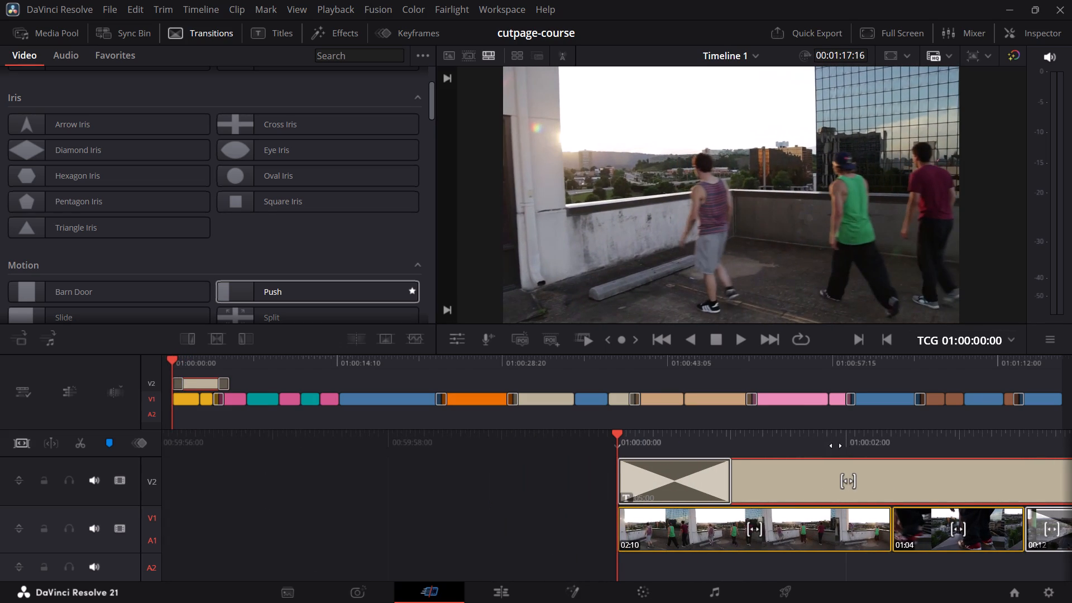
left_click_drag(836, 446, 743, 443)
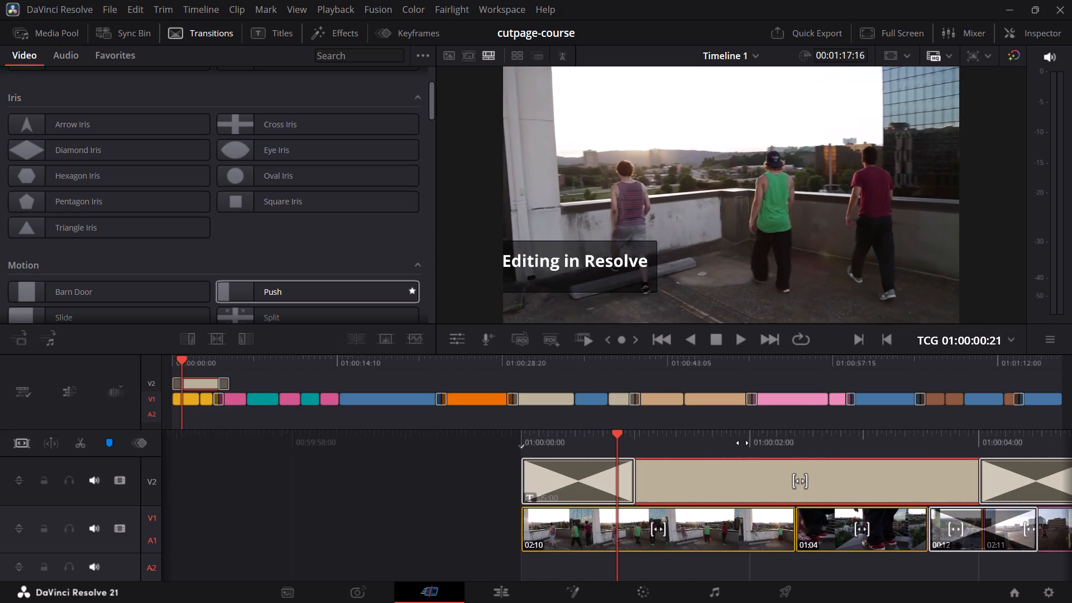
left_click_drag(743, 443, 526, 437)
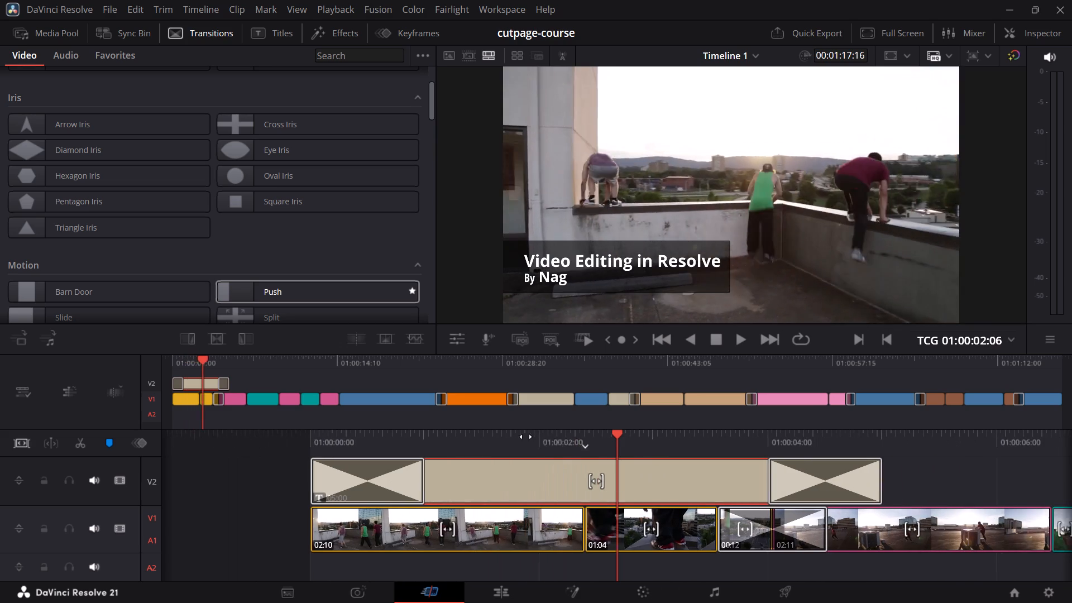
left_click_drag(526, 437, 408, 406)
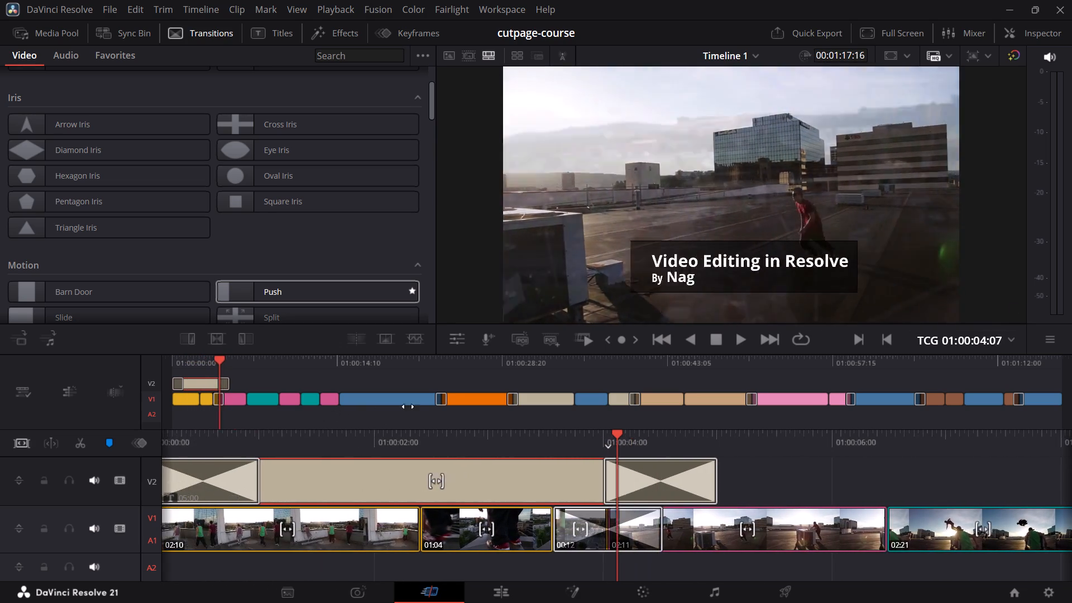
left_click_drag(408, 406, 952, 389)
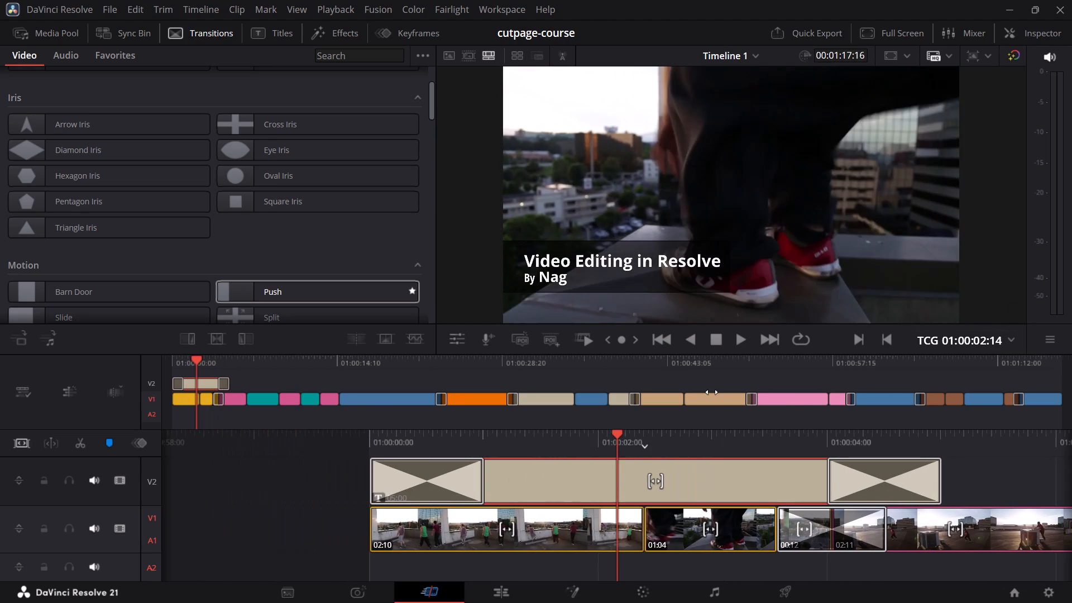
Show the settings of the Push transition at the title's start on V2, and scrub through the title and back to 01:00:00:00.
left_click(677, 471)
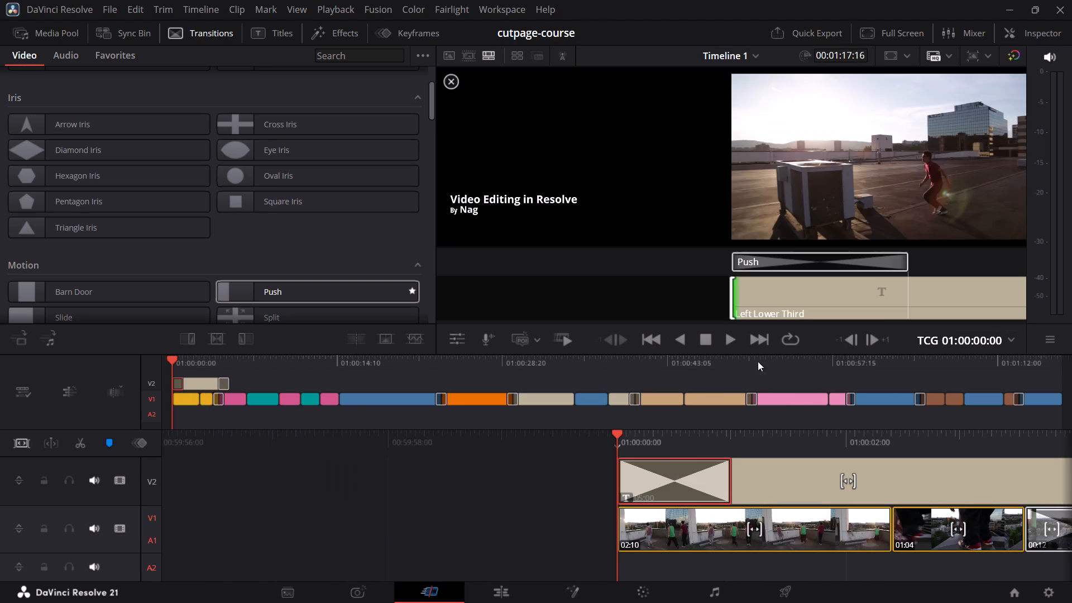
left_click(1041, 38)
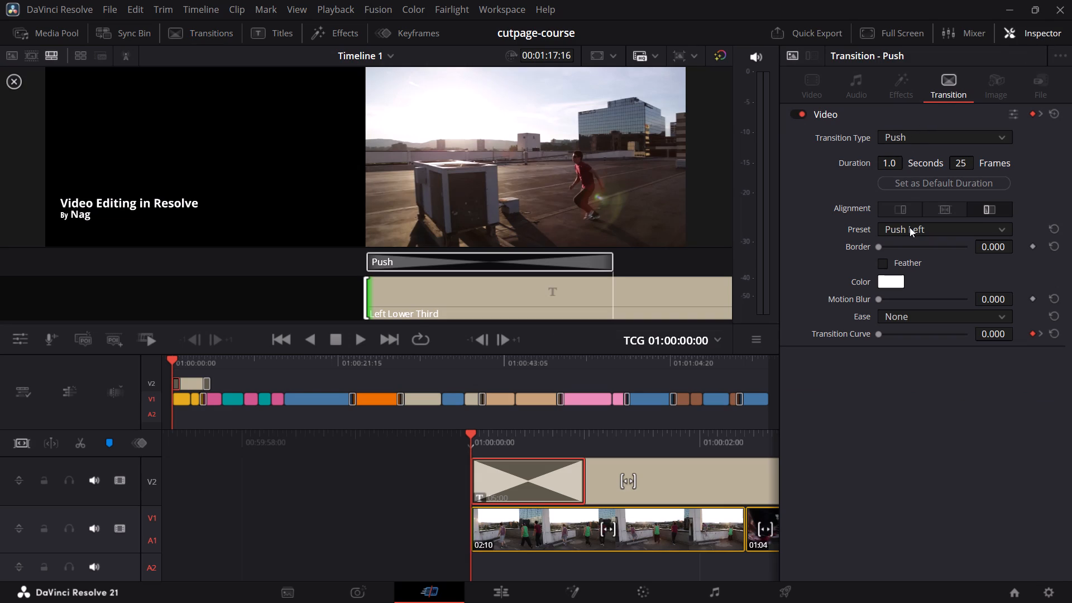
left_click_drag(627, 441, 485, 421)
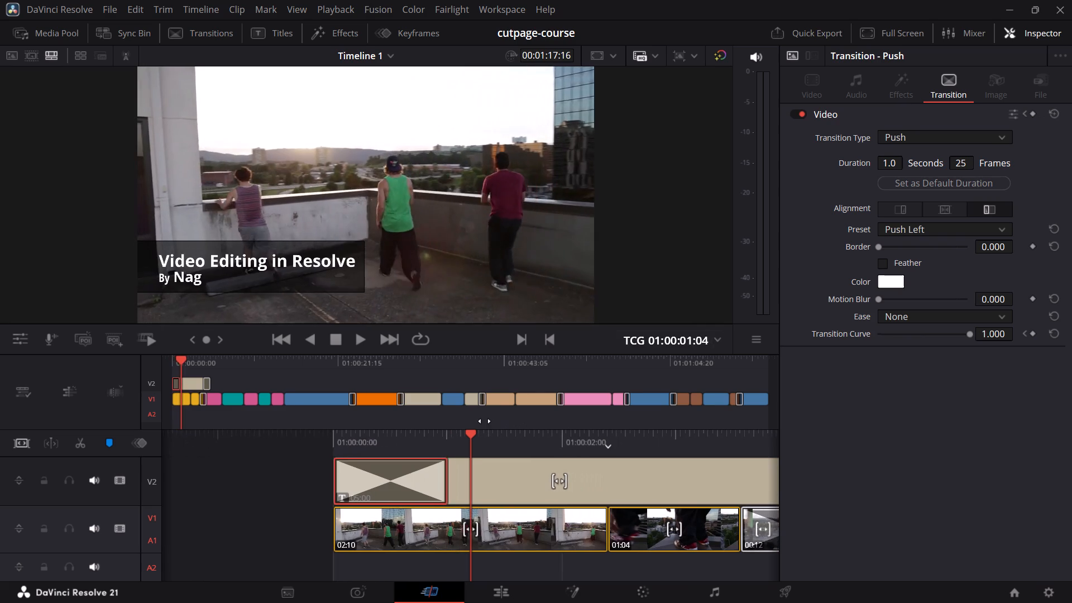
left_click_drag(485, 421, 419, 411)
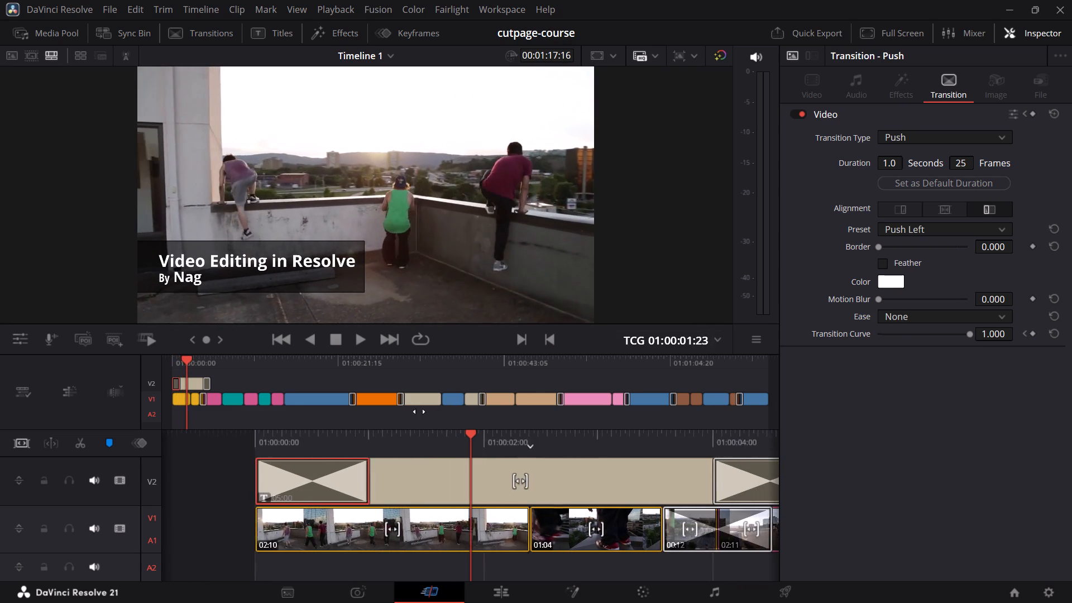
left_click_drag(419, 411, 64, 453)
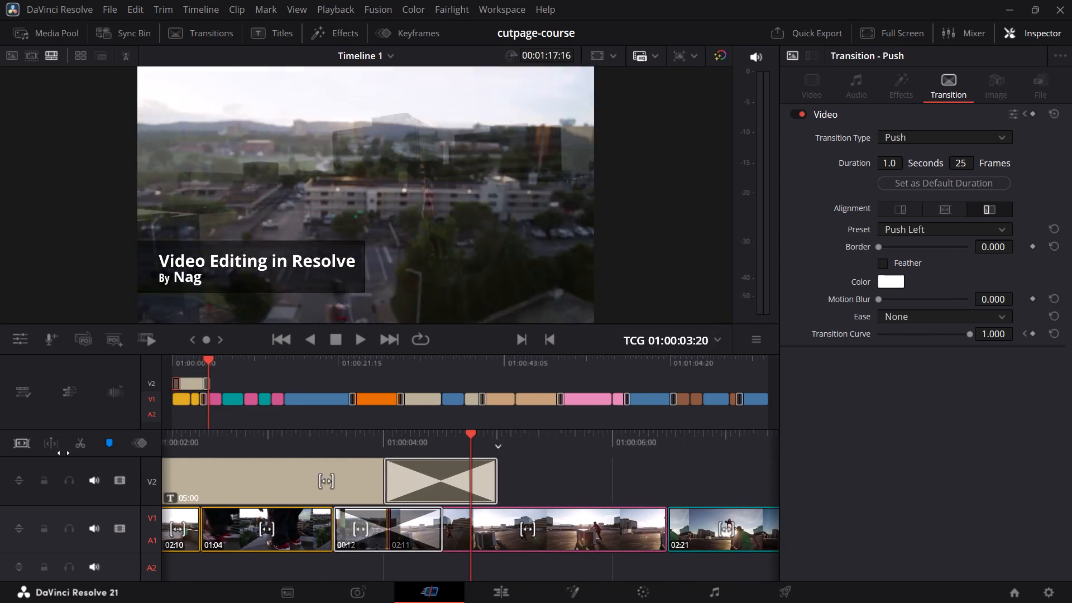
left_click_drag(64, 453, 117, 436)
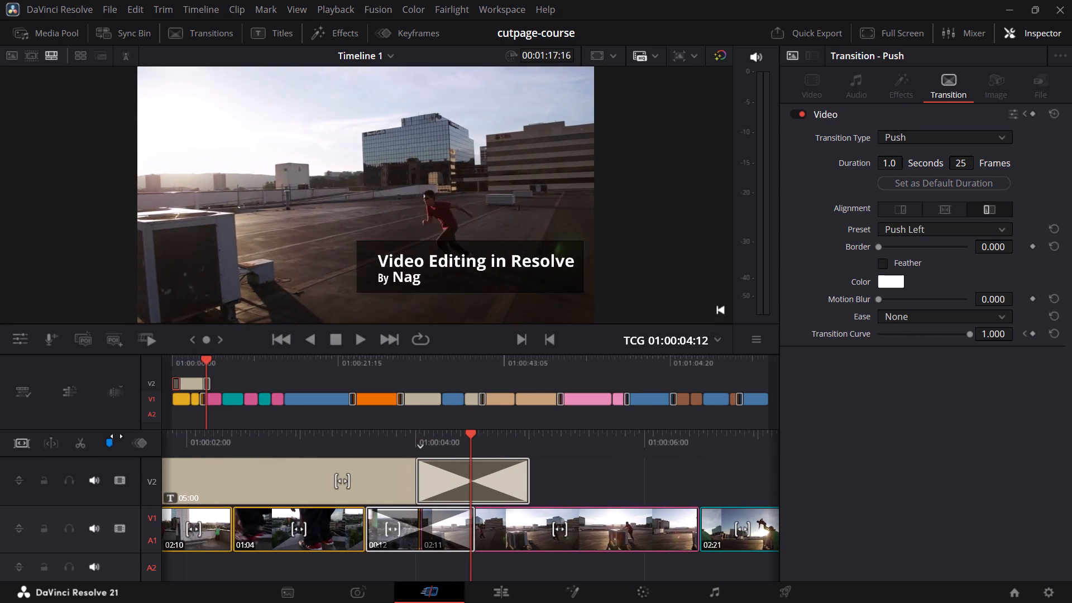
left_click_drag(117, 436, 155, 424)
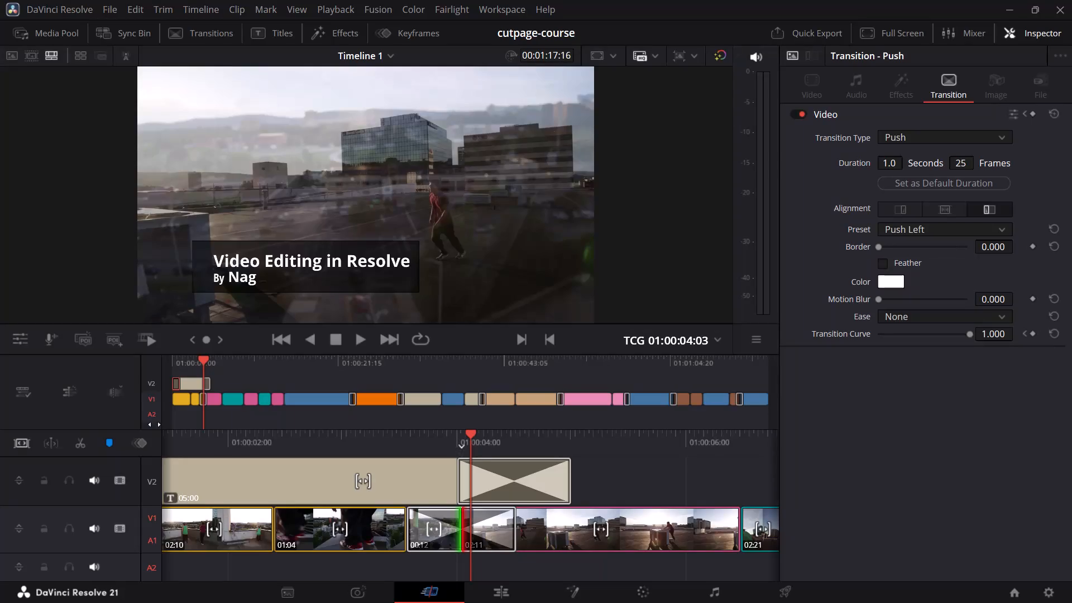
left_click_drag(155, 424, 781, 497)
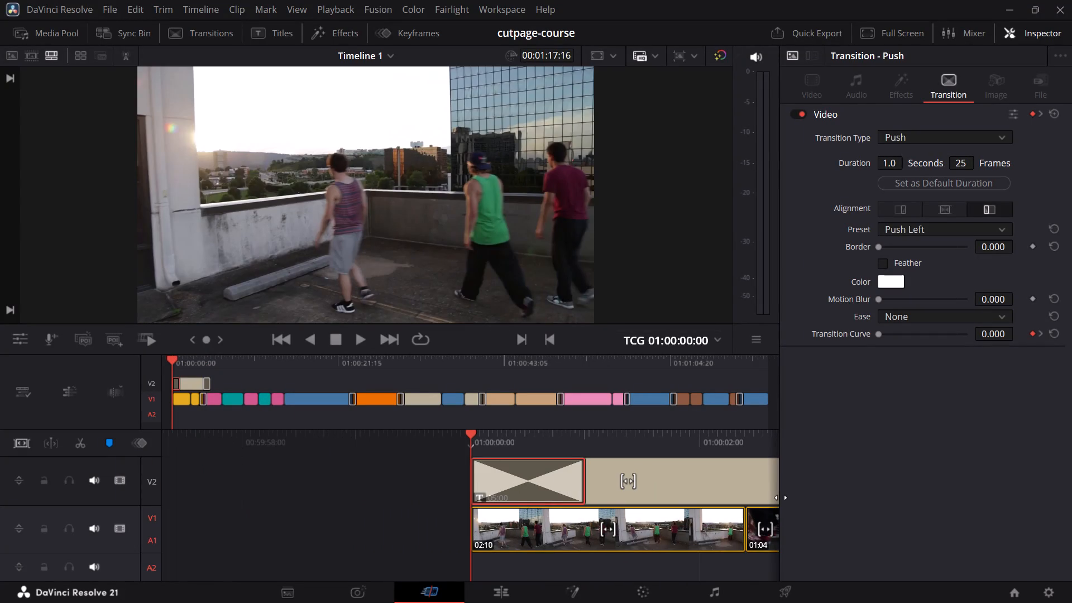
Scrub again from the title's opening Push through its closing Push to about 01:00:05:04, examining how the lower third enters and leaves.
left_click_drag(781, 497, 458, 460)
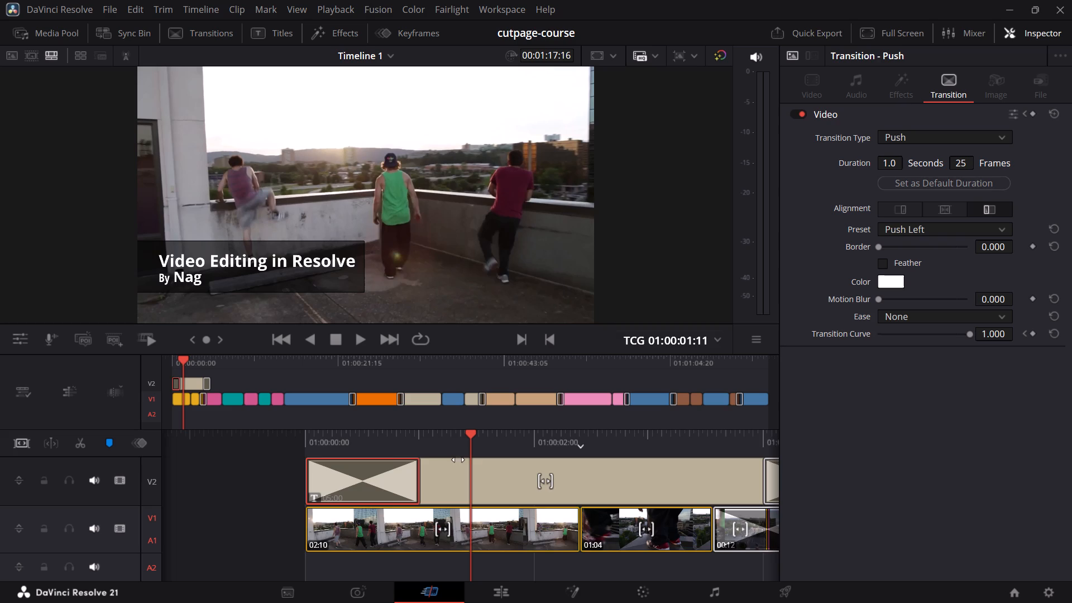
left_click_drag(458, 460, 644, 483)
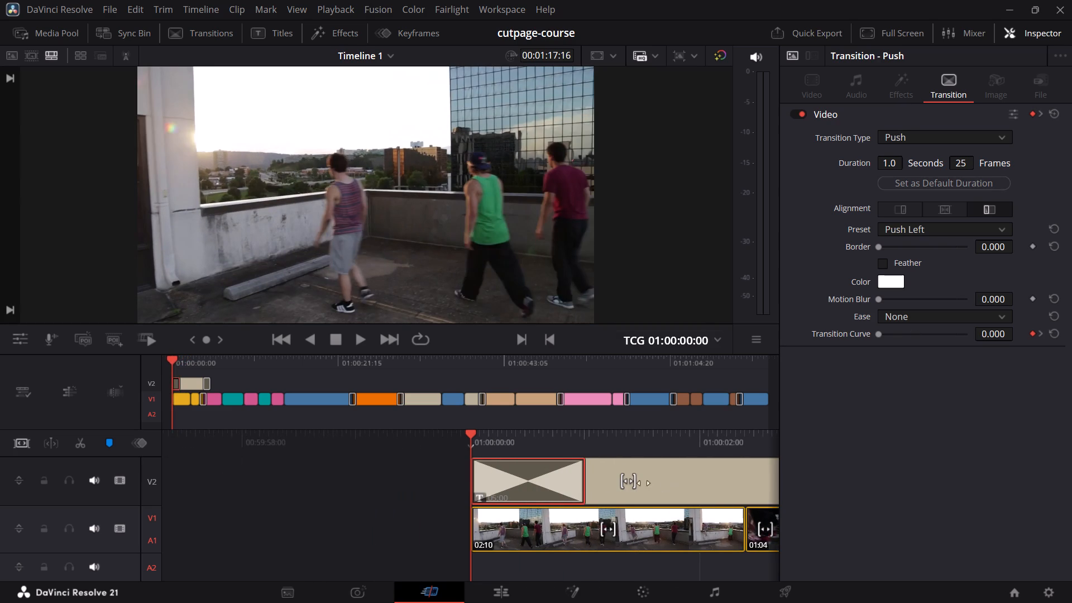
left_click_drag(644, 483, 512, 481)
left_click_drag(665, 444, 452, 443)
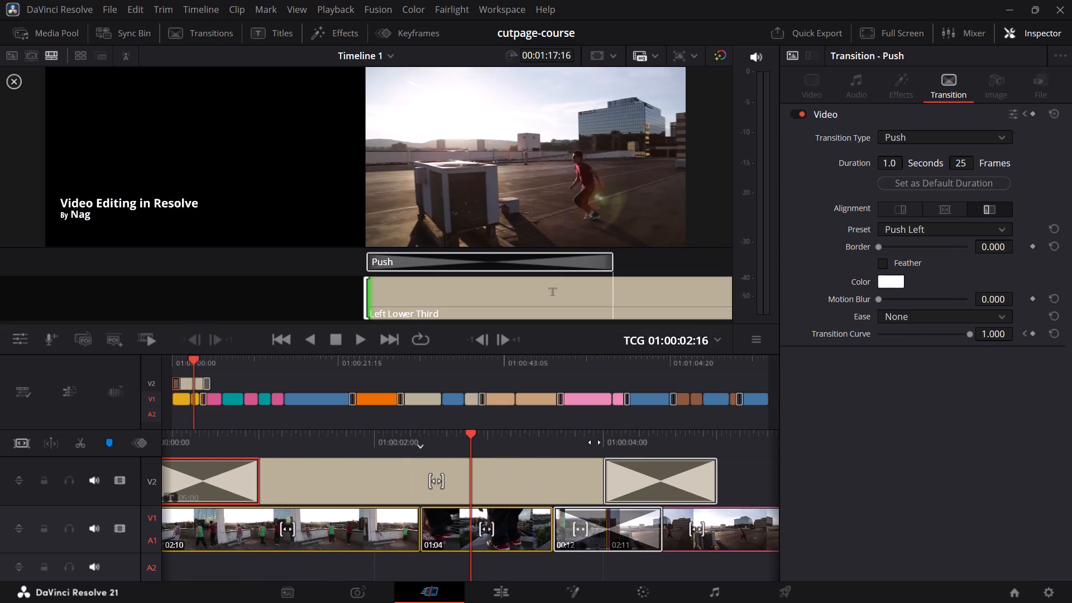
left_click_drag(705, 441, 582, 445)
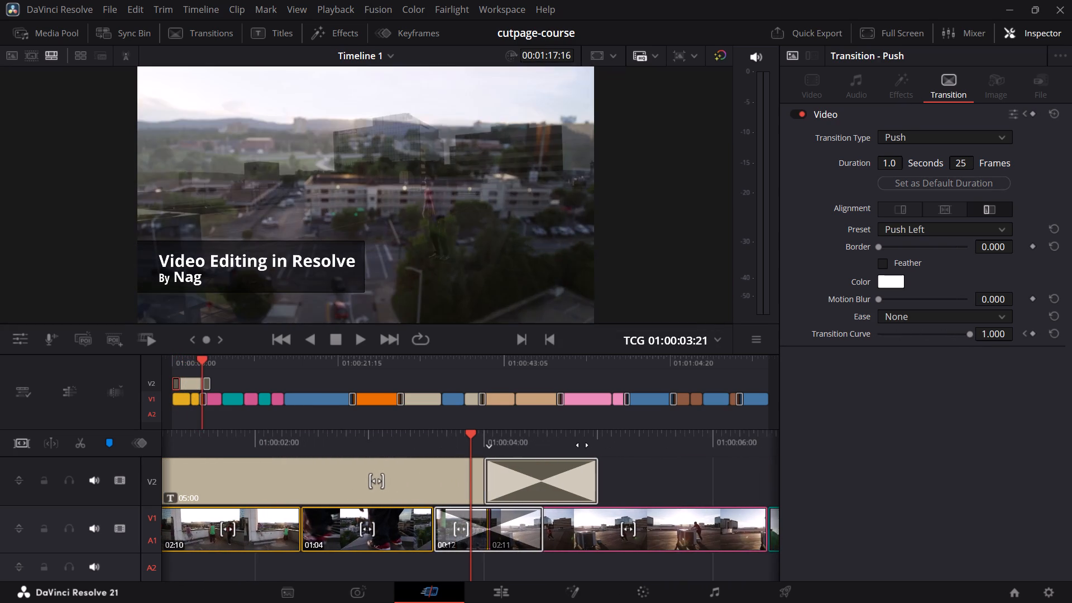
left_click_drag(582, 445, 548, 443)
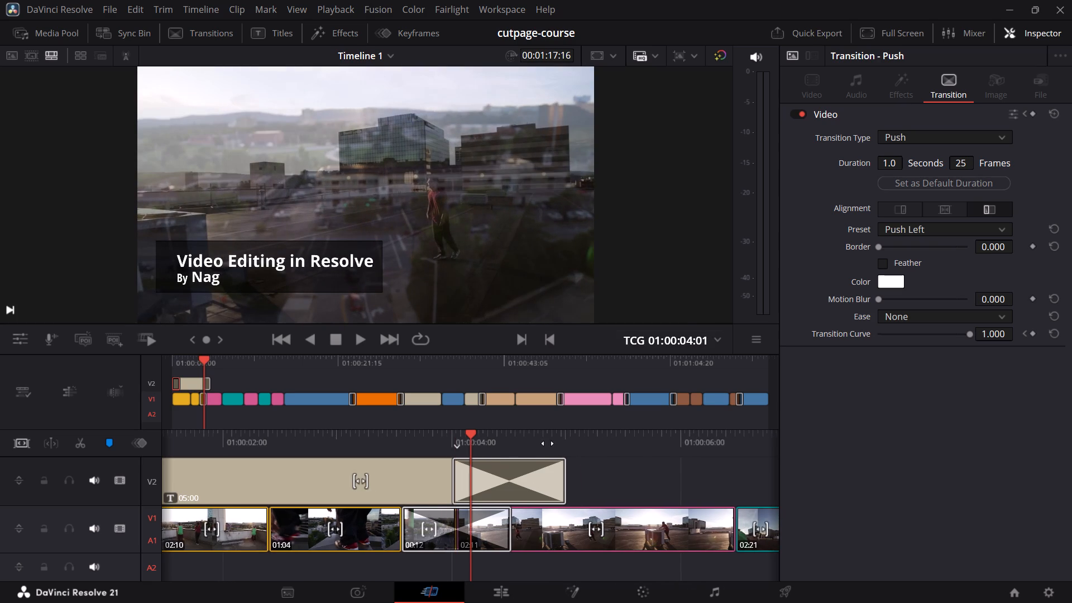
left_click_drag(548, 443, 473, 444)
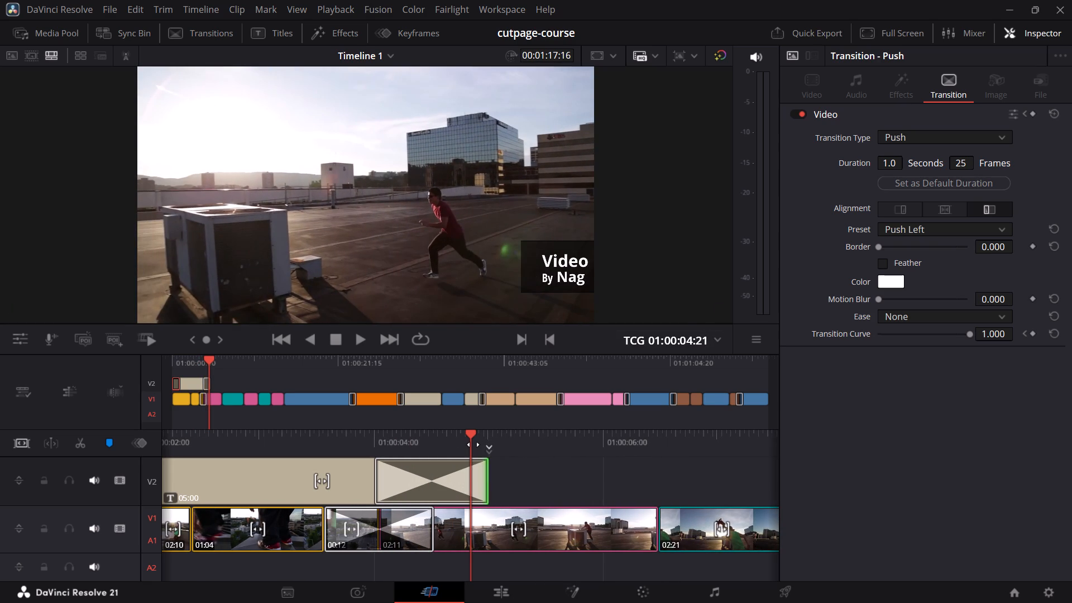
left_click_drag(473, 444, 436, 449)
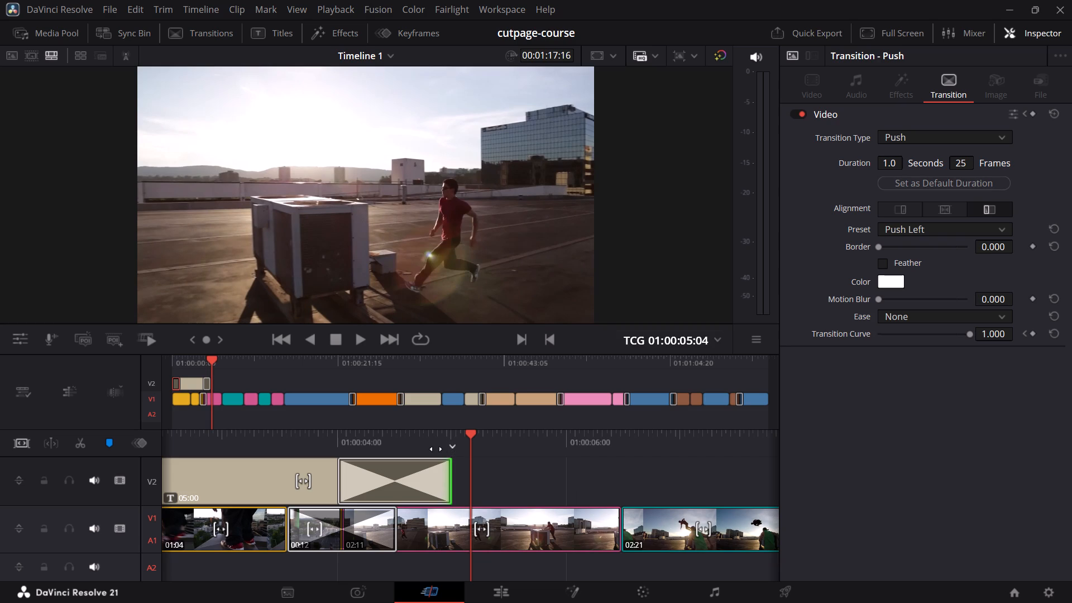
left_click_drag(436, 449, 435, 449)
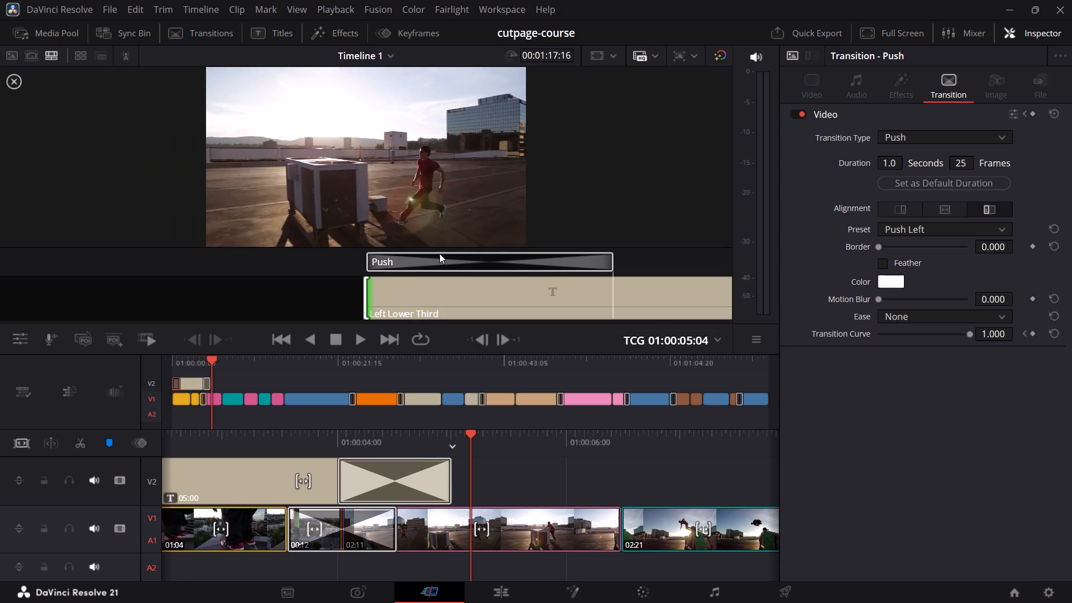
Add a Push video transition at the cut between the 02:11 and 02:21 clips on track V1.
left_click(223, 30)
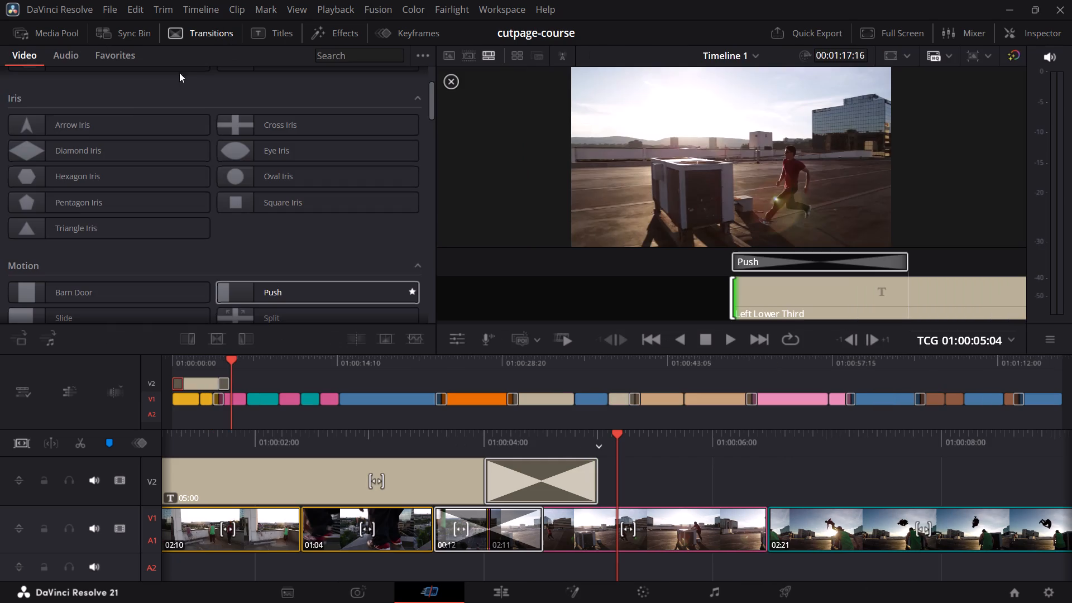
left_click_drag(279, 289, 764, 513)
left_click_drag(735, 462, 639, 470)
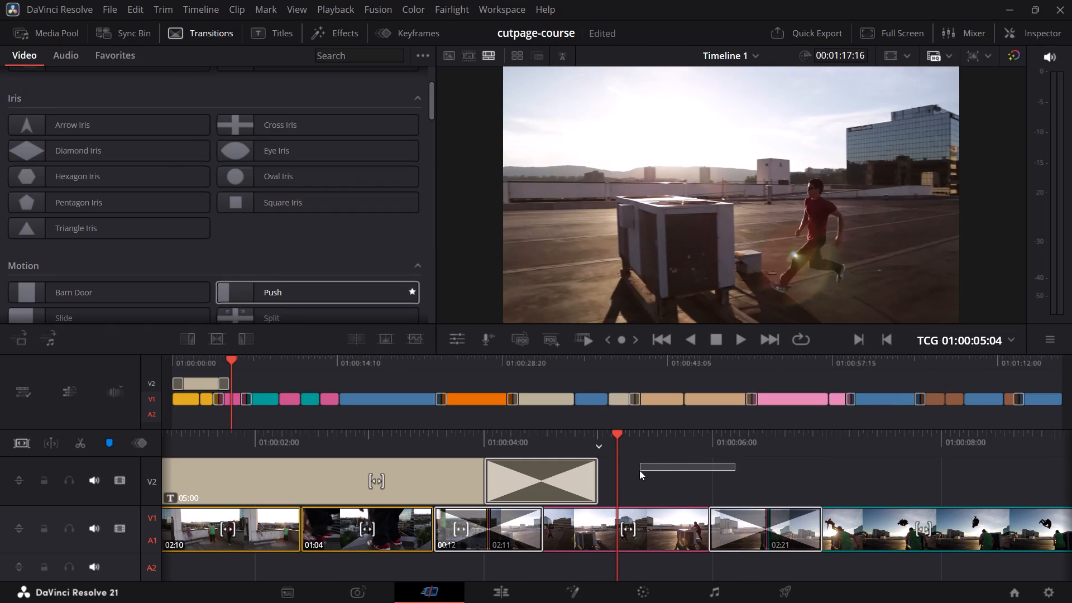
left_click_drag(639, 470, 639, 470)
Scrub across the V1 Push transition between the 02:11 and 02:21 clips and open its settings to examine its motion.
left_click_drag(812, 438, 689, 444)
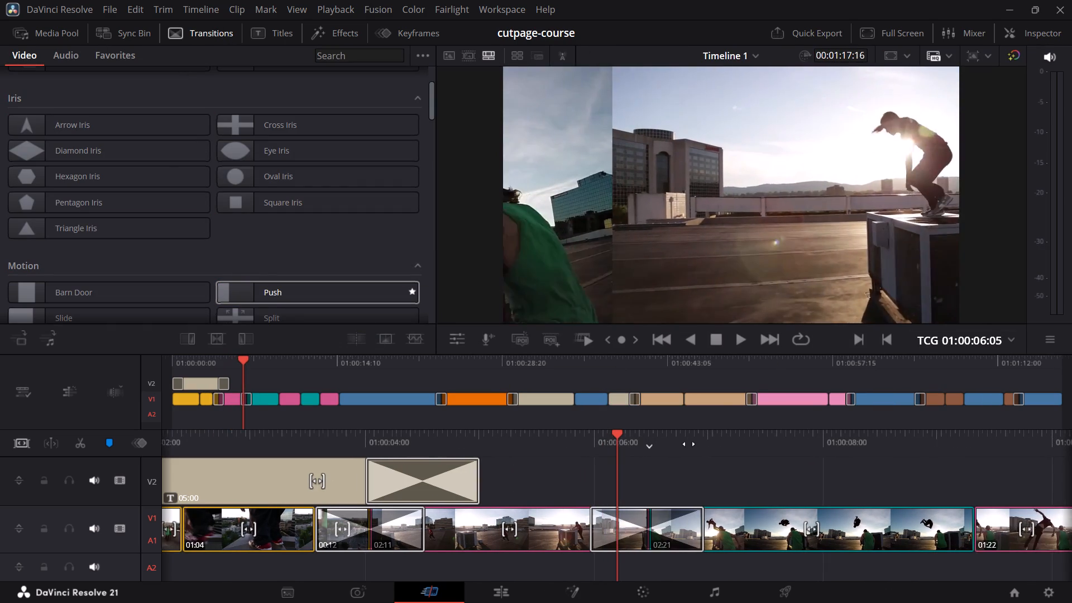
left_click_drag(689, 444, 649, 446)
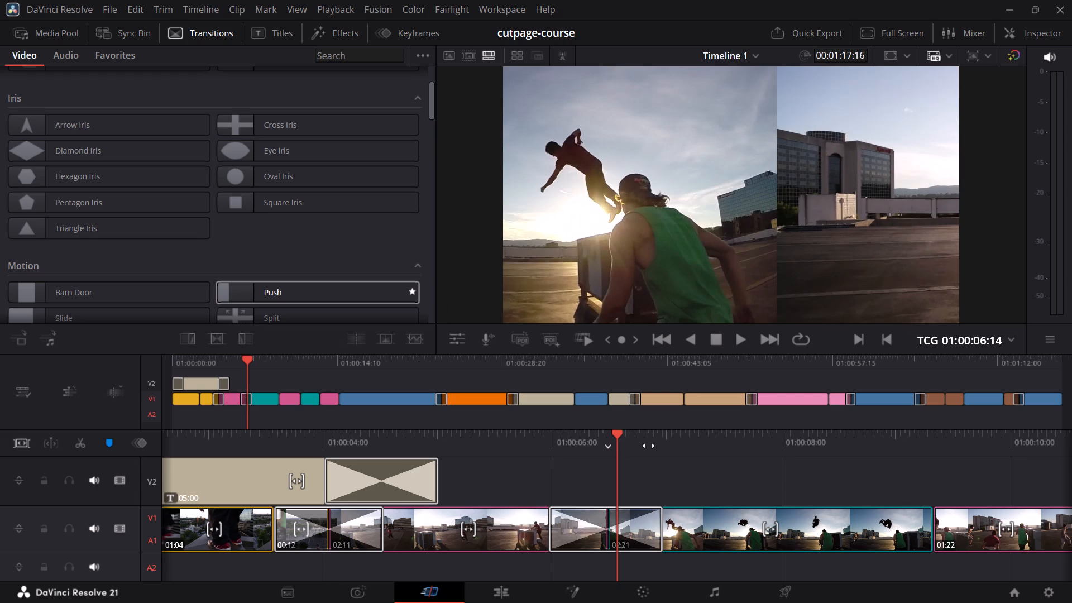
left_click_drag(649, 446, 737, 462)
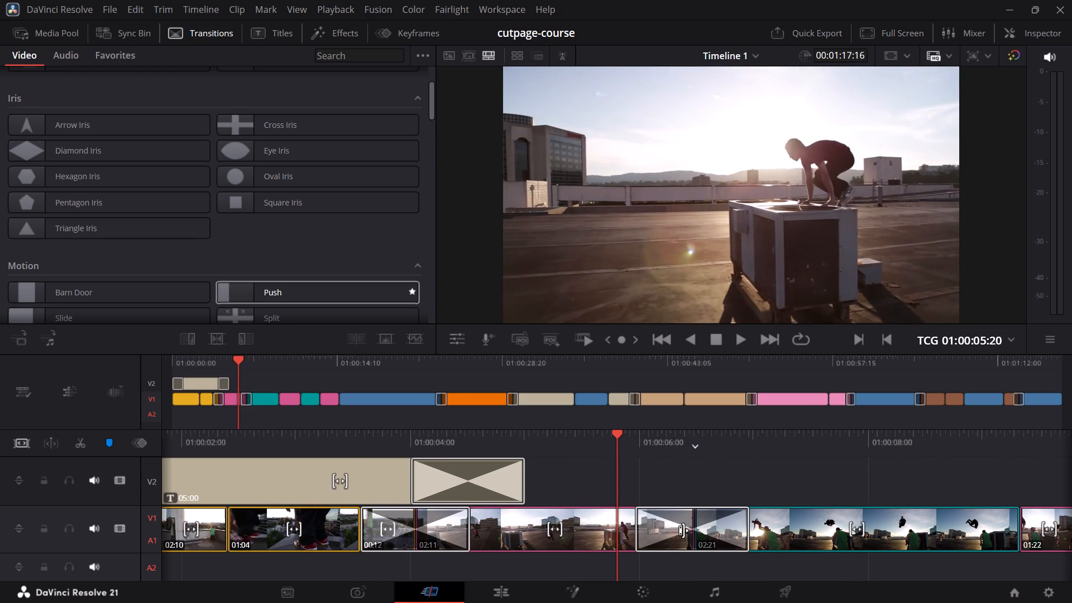
left_click(683, 530)
left_click(674, 517)
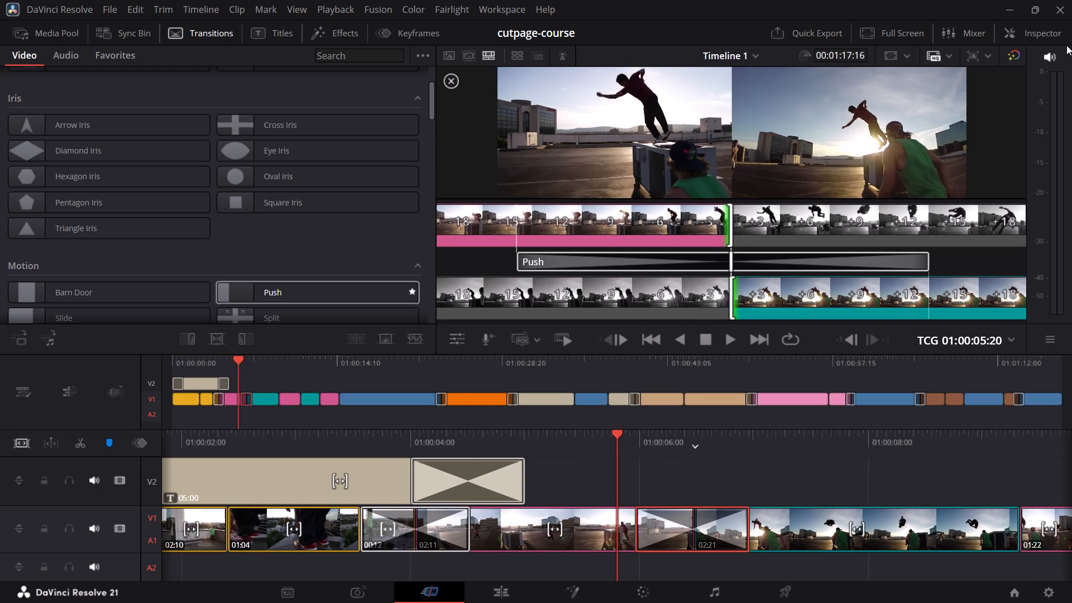
left_click(1061, 32)
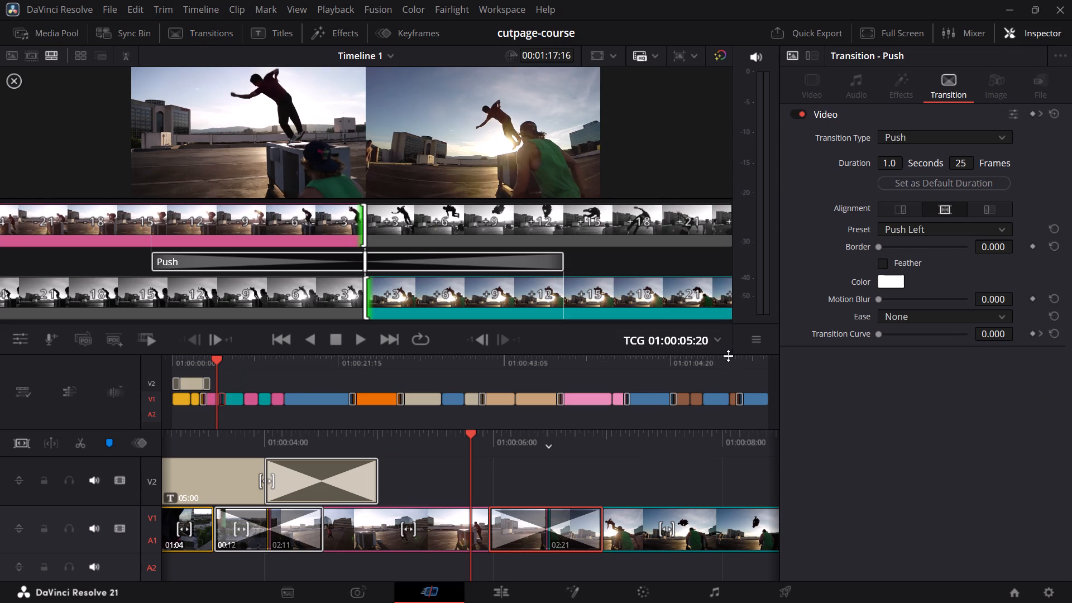
left_click_drag(552, 439, 553, 438)
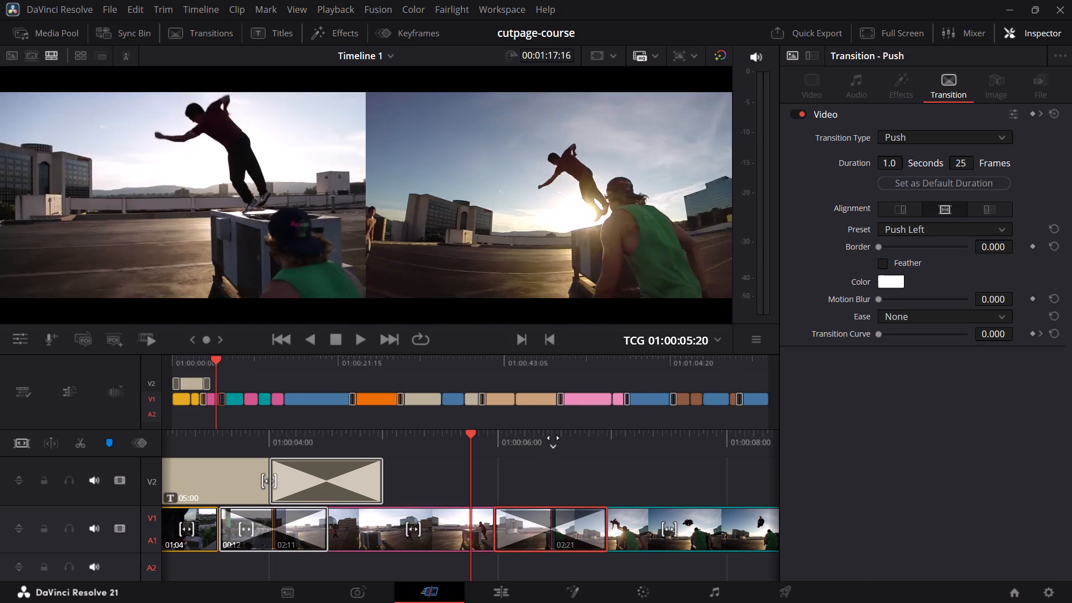
left_click_drag(553, 438, 471, 447)
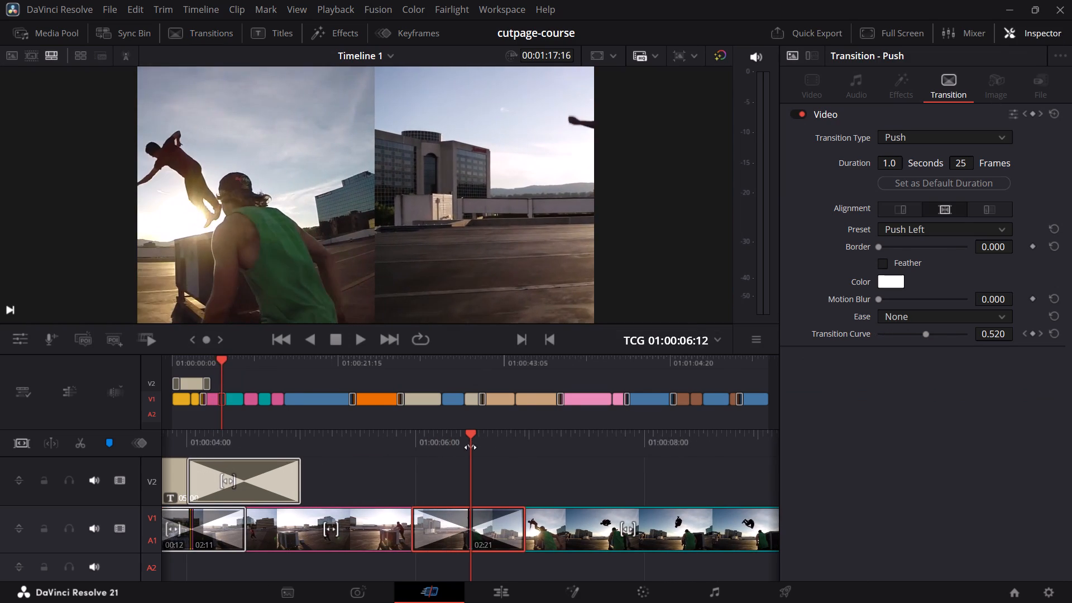
left_click_drag(471, 447, 435, 451)
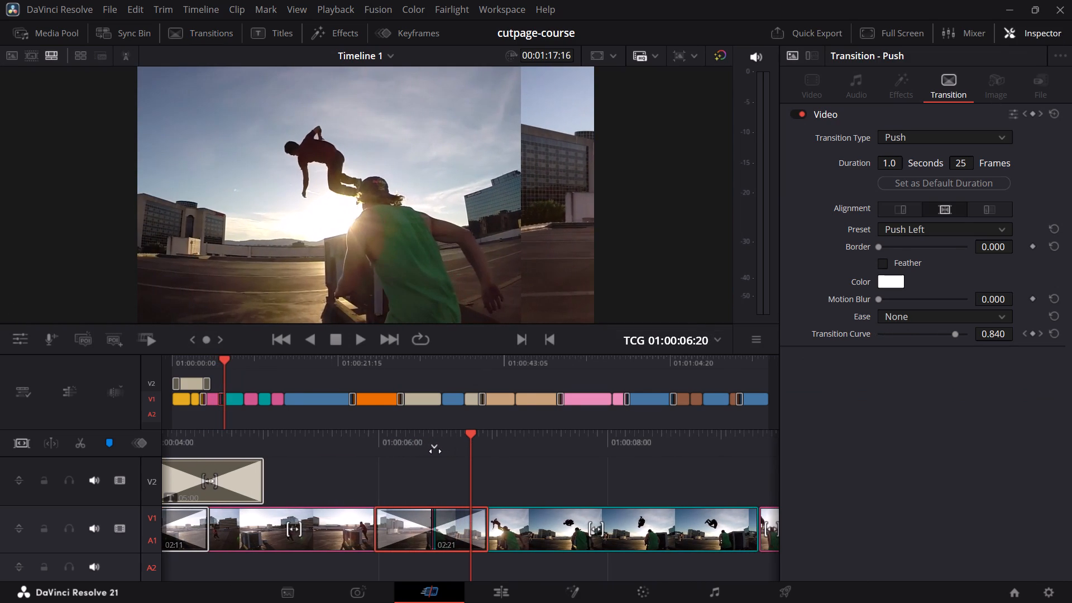
left_click_drag(435, 451, 394, 454)
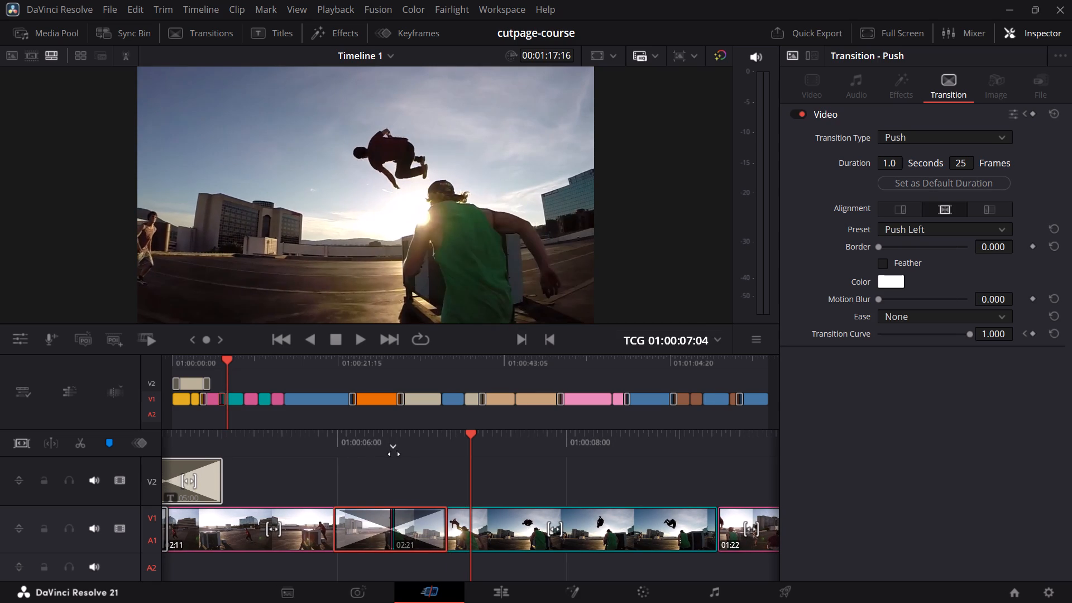
left_click_drag(394, 454, 454, 454)
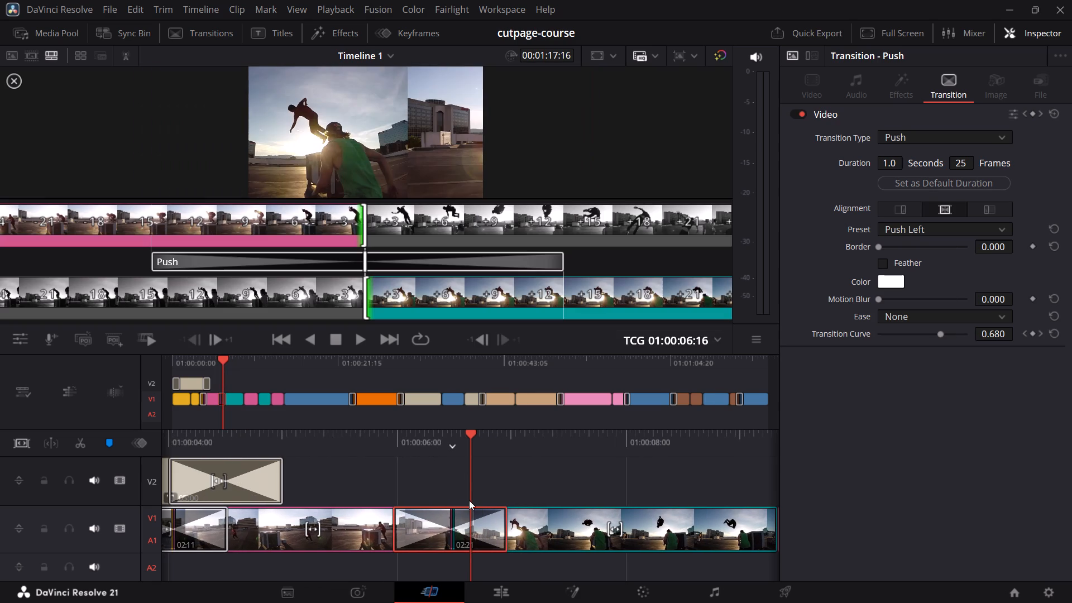
Set the V1 Push transition's preset to Push Right and scrub across it to check the new direction.
left_click(929, 233)
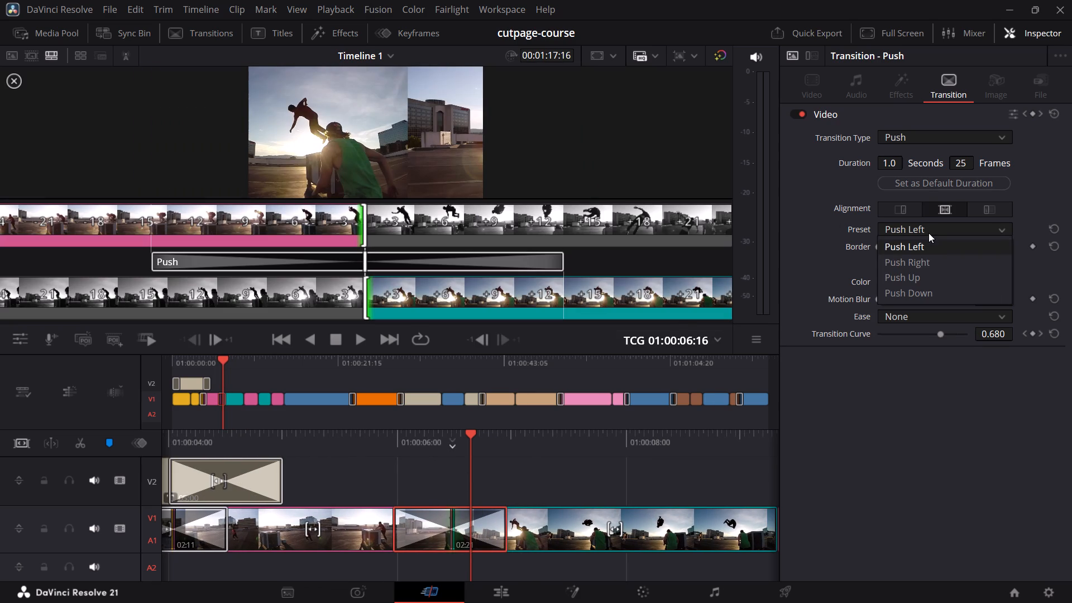
left_click(920, 261)
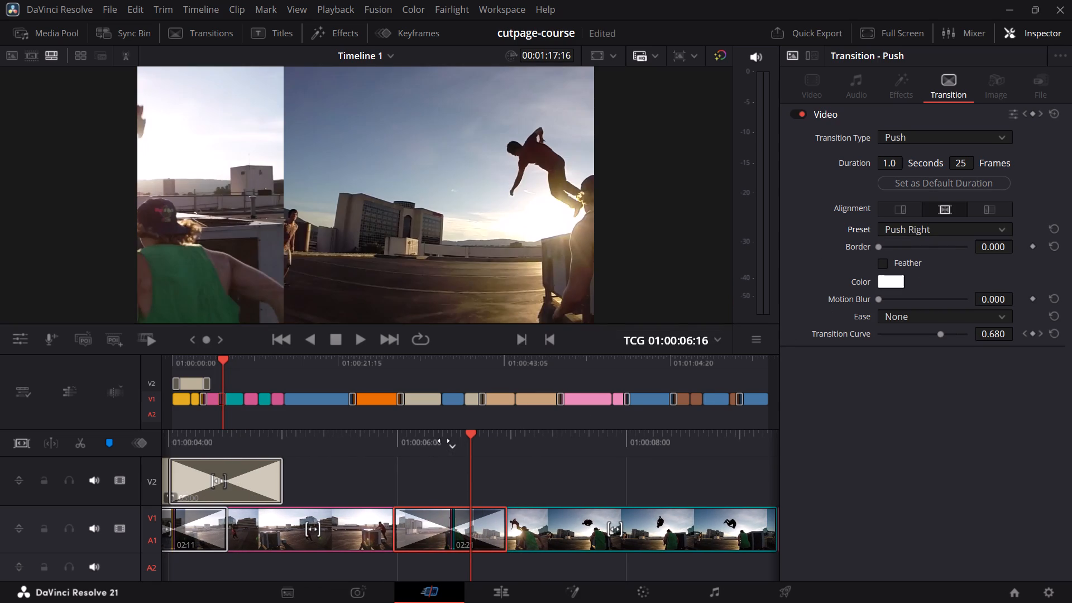
left_click_drag(435, 438, 467, 438)
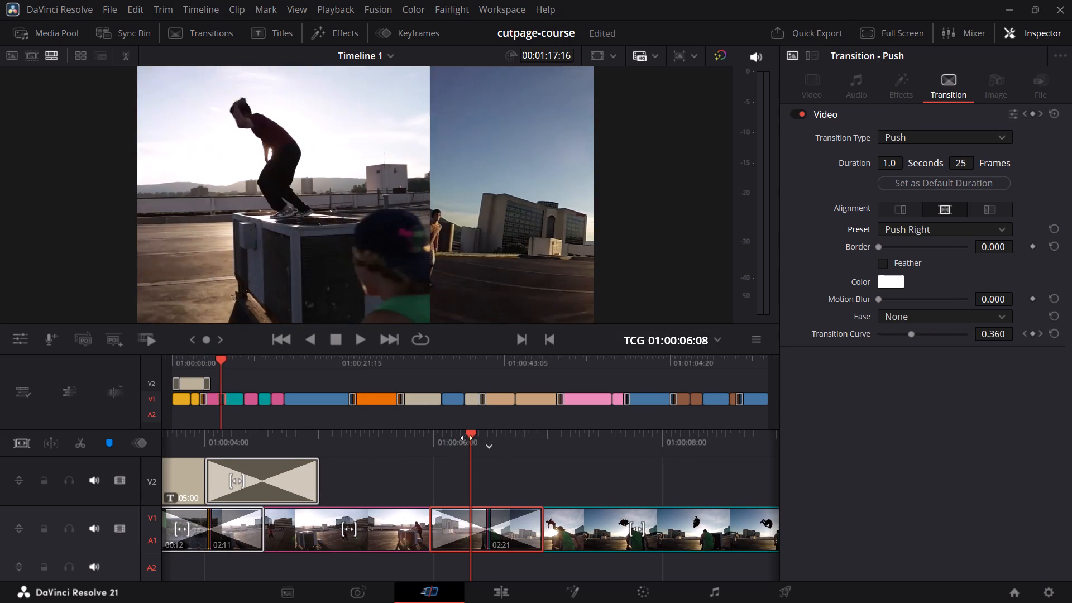
left_click_drag(467, 438, 409, 435)
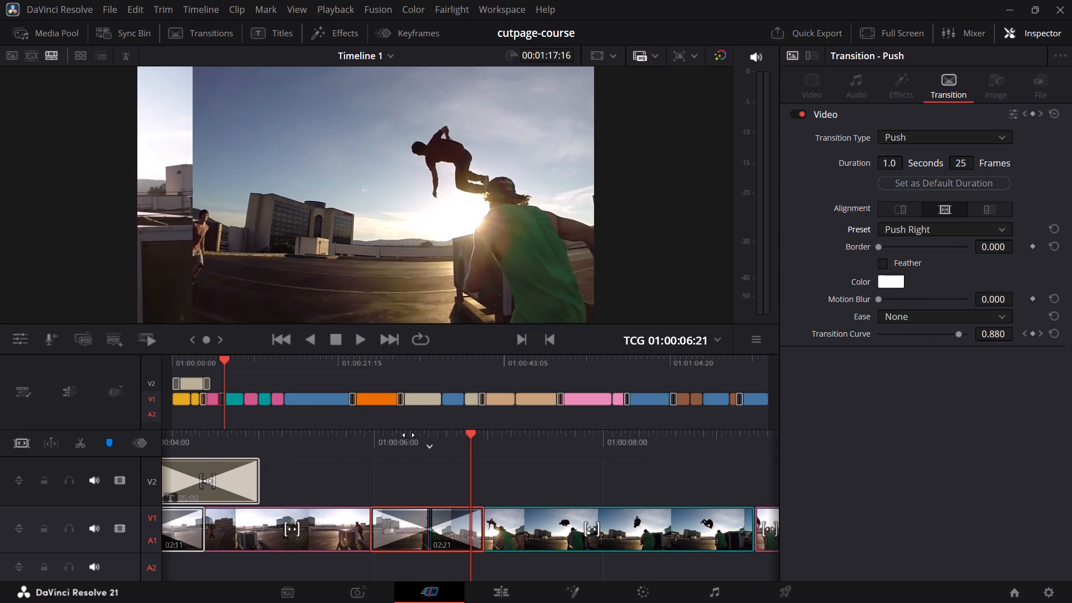
left_click_drag(409, 435, 490, 448)
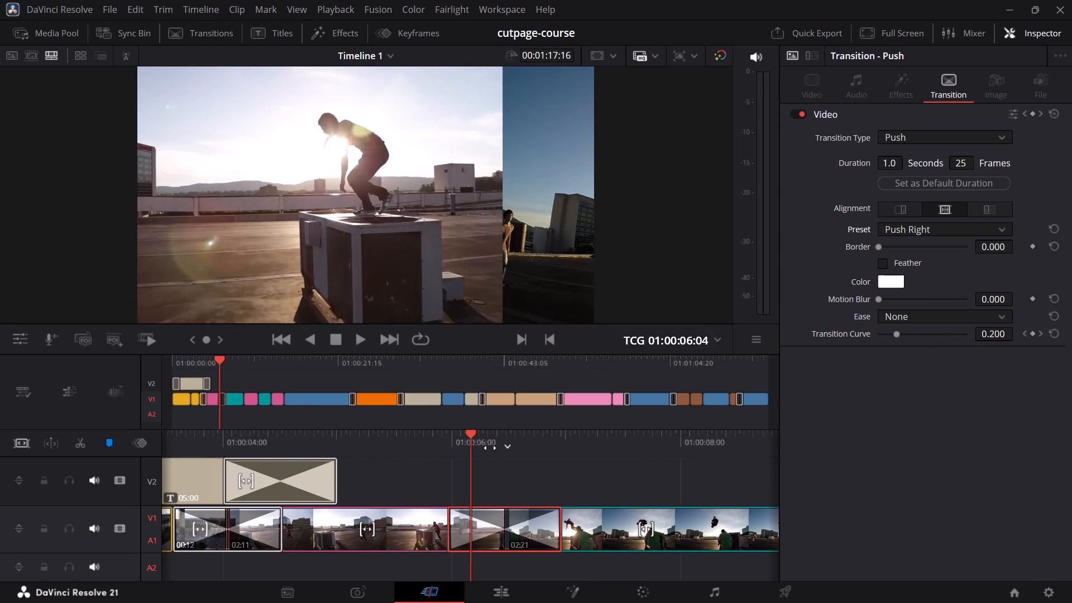
left_click_drag(490, 448, 504, 452)
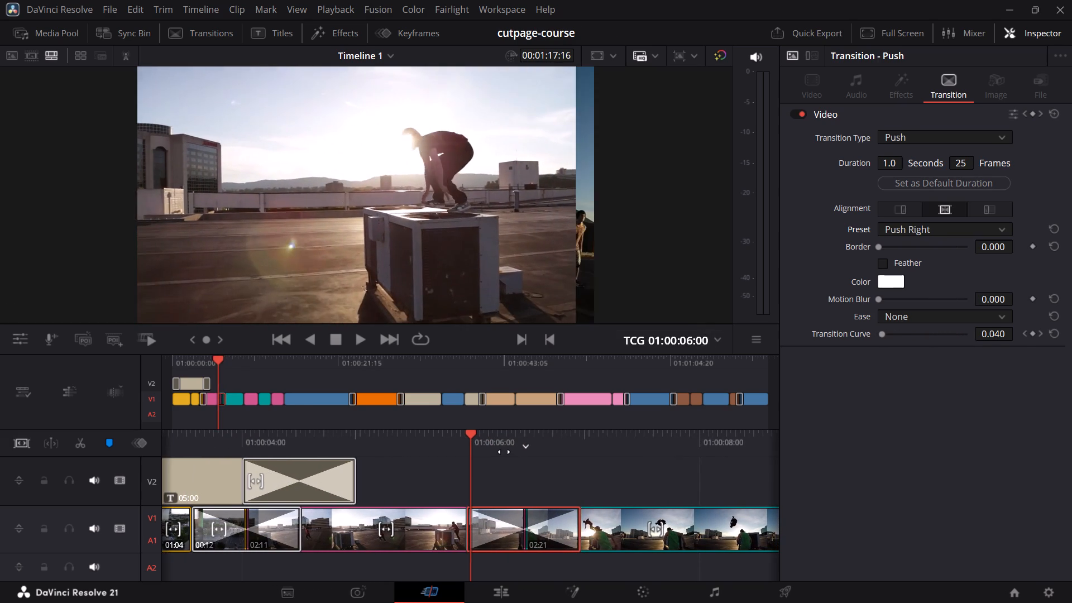
left_click_drag(504, 452, 462, 449)
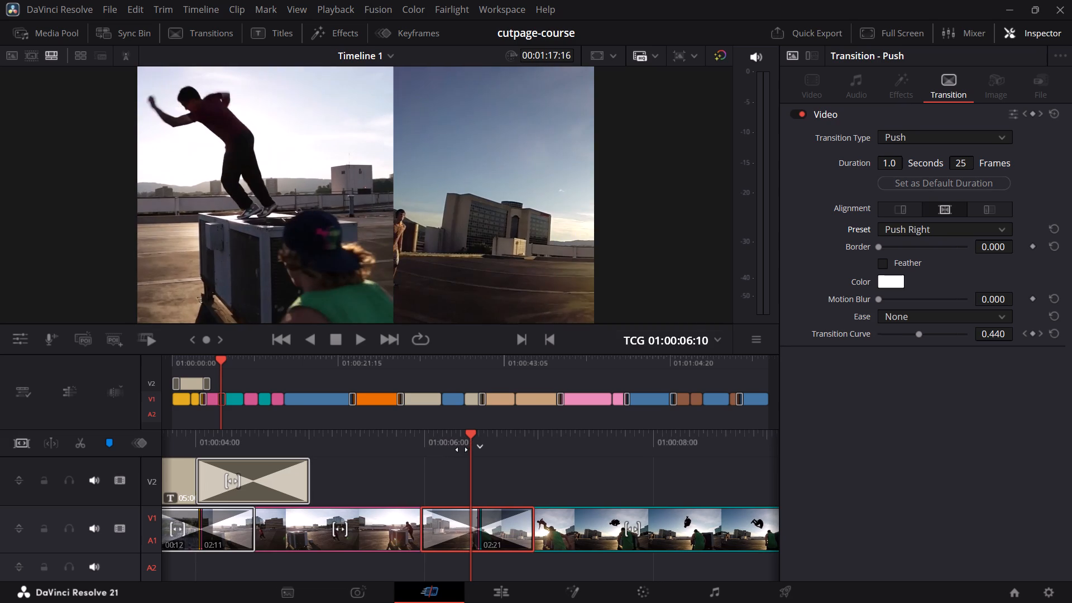
Scrub back and forth across the V1 Push transition between the 02:11 and 02:21 clips to examine its Push Right motion.
left_click_drag(462, 449, 427, 448)
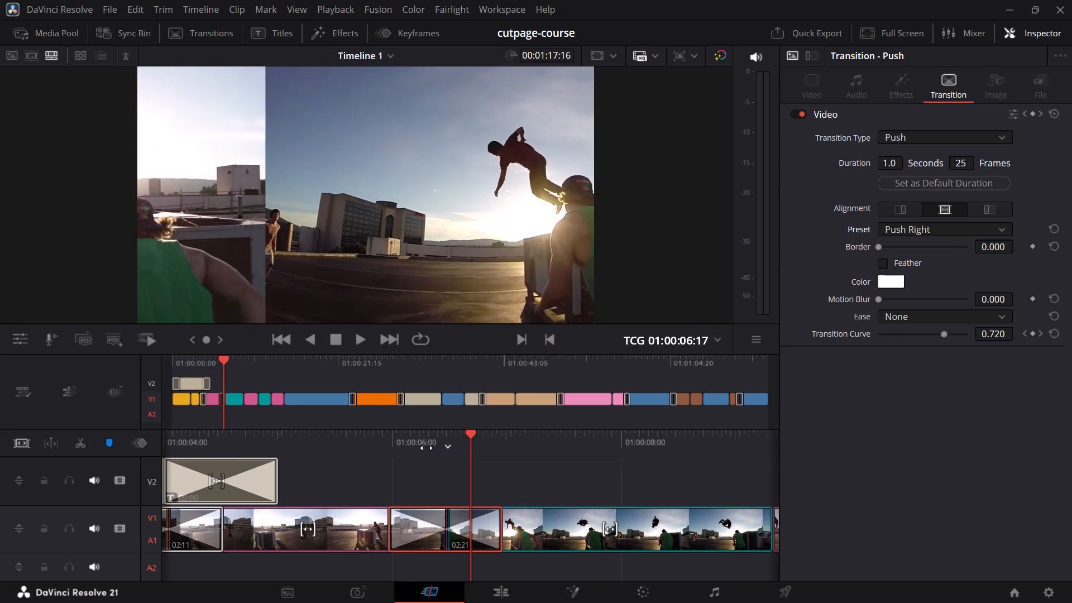
left_click_drag(427, 448, 400, 445)
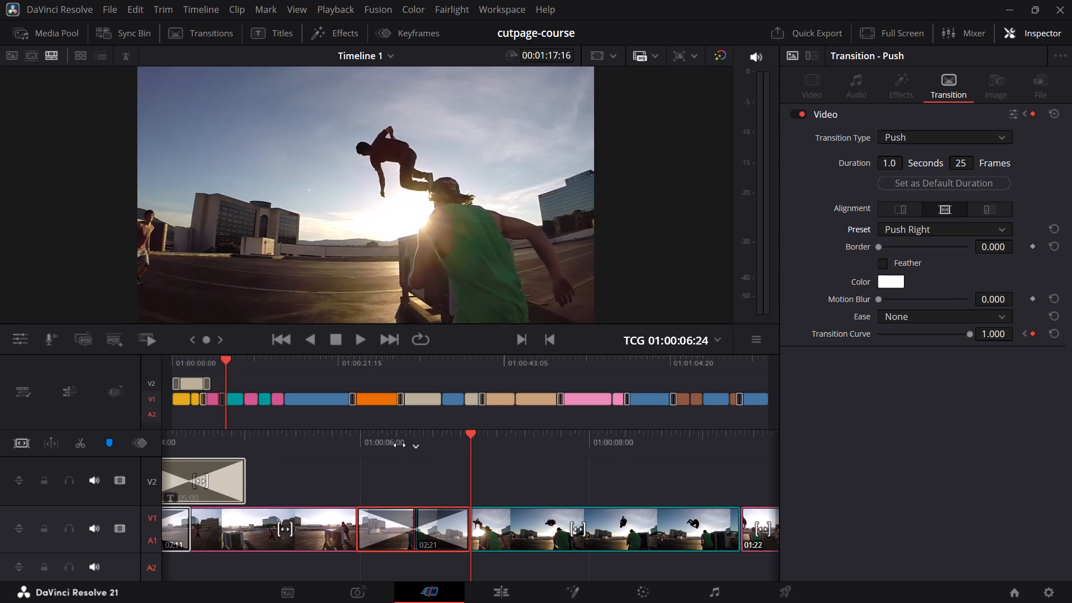
left_click_drag(400, 445, 482, 442)
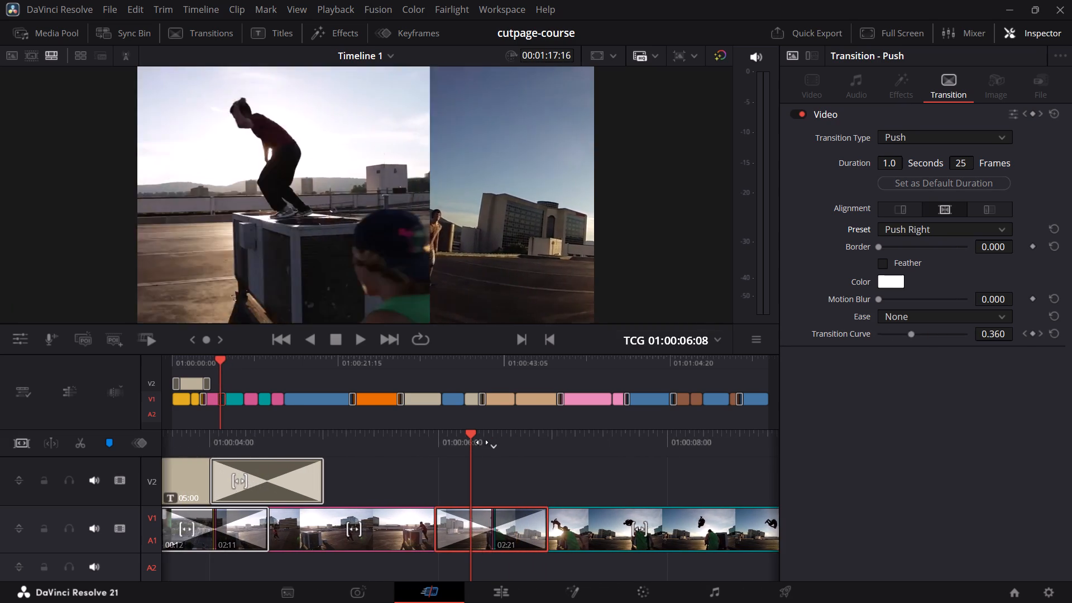
left_click_drag(482, 442, 510, 442)
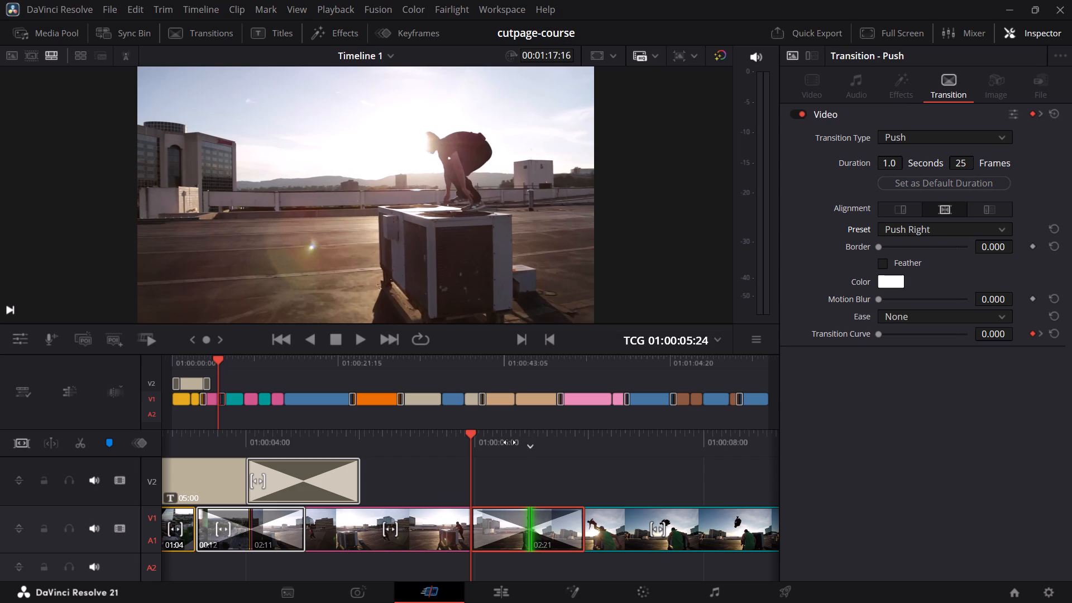
left_click_drag(510, 442, 472, 442)
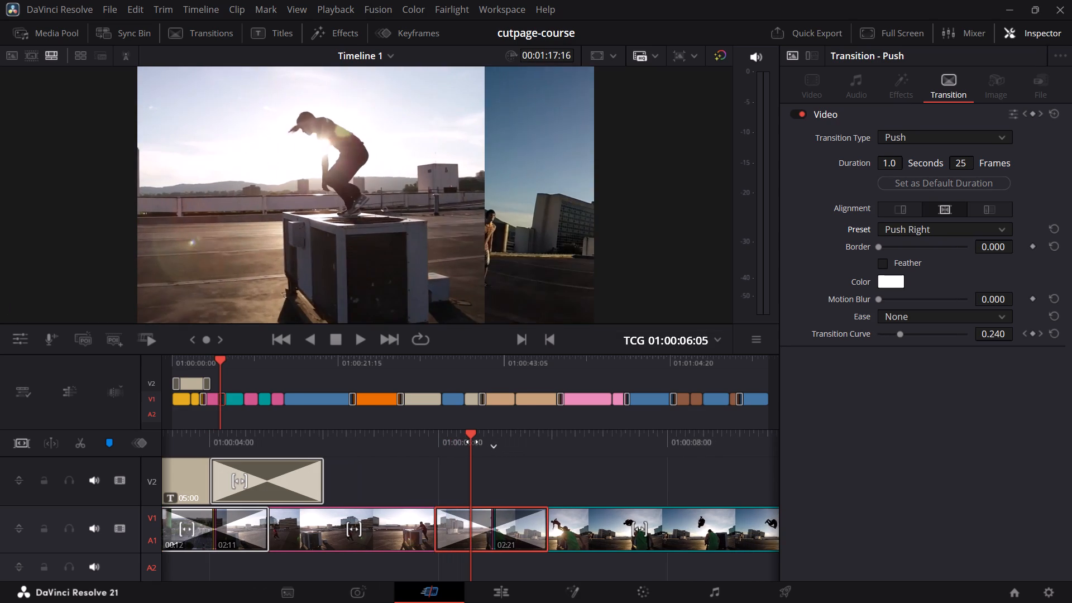
left_click_drag(472, 442, 508, 448)
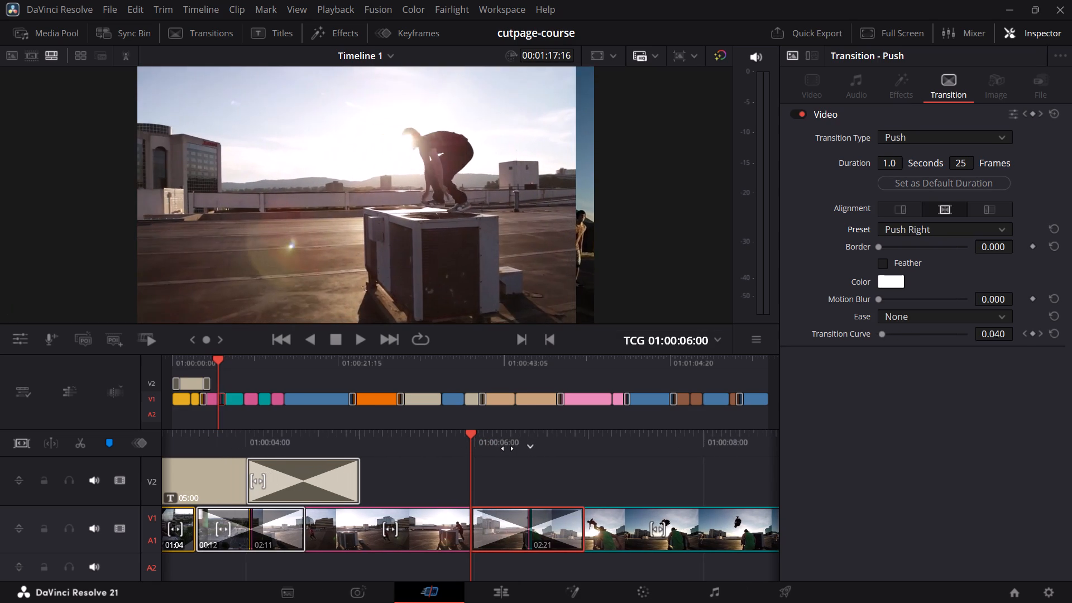
left_click_drag(508, 448, 510, 450)
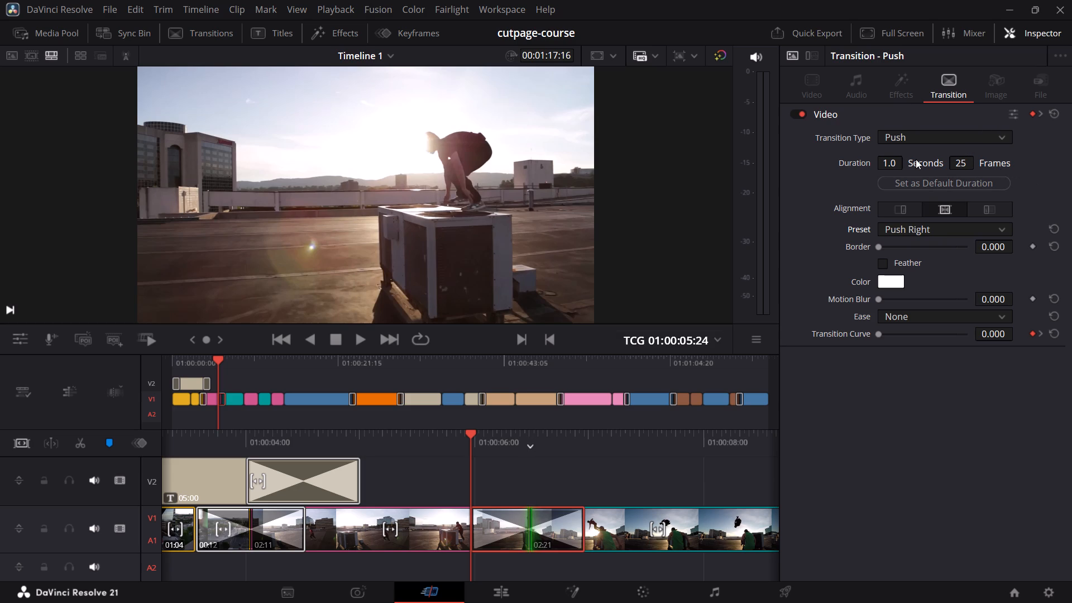
Delete the Push transition between the 02:11 and 02:21 clips on track V1.
left_click(557, 517)
key("BackSpace")
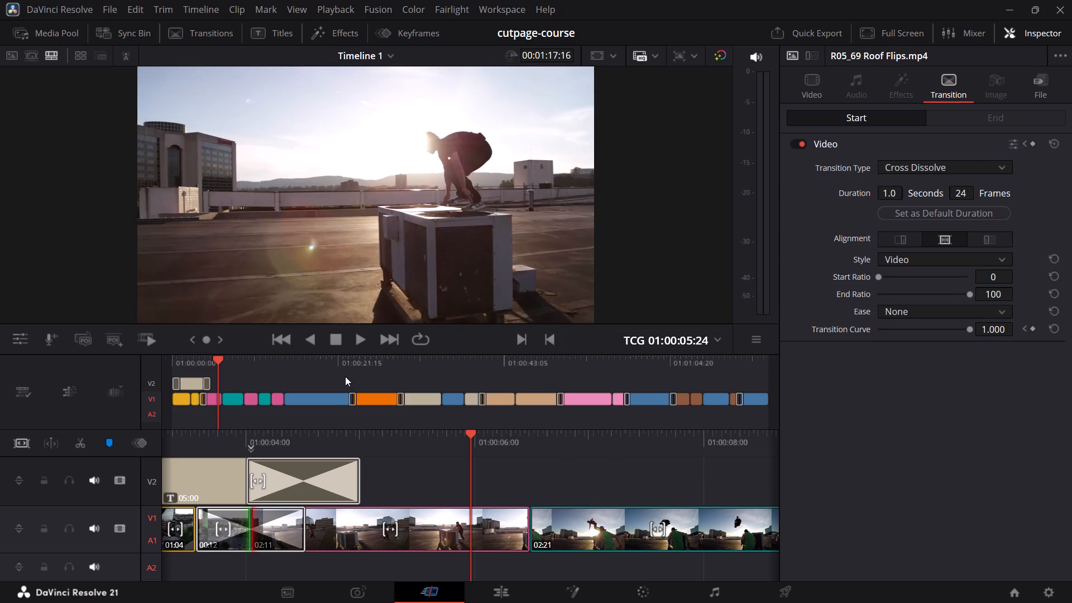
Review the title from its start through its exit and set the preset of its closing Push transition to Push Right.
left_click_drag(351, 441, 1053, 539)
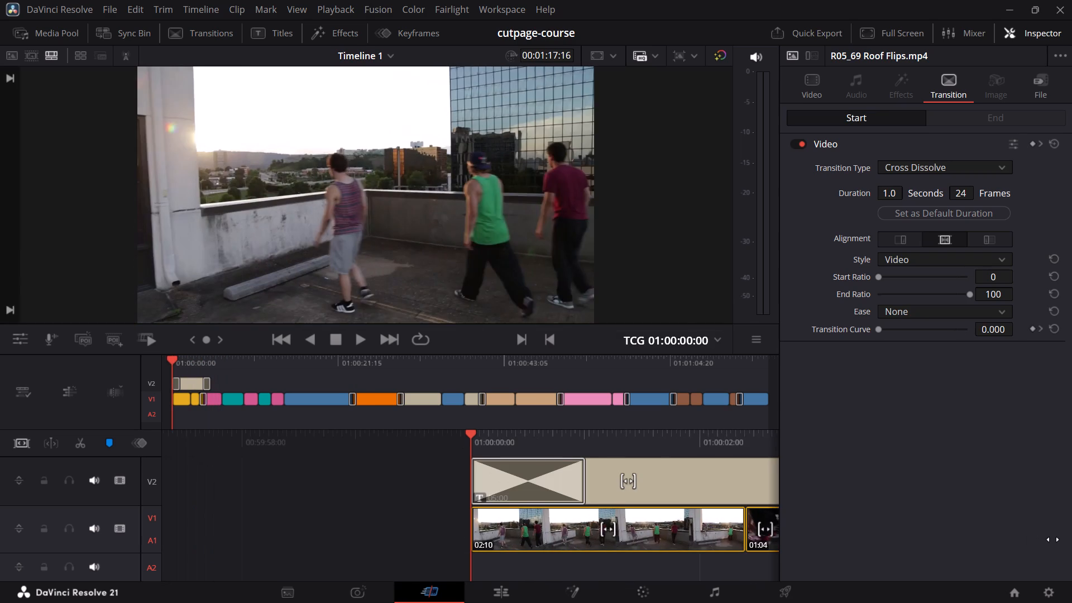
left_click_drag(1053, 539, 837, 519)
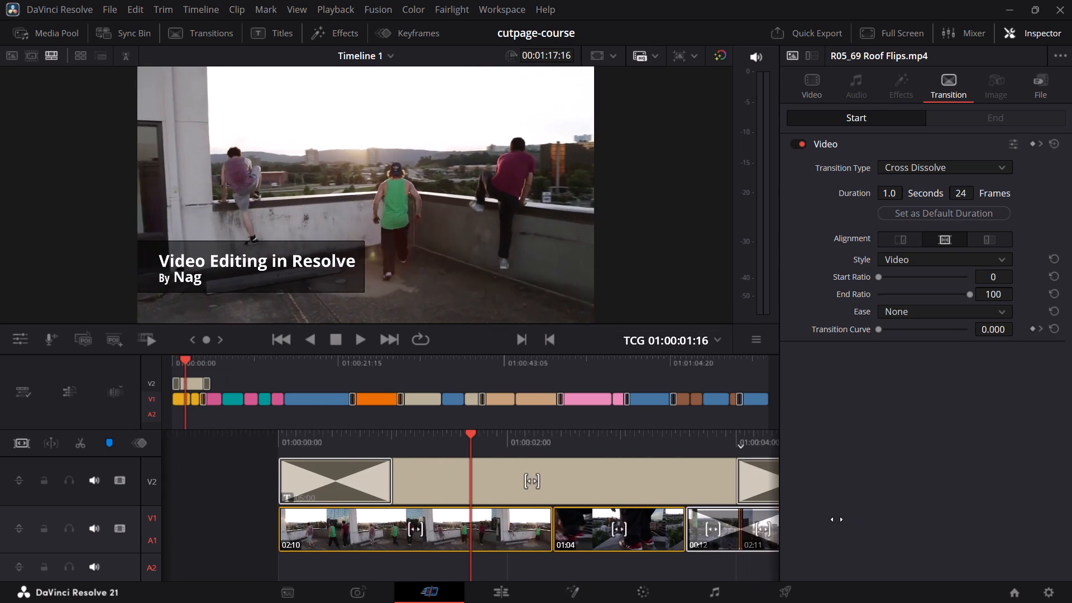
left_click_drag(837, 519, 537, 488)
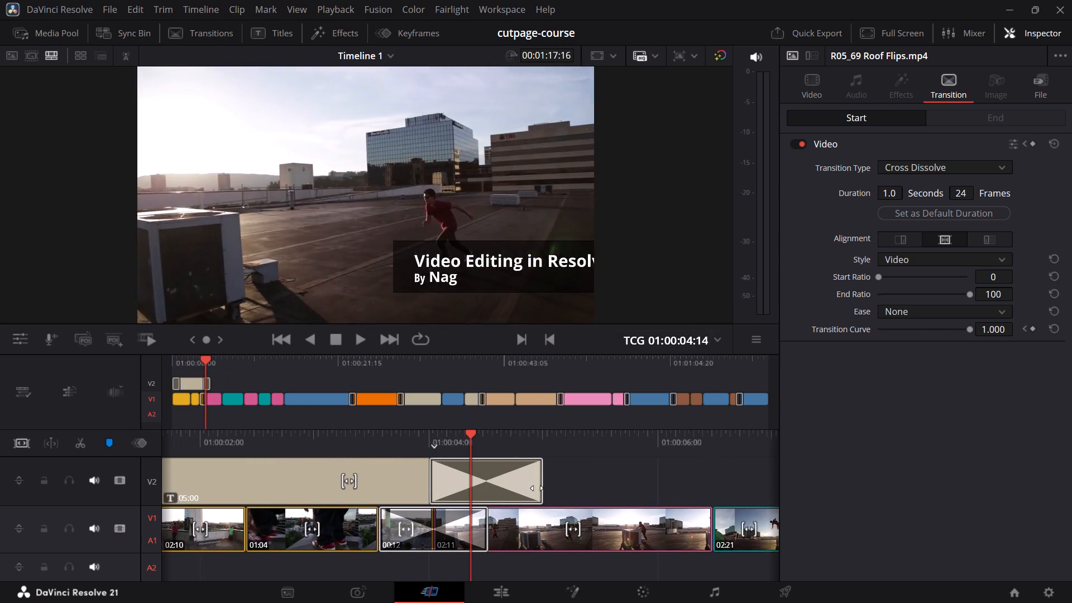
left_click_drag(537, 488, 570, 482)
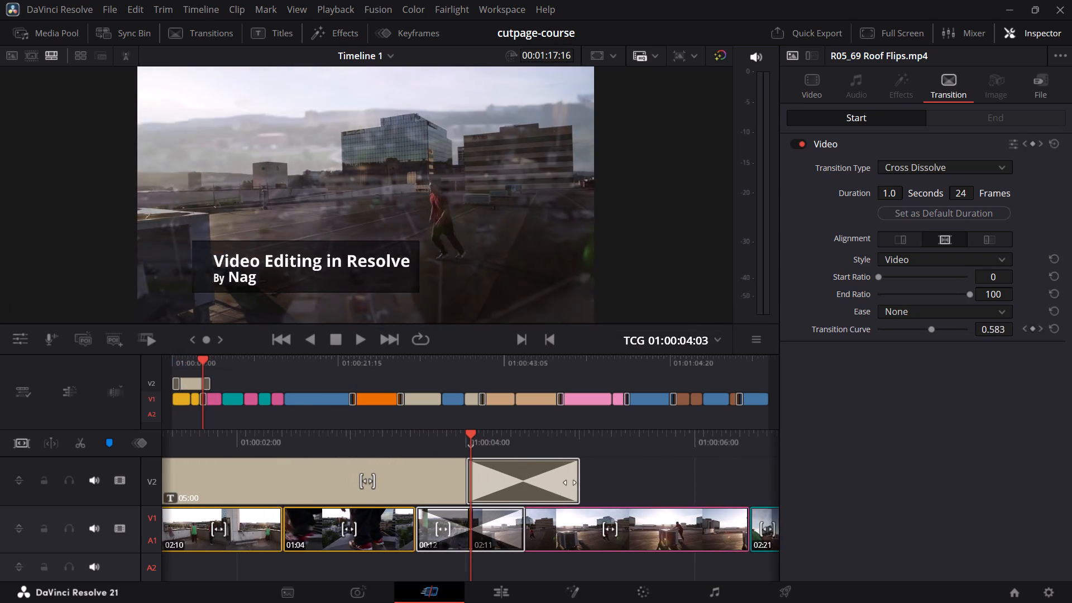
left_click_drag(570, 482, 576, 482)
left_click(484, 482)
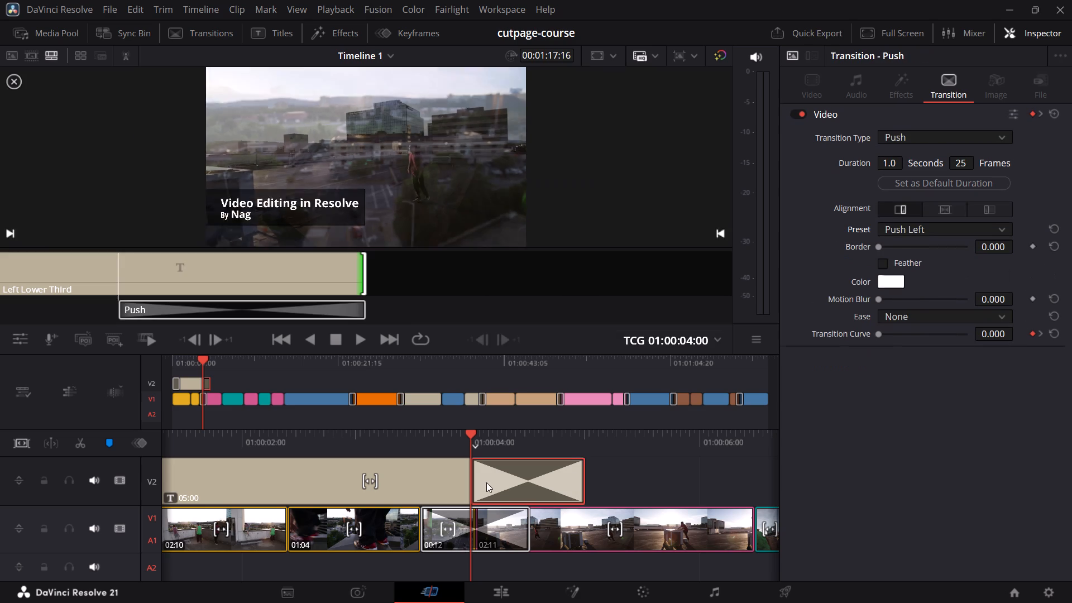
left_click(959, 228)
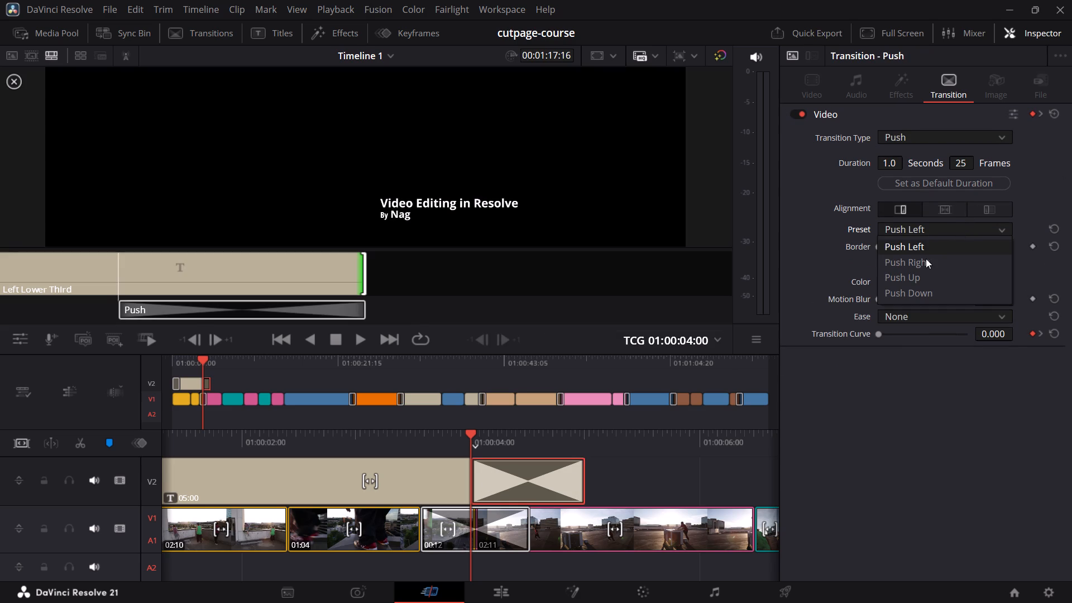
left_click(925, 259)
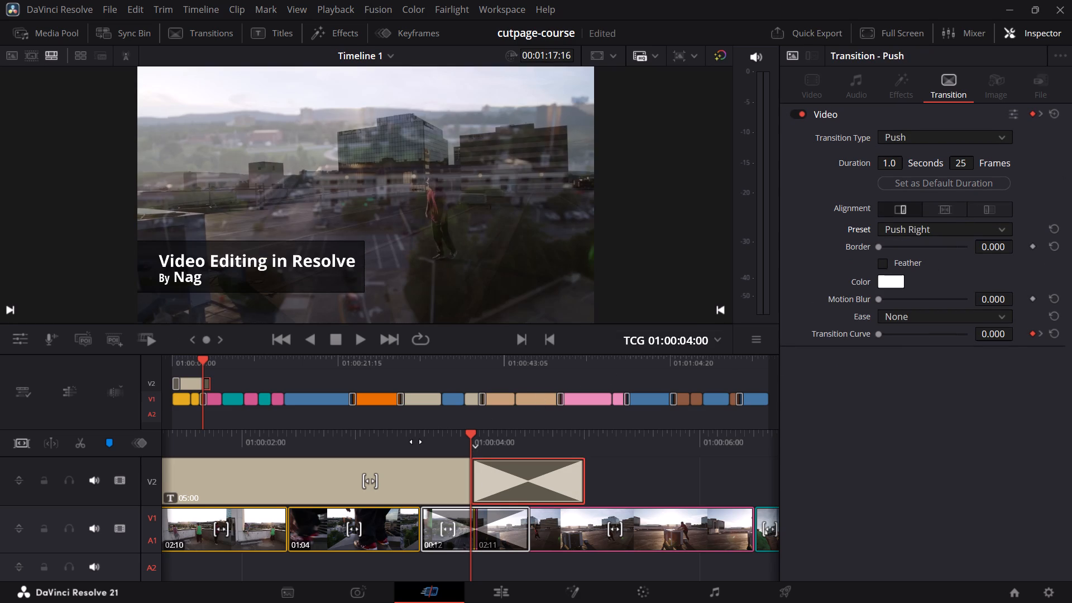
Play the timeline from 01:00:00:00 past the title's end to check how the lower third enters and exits.
left_click_drag(415, 442, 945, 460)
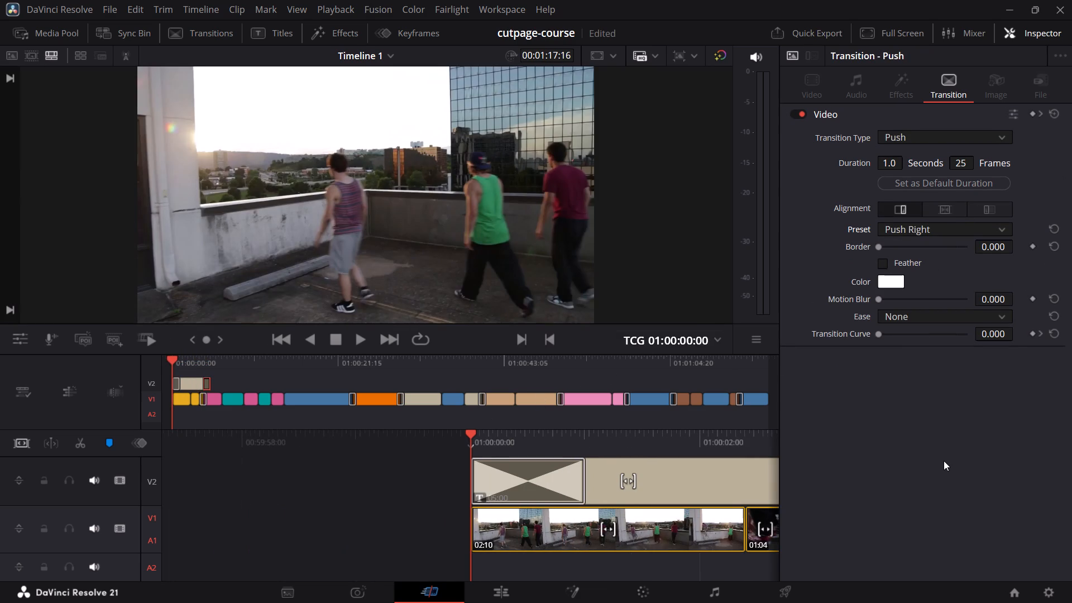
key("space")
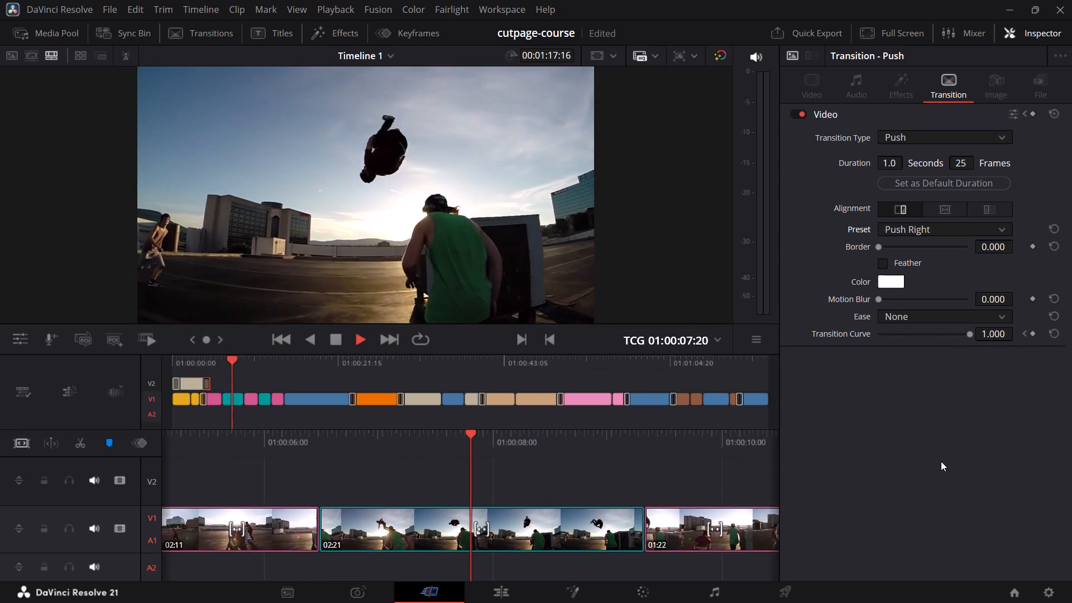
key("space")
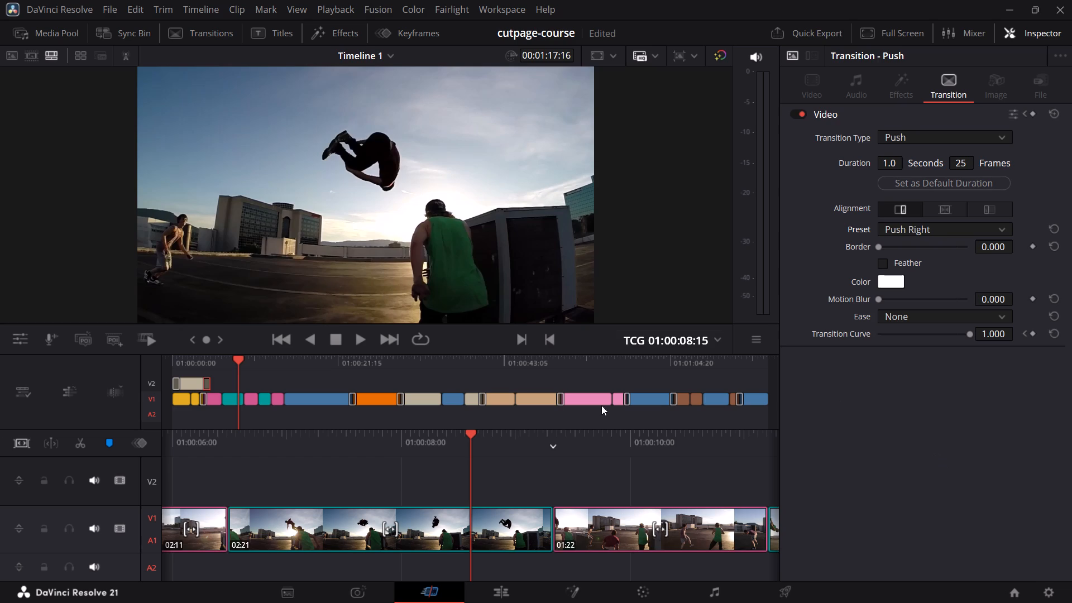
On the title's opening Push transition on V2, set the Border to about 465 and enable Feather.
left_click_drag(529, 435, 1071, 487)
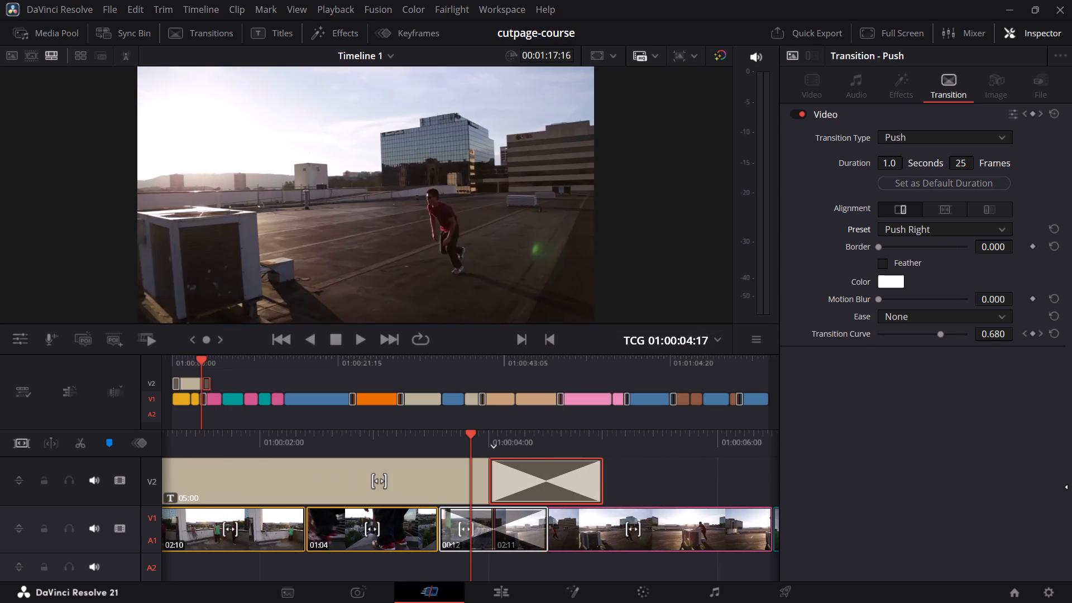
left_click_drag(1071, 487, 1071, 504)
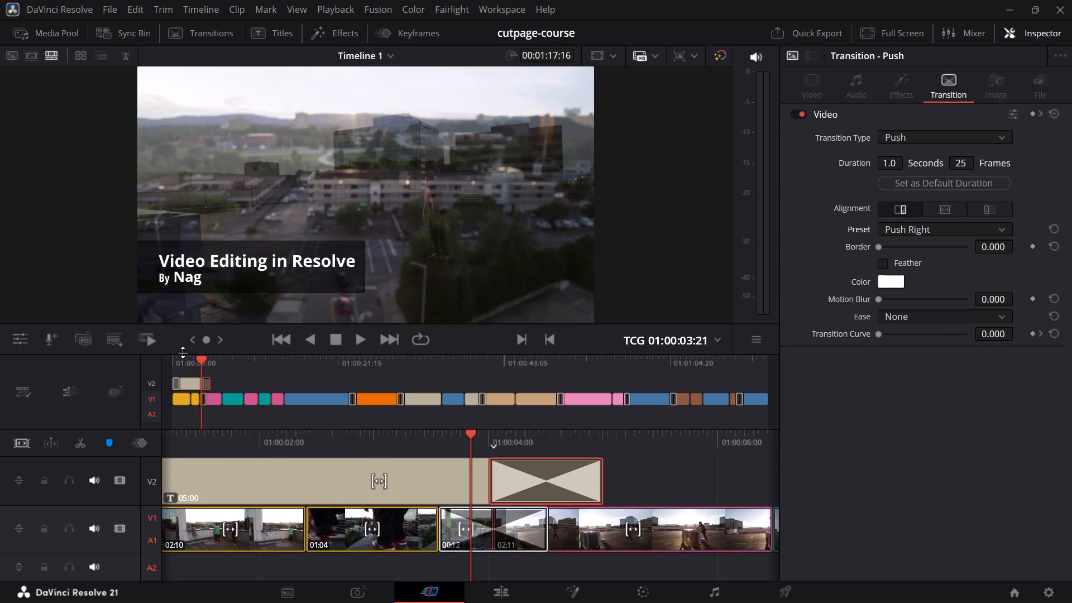
left_click_drag(202, 359, 173, 363)
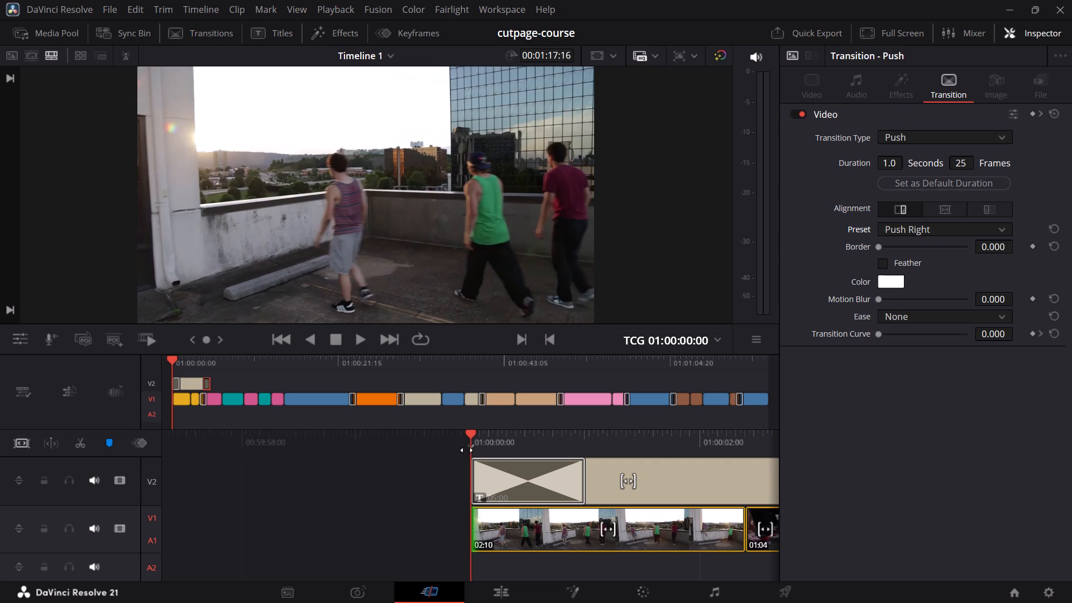
left_click(521, 464)
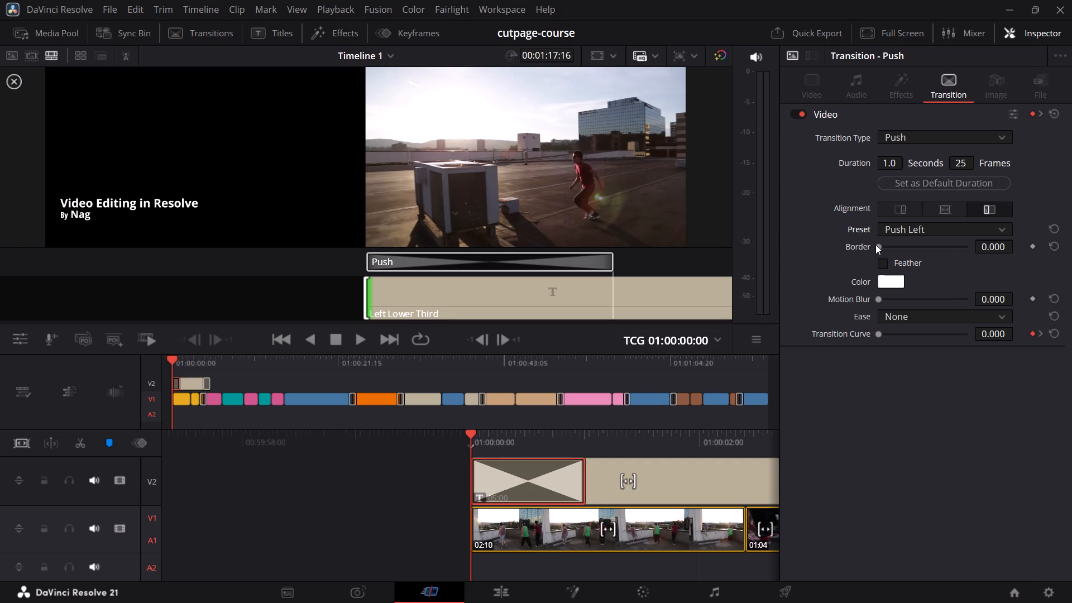
left_click_drag(878, 242, 899, 247)
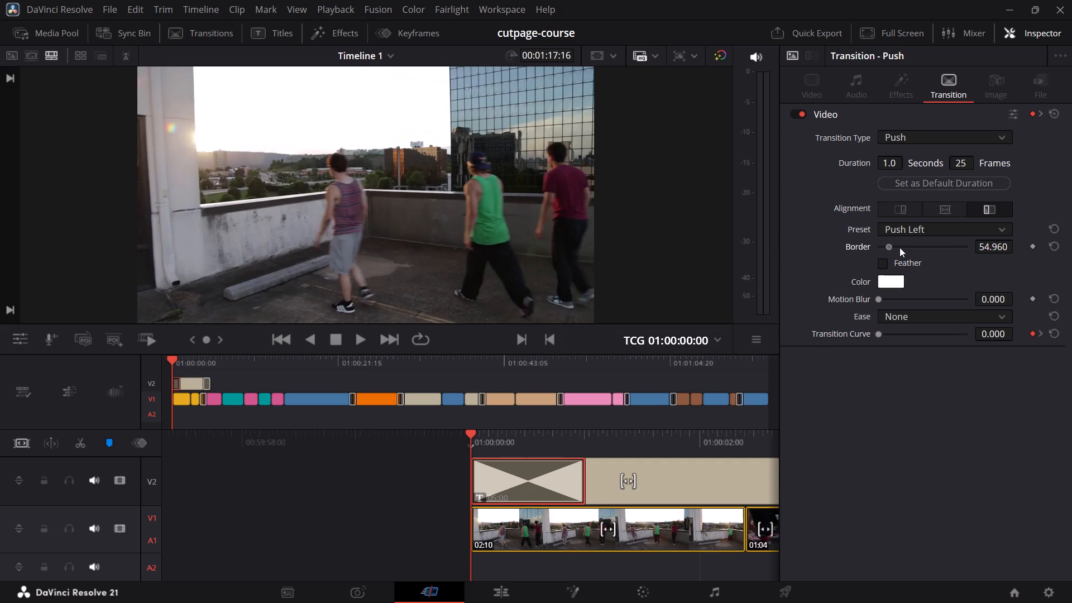
left_click_drag(899, 247, 985, 248)
left_click_drag(985, 248, 942, 256)
left_click_drag(942, 256, 966, 257)
left_click(882, 262)
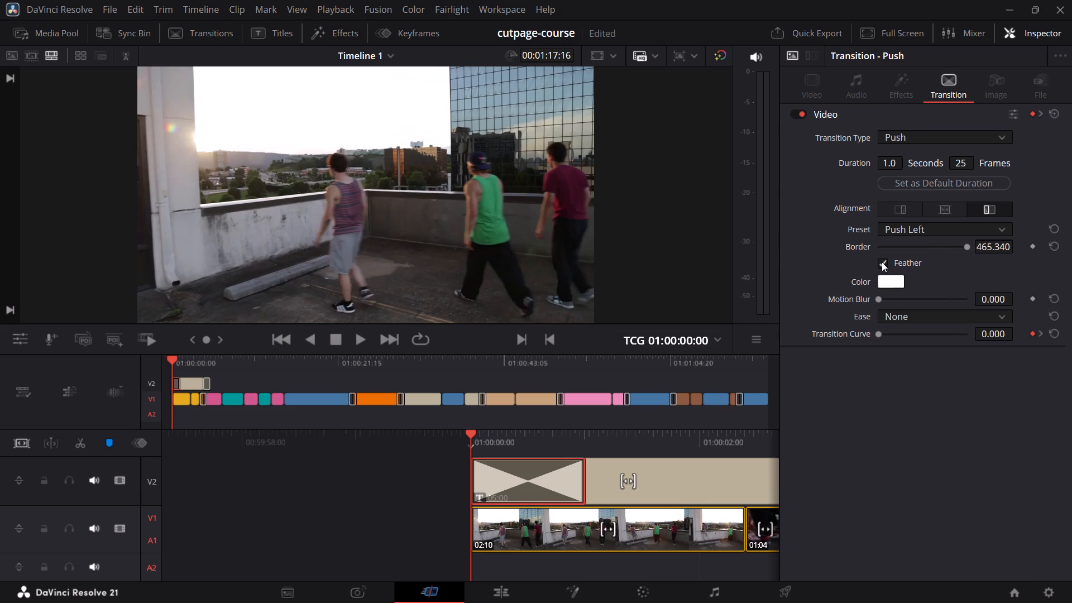
Set the opening Push transition's Motion Blur to 1.000 and its Ease to In & Out.
left_click(879, 301)
left_click_drag(878, 300, 1026, 301)
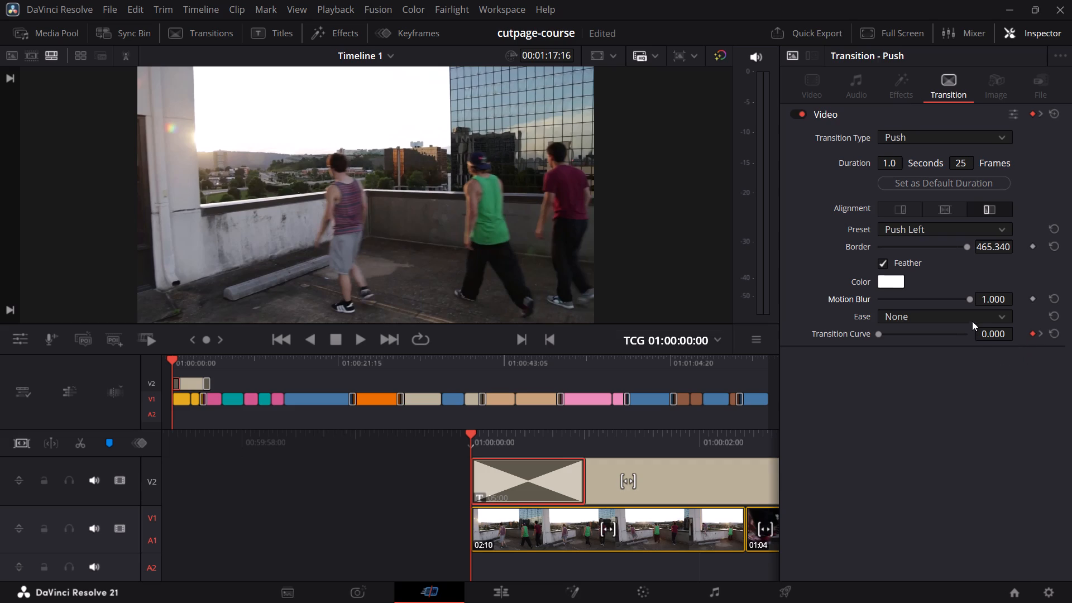
left_click(971, 318)
left_click(949, 379)
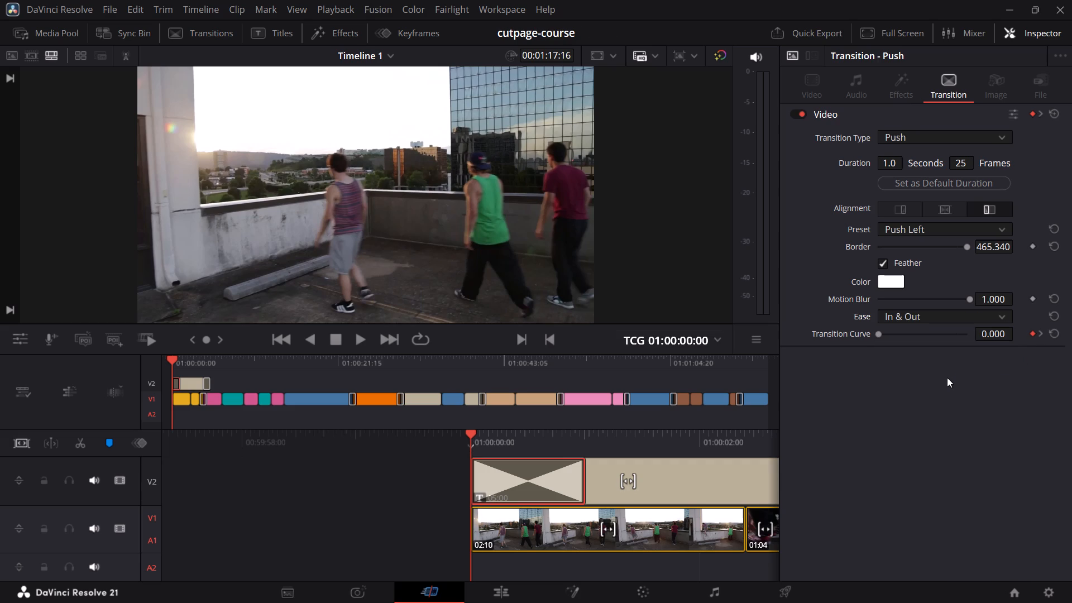
Play the title section from the timeline start to check the opening Push with its new border, blur and ease settings.
key("space")
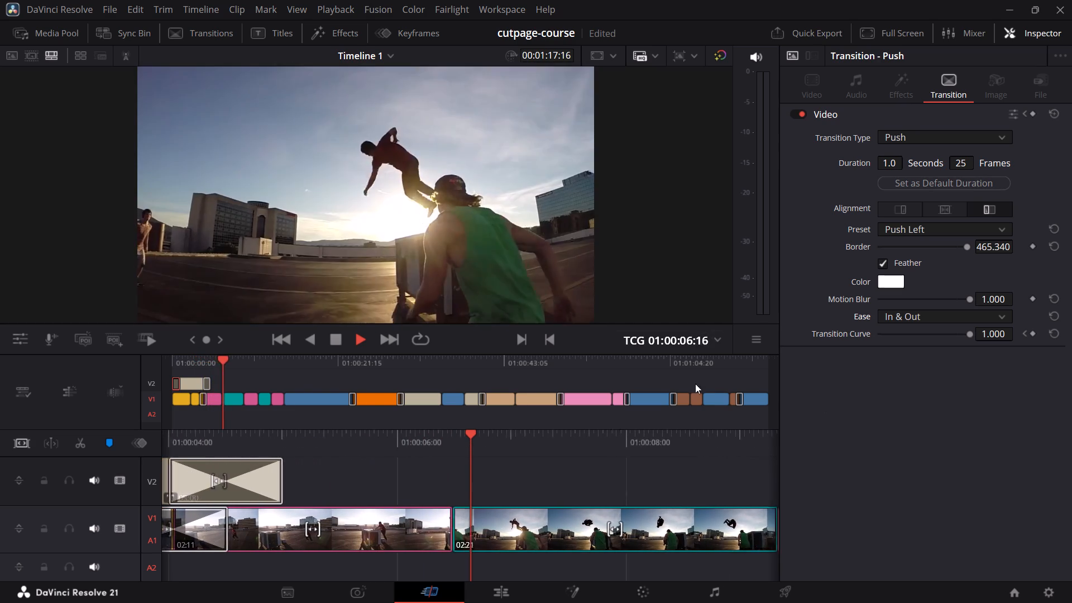
key("space")
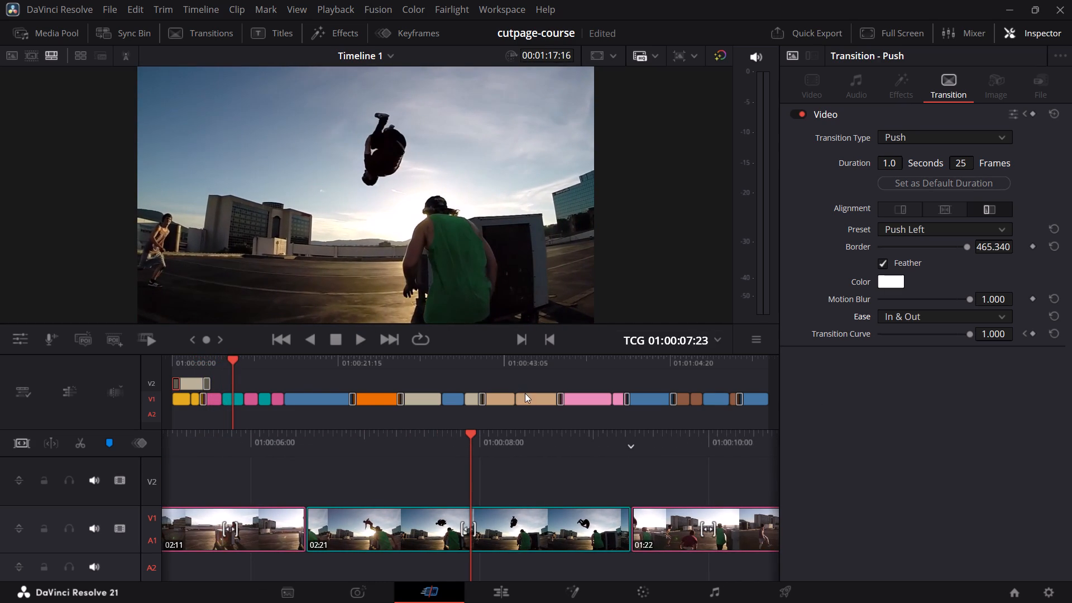
On the title's closing Push transition on V2, set the Border to 480 and enable Feather.
left_click(199, 362)
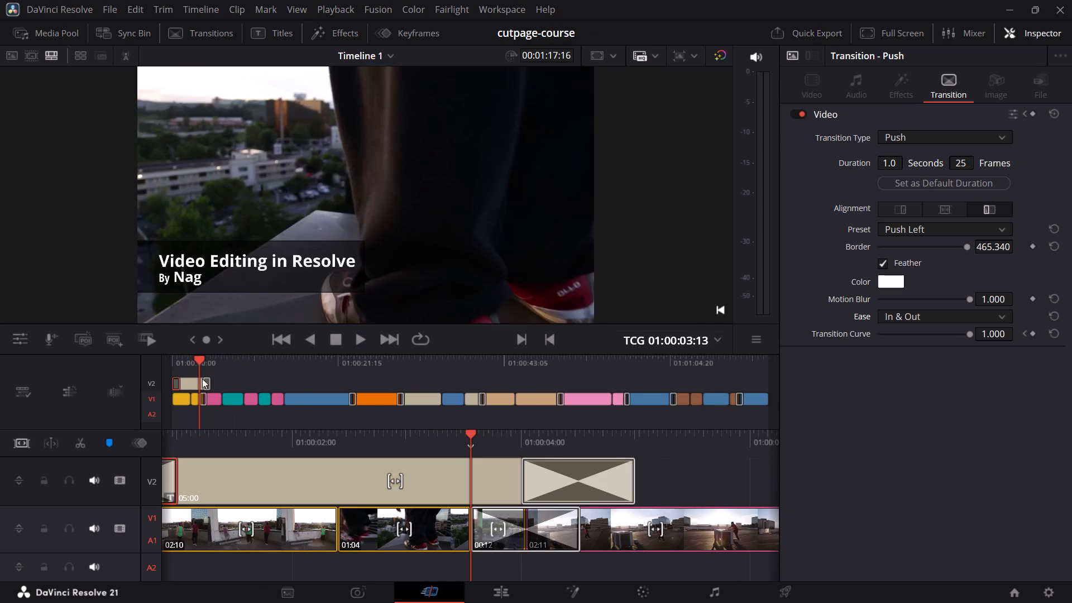
left_click(206, 380)
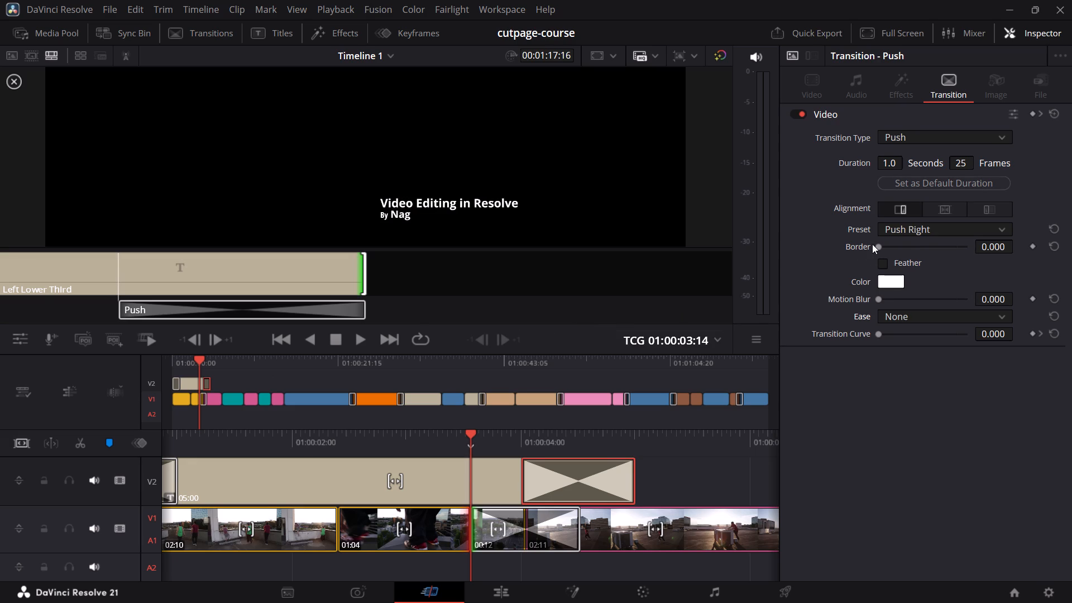
left_click_drag(875, 244, 898, 249)
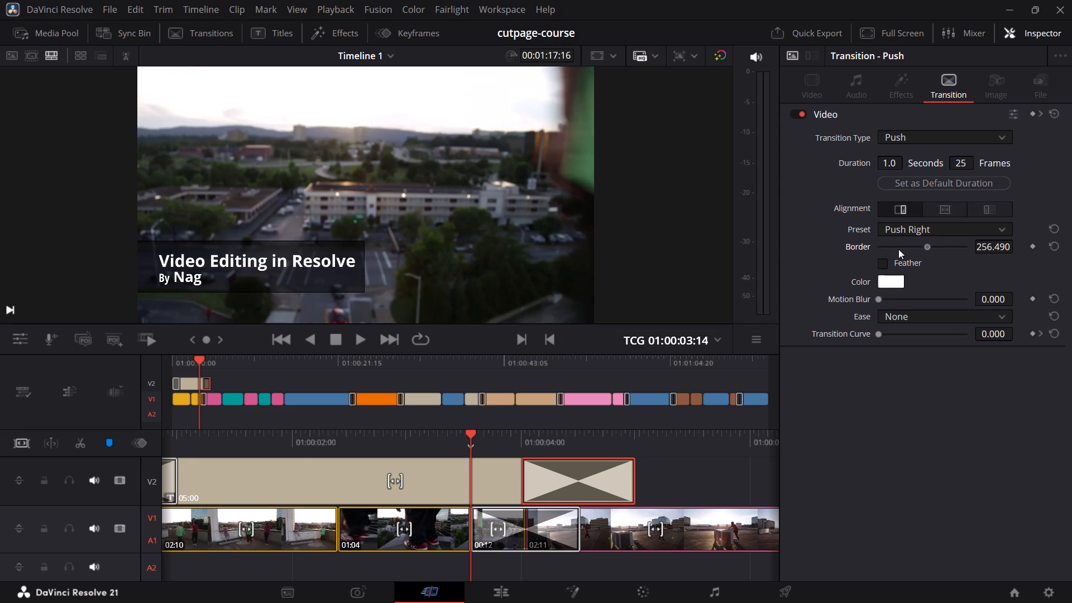
left_click_drag(898, 249, 1071, 257)
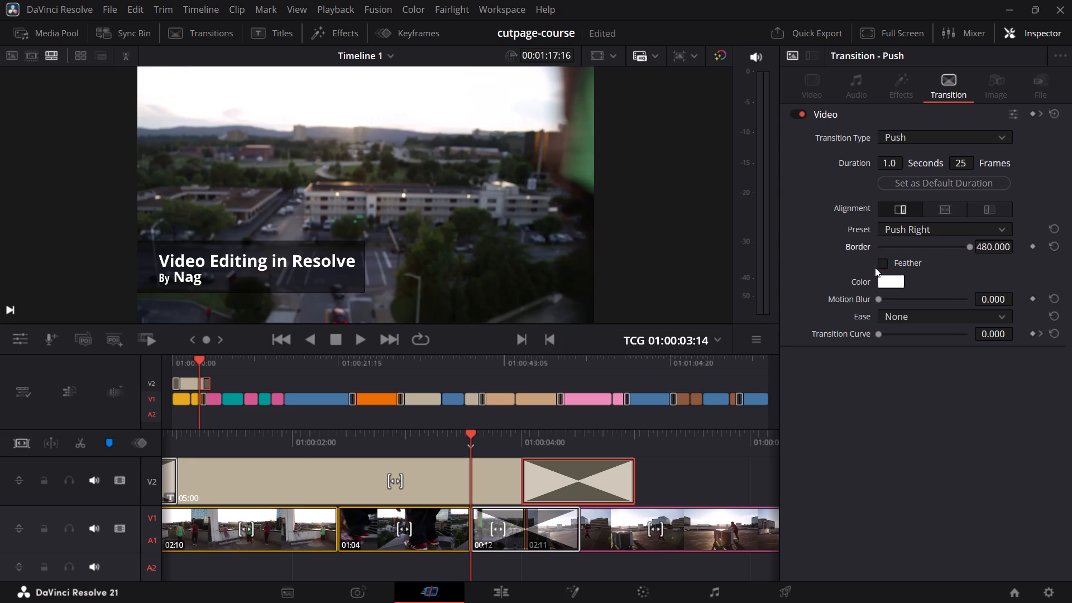
left_click(884, 261)
Set the closing Push transition's Motion Blur to 1.000 and its Ease to In & Out.
left_click_drag(885, 296, 1018, 295)
left_click(974, 314)
left_click(912, 379)
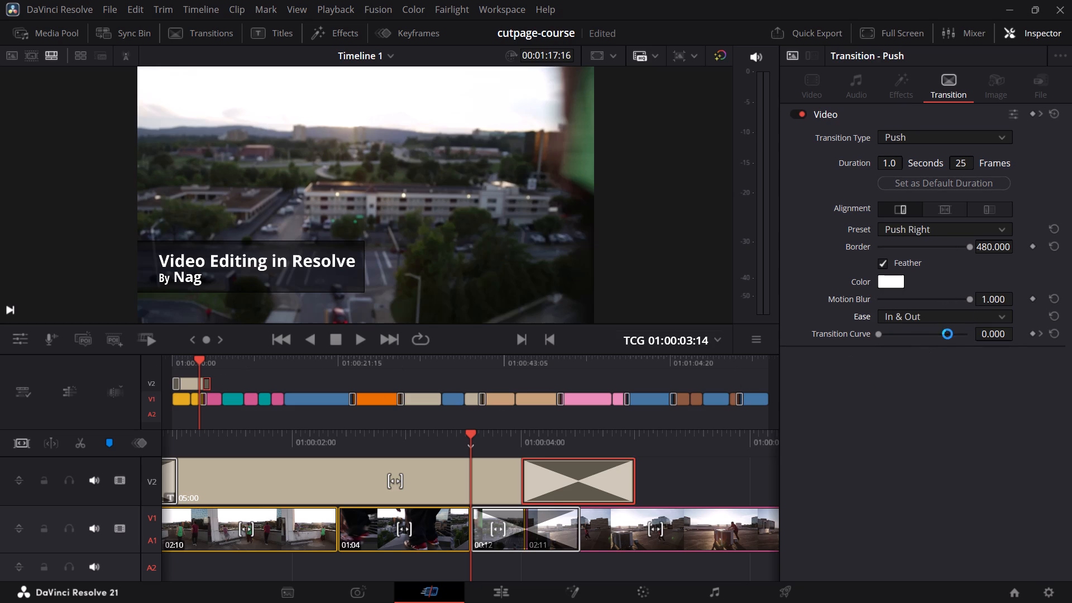
Set the closing Push transition's Ease to Out.
left_click(947, 317)
left_click(922, 366)
Play through the end of the title to check how the closing Push eases out.
key("space")
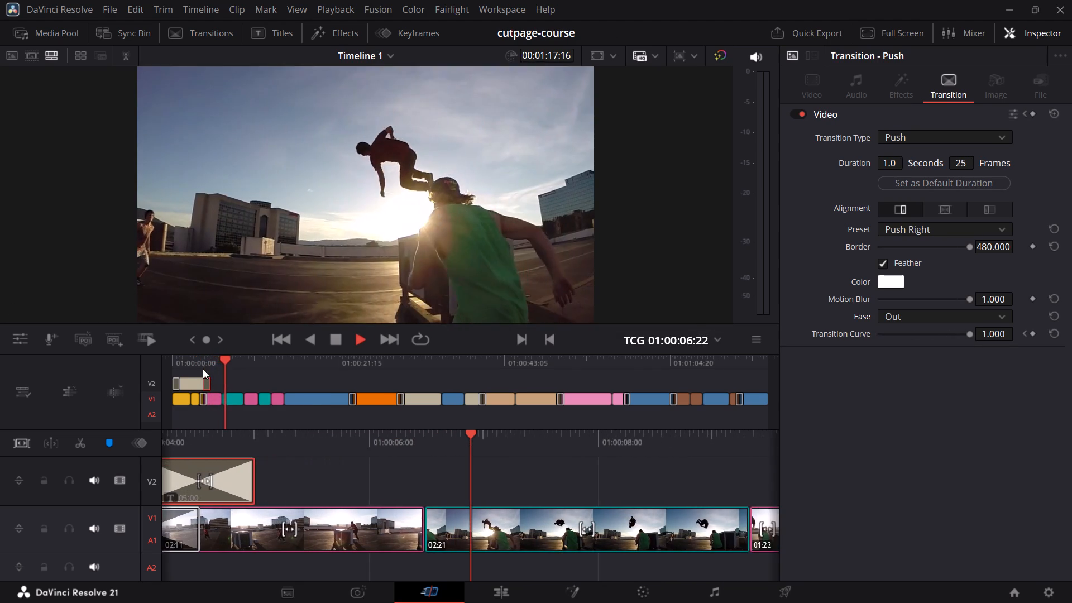
key("space")
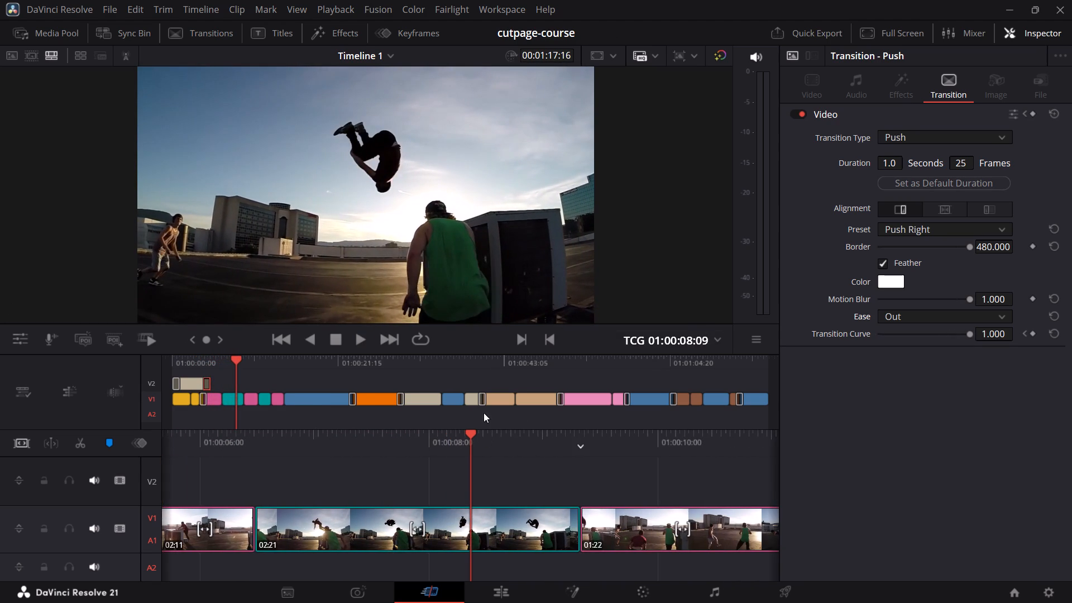
Shorten the end of the Left Lower Third title on V2 to a duration of 04:02.
left_click_drag(422, 438, 982, 514)
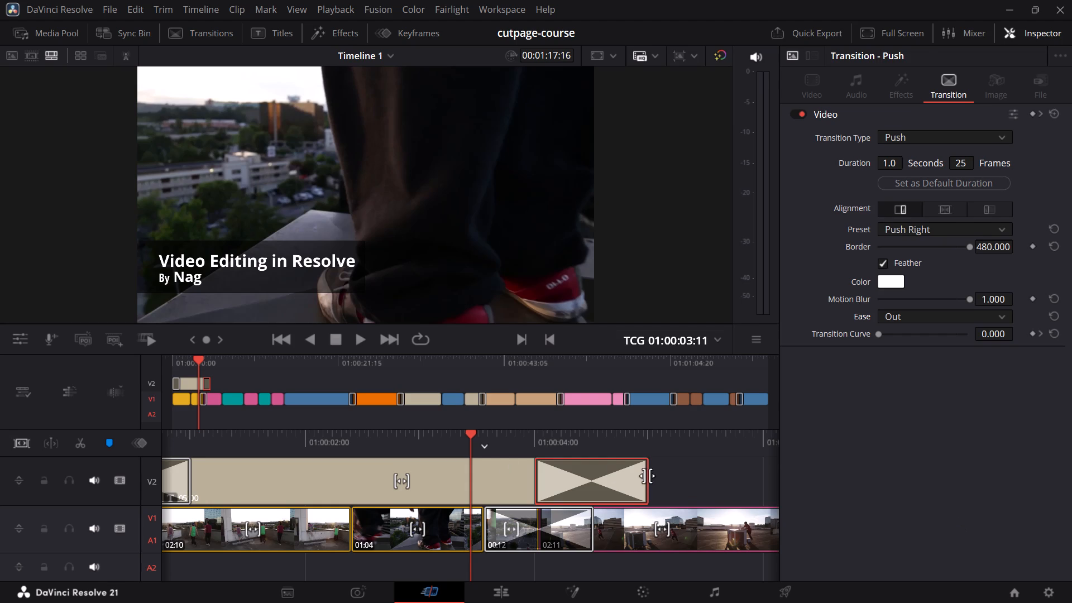
left_click_drag(642, 473, 569, 487)
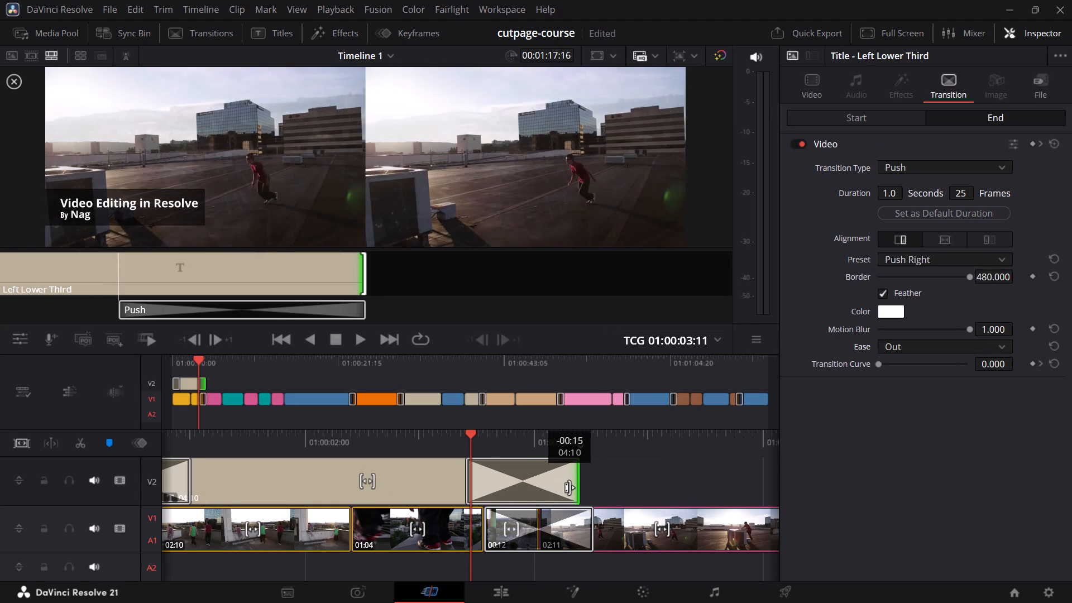
left_click_drag(569, 487, 537, 492)
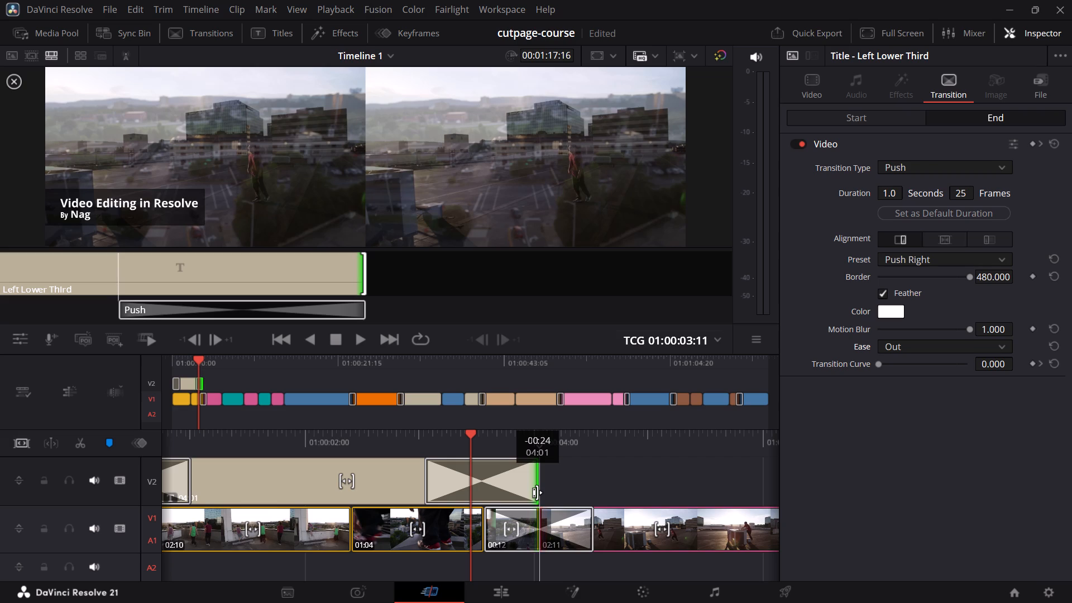
left_click_drag(537, 492, 533, 491)
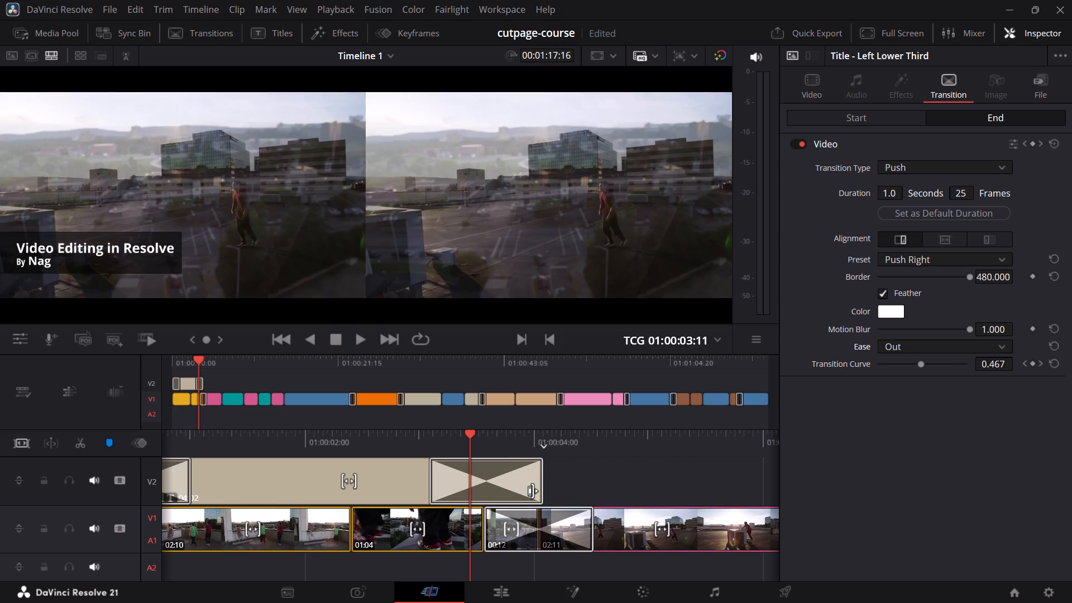
Play the title section from the timeline start to check the shortened title and its closing Push.
left_click_drag(240, 359, 221, 359)
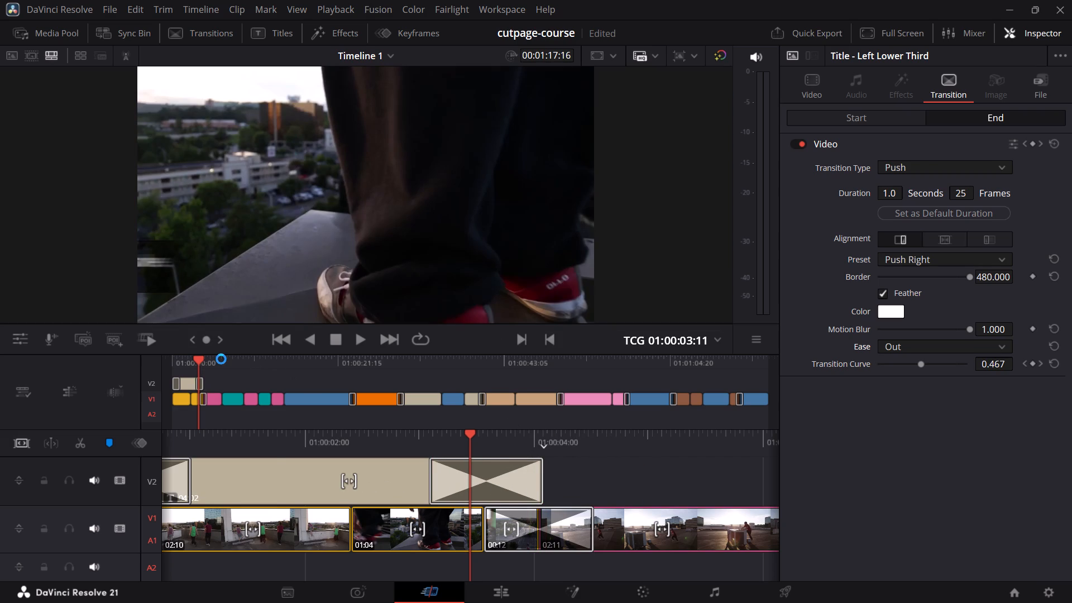
left_click_drag(221, 359, 194, 363)
left_click_drag(193, 363, 138, 363)
key("space")
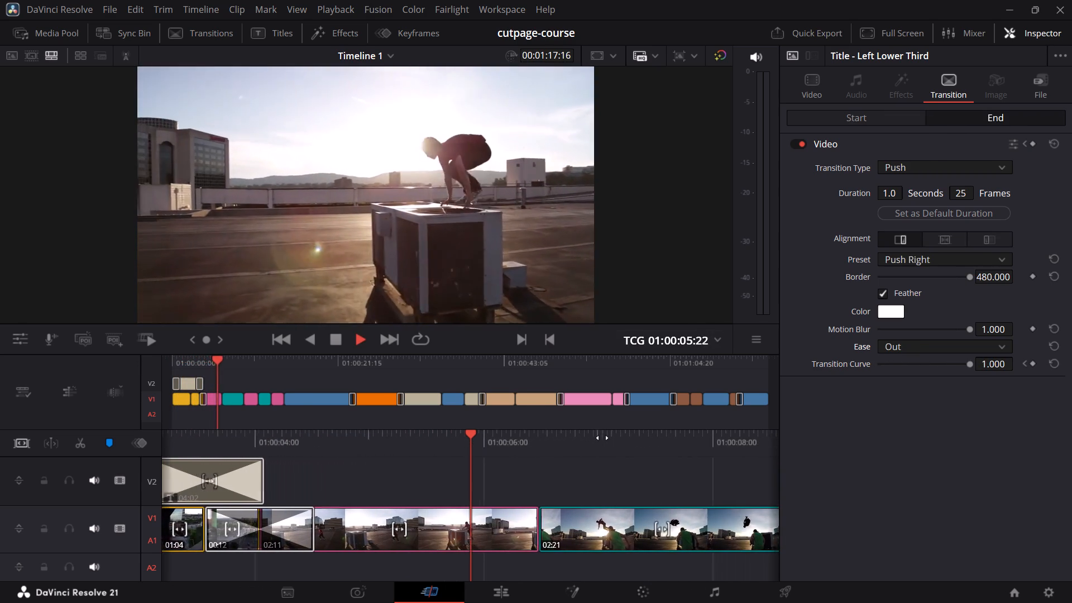
key("space")
Extend the end of the Left Lower Third title on V2 to a duration of 04:07.
left_click_drag(370, 449, 436, 451)
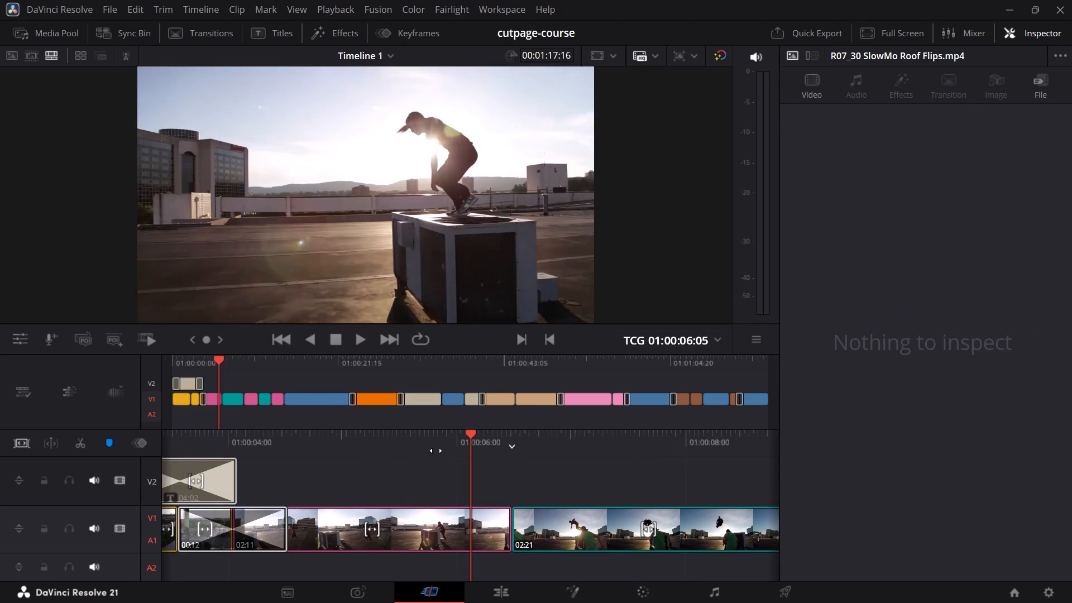
left_click_drag(436, 451, 542, 451)
left_click_drag(346, 476, 354, 476)
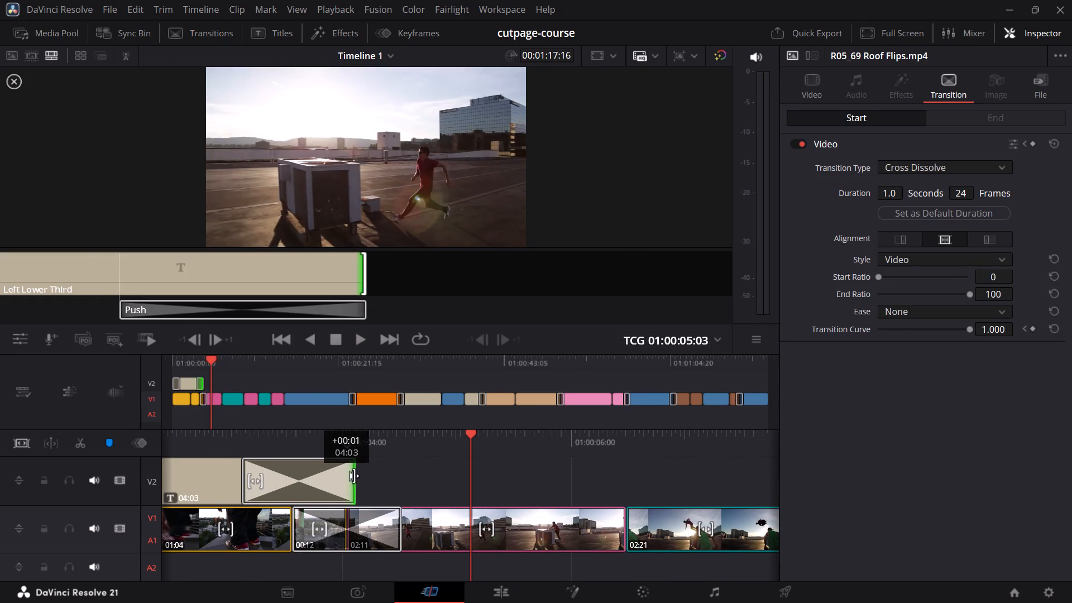
left_click_drag(354, 476, 373, 481)
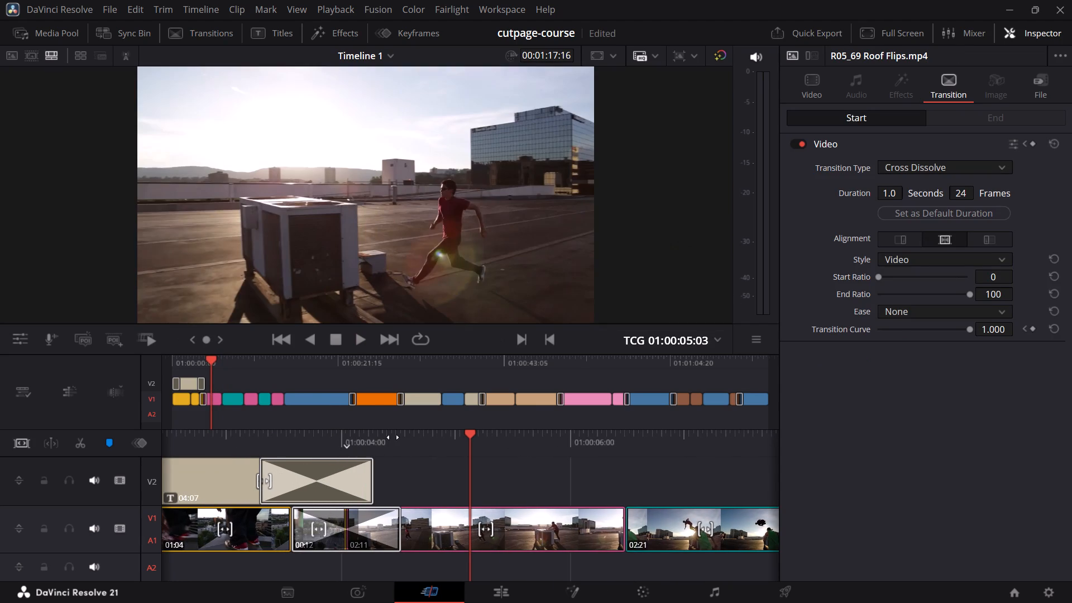
Play the title section from the timeline start and scrub around where the closing Push overlaps the Cross Dissolve on V1.
left_click_drag(396, 437, 1071, 451)
key("space")
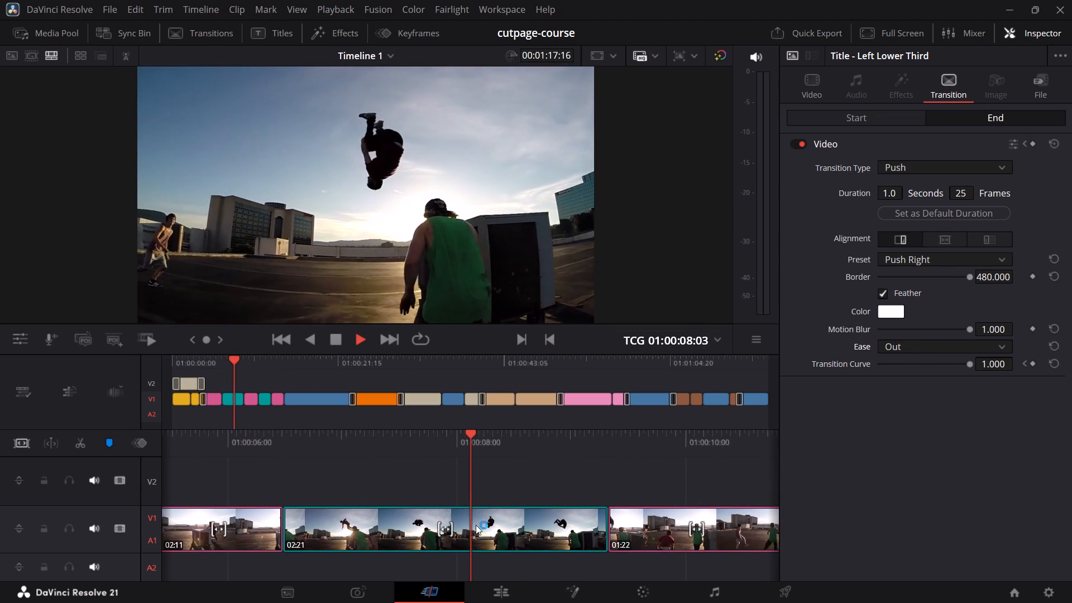
left_click_drag(516, 438, 806, 438)
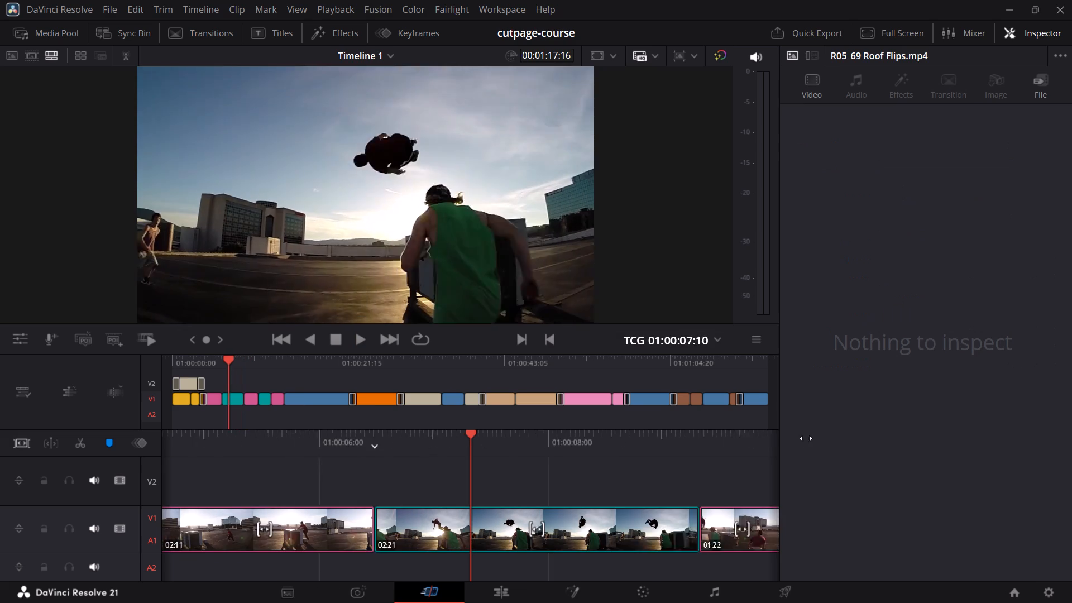
left_click_drag(806, 438, 807, 438)
key("space")
left_click_drag(531, 438, 673, 428)
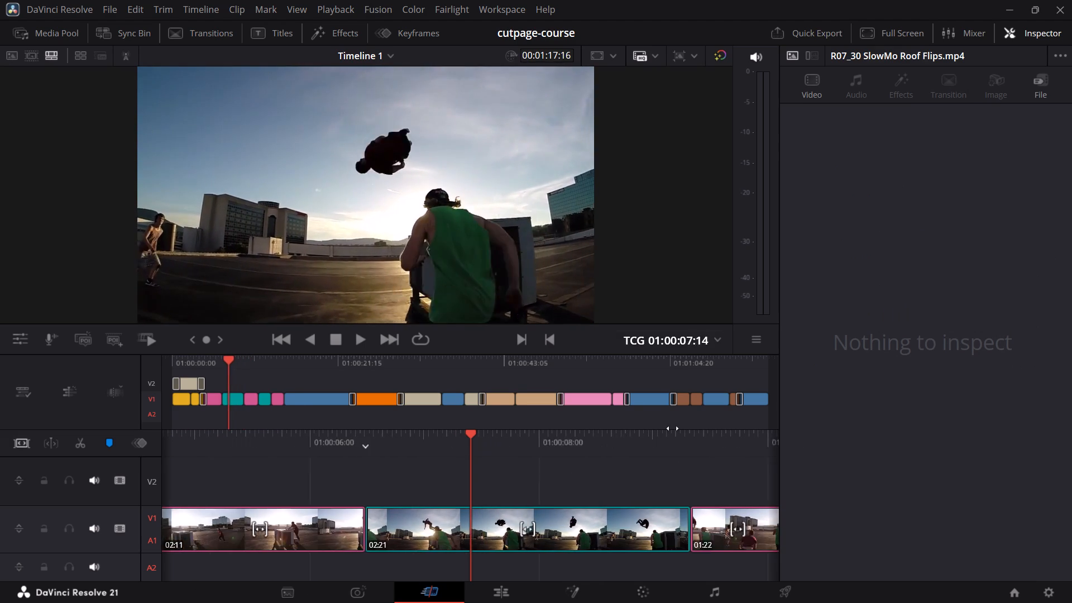
left_click_drag(673, 428, 1022, 465)
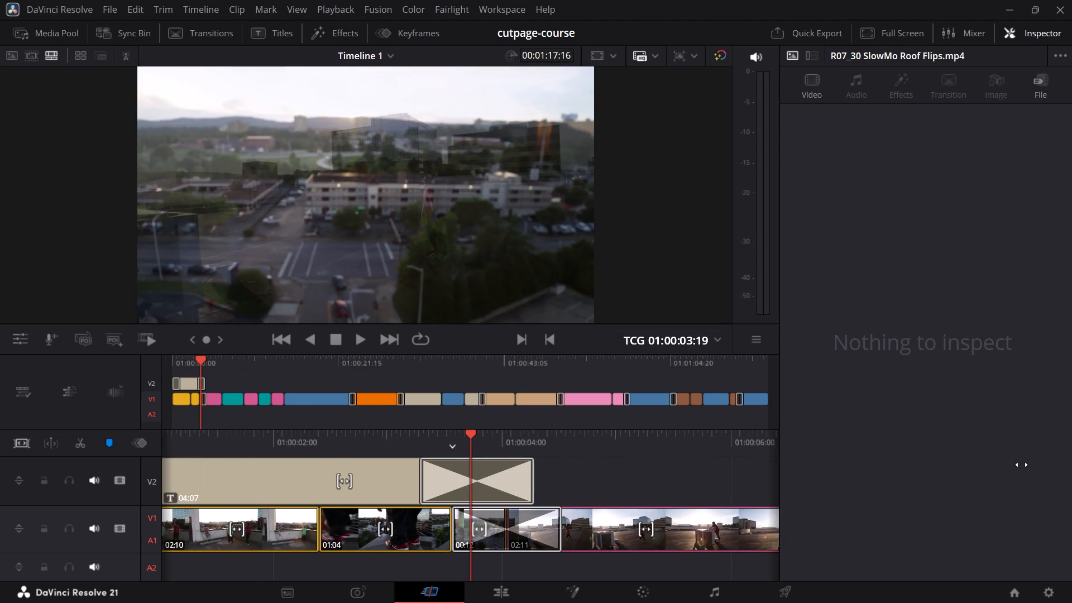
left_click_drag(1022, 465, 983, 454)
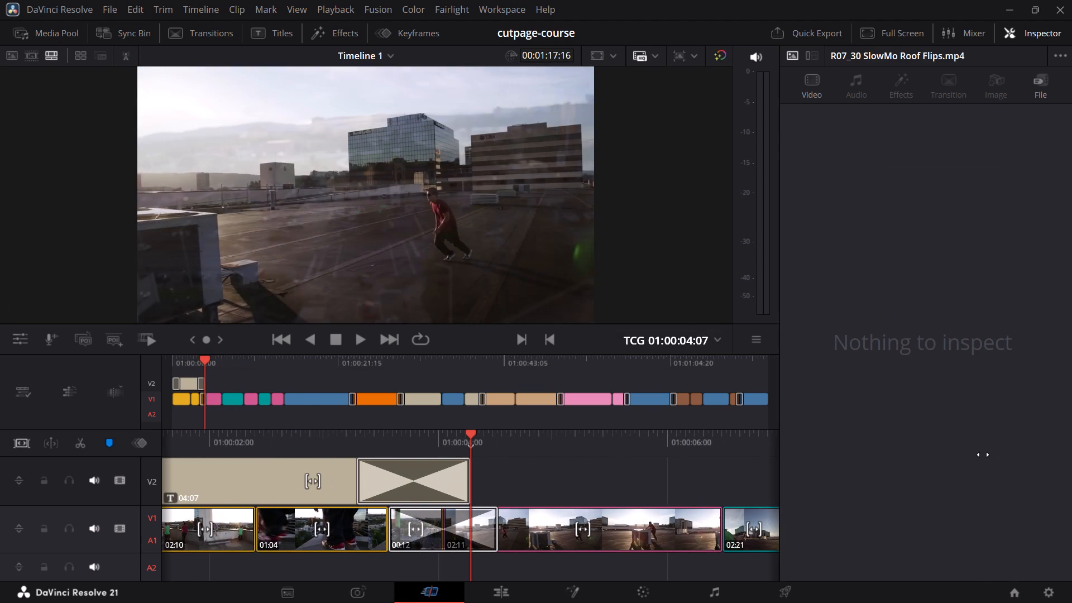
left_click_drag(983, 454, 1004, 461)
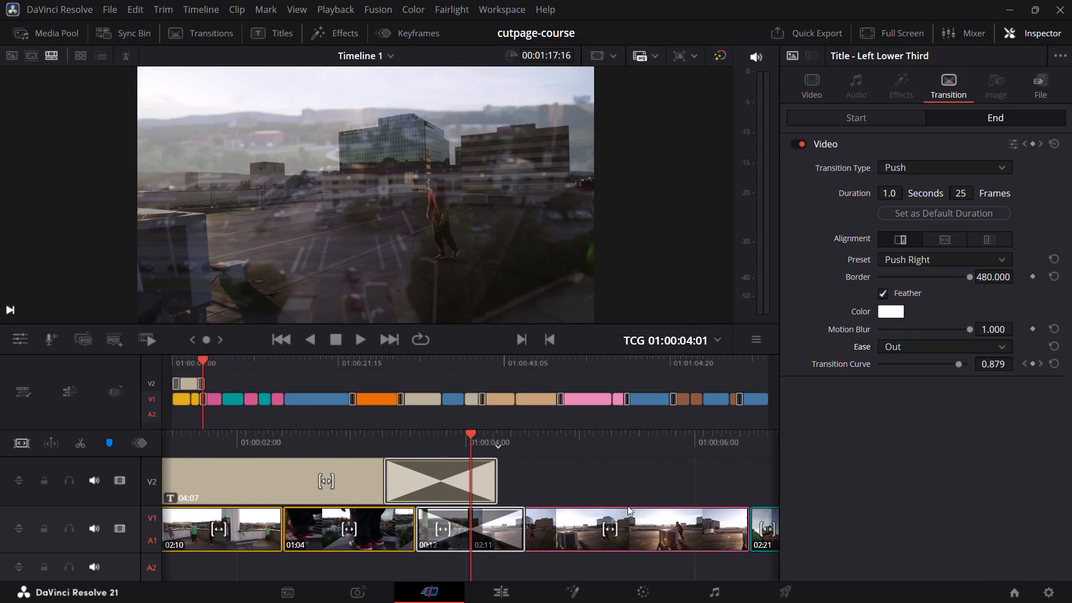
left_click_drag(666, 437, 678, 436)
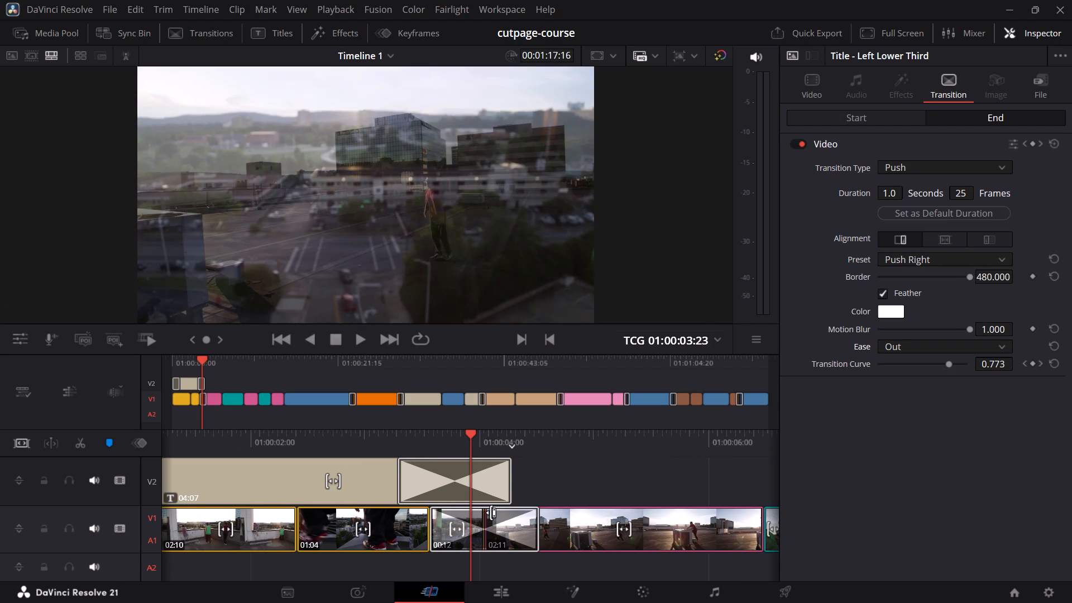
At the Cross Dissolve cut on V1, trim the start of R05_69 Roof Flips.mp4 frame by frame to a duration of 02:03.
left_click(489, 517)
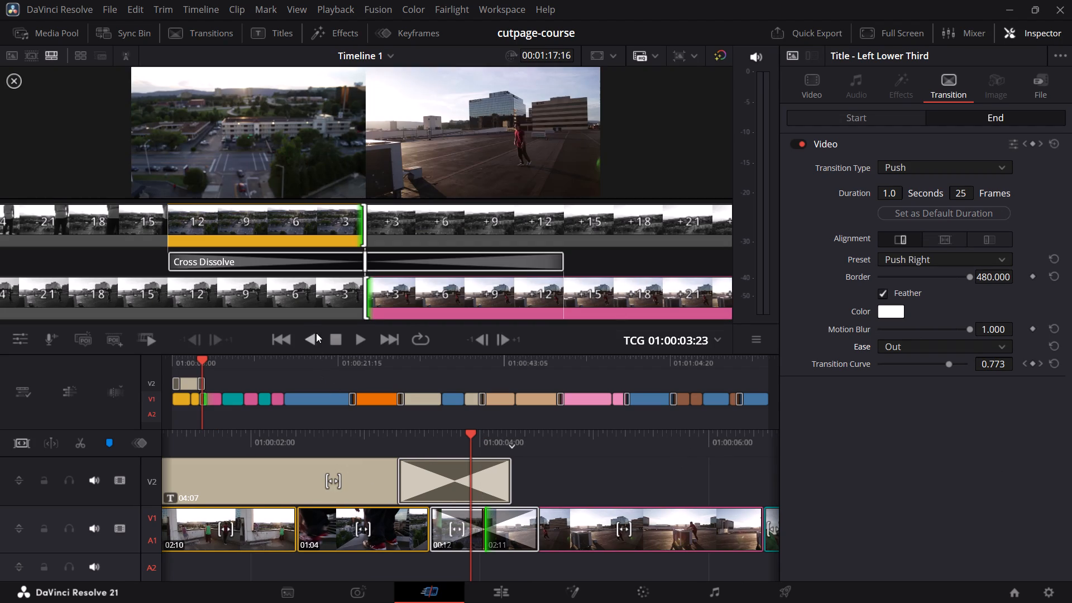
left_click(477, 344)
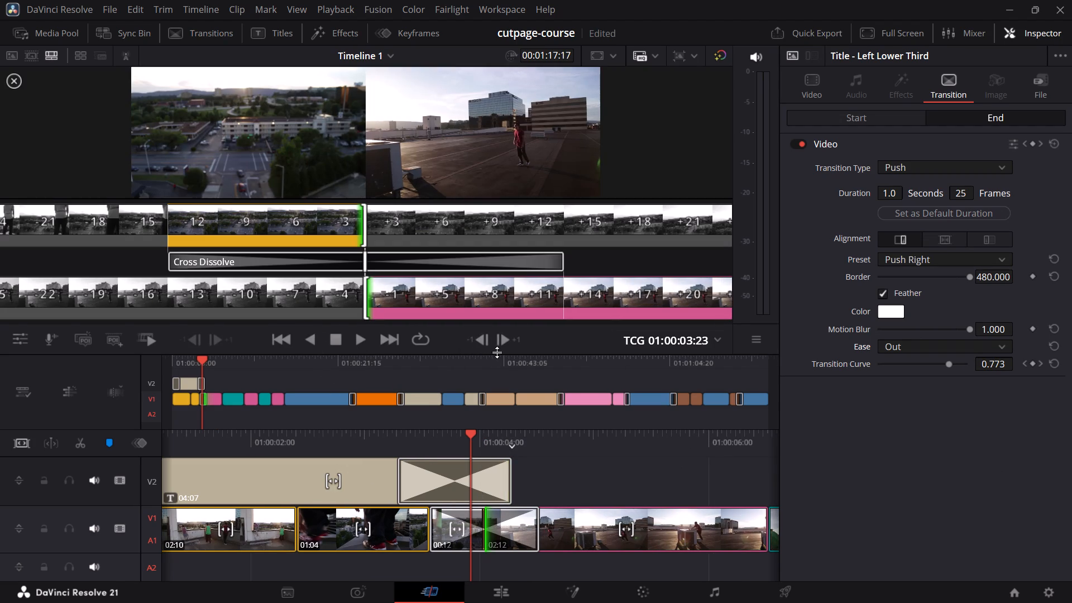
left_click(497, 344)
left_click(497, 344)
triple_click(497, 344)
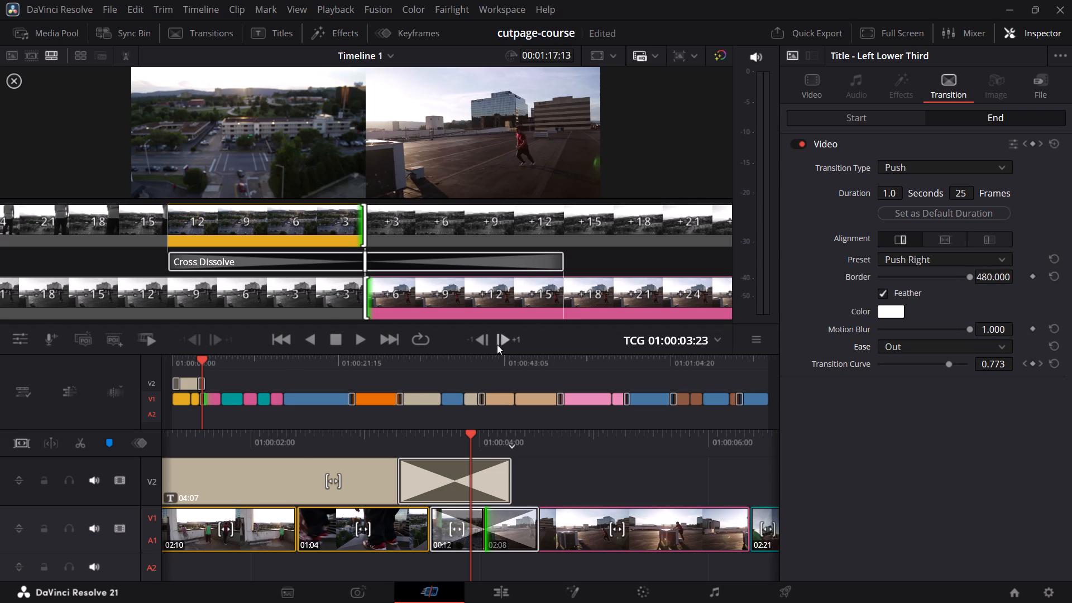
double_click(497, 344)
left_click(497, 344)
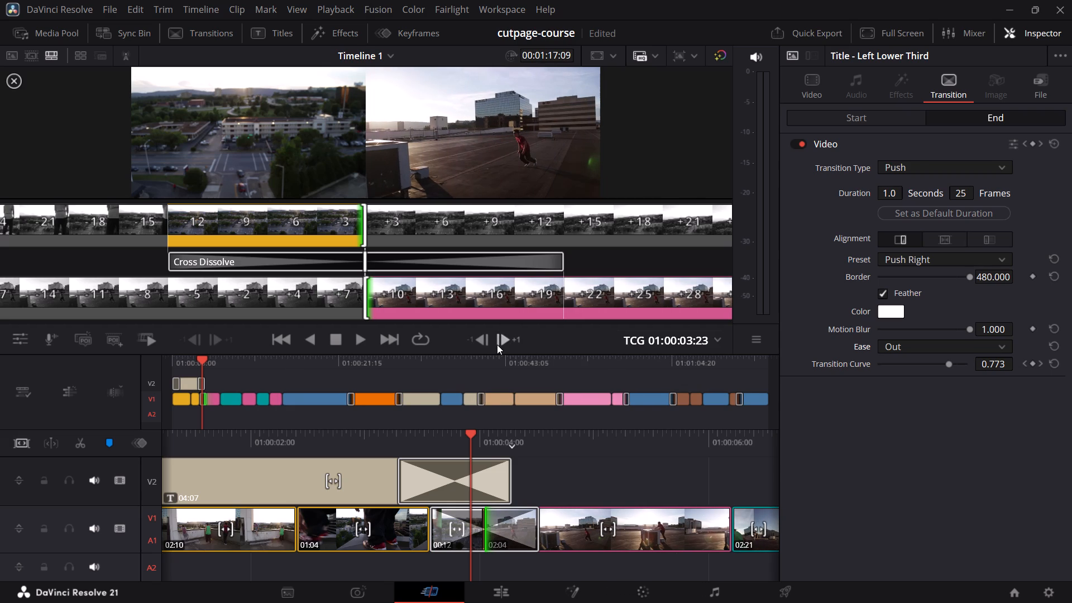
key("period")
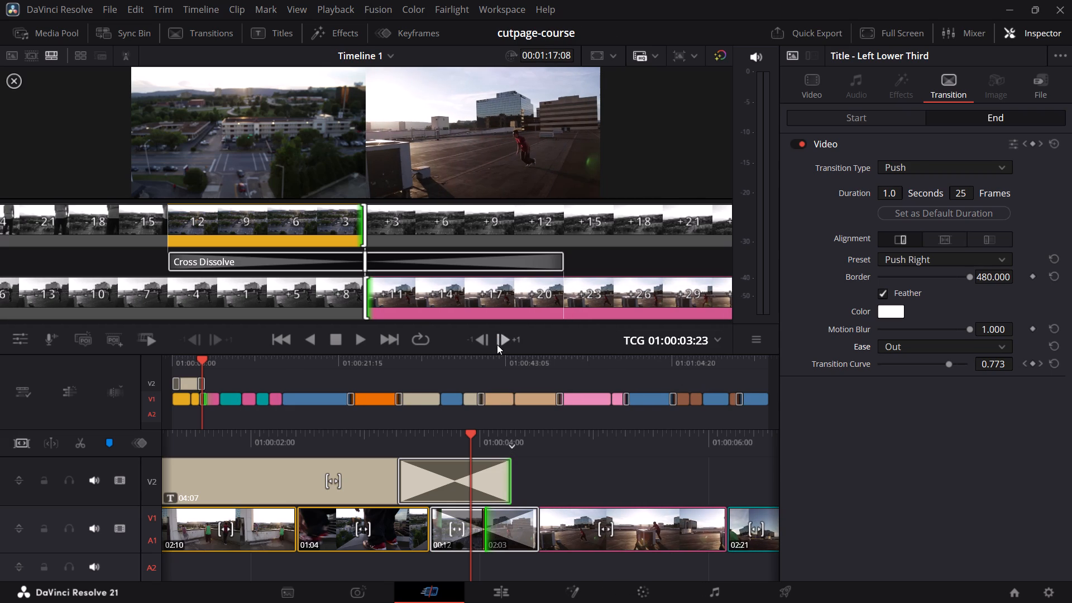
key("slash")
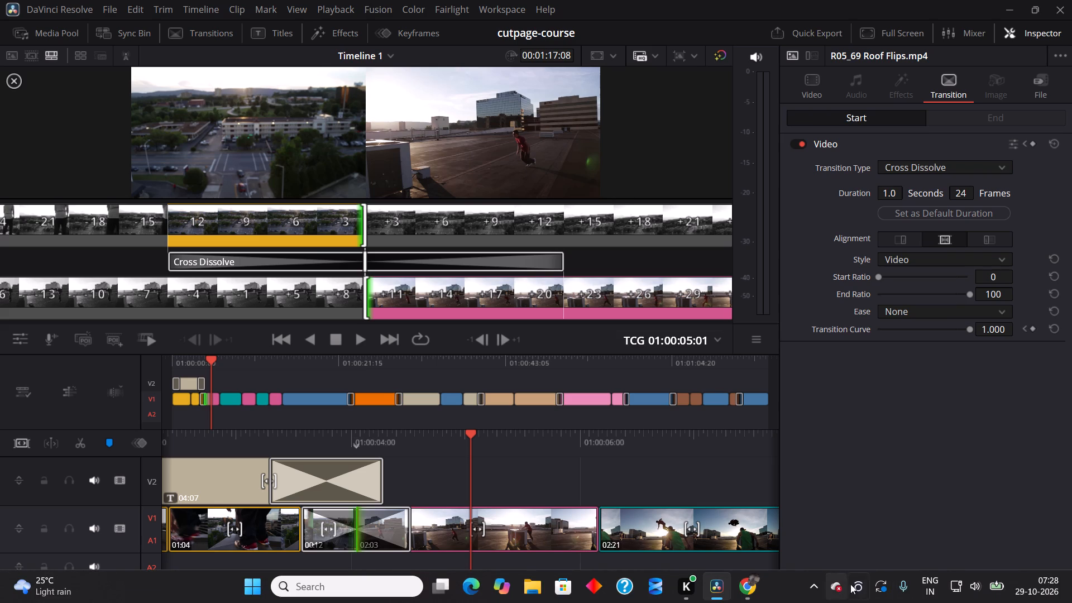
Switch to Google Chrome and resume the Udemy lecture "34. How to animate Lower third & Fusion Title" in full screen.
left_click(742, 594)
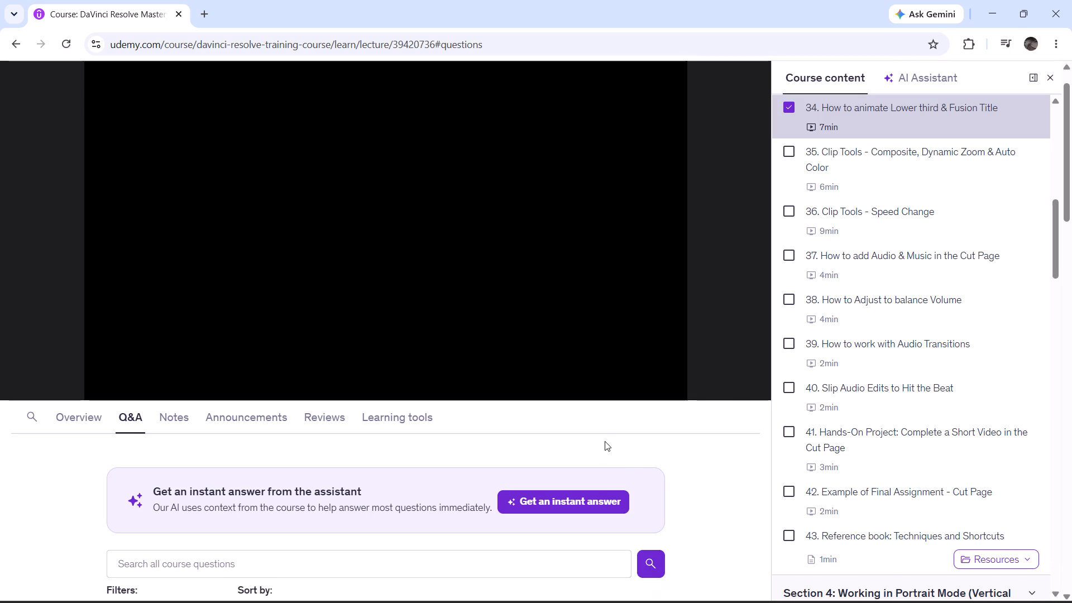
left_click(403, 209)
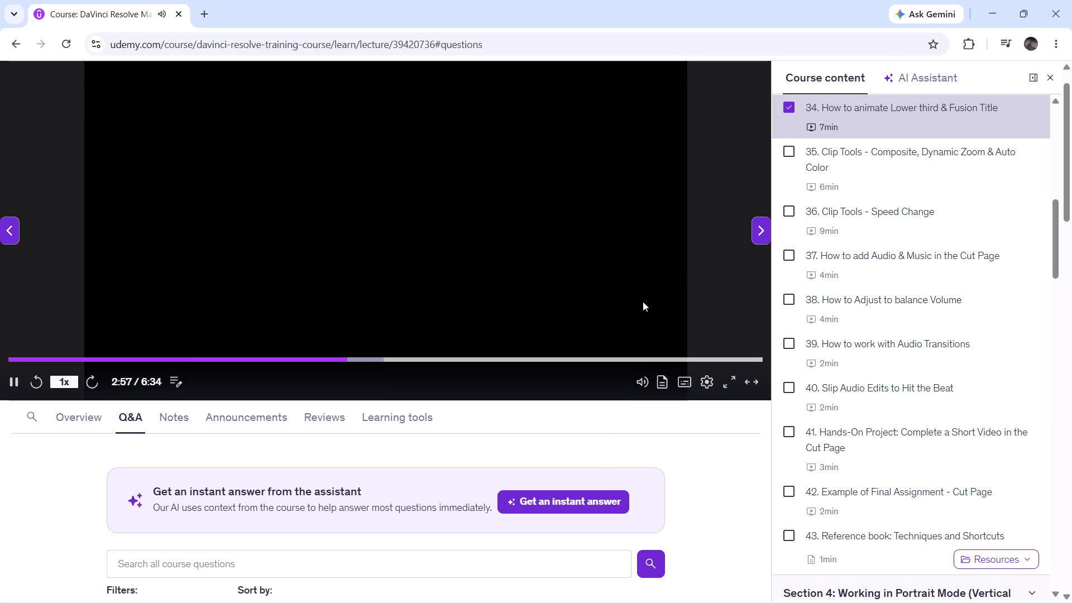
left_click(729, 386)
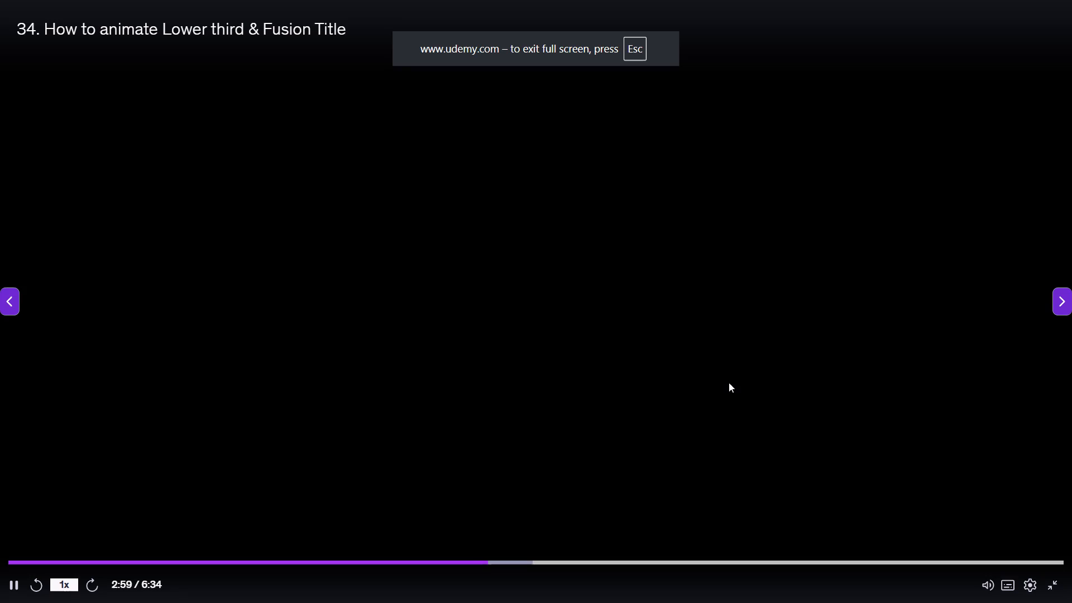
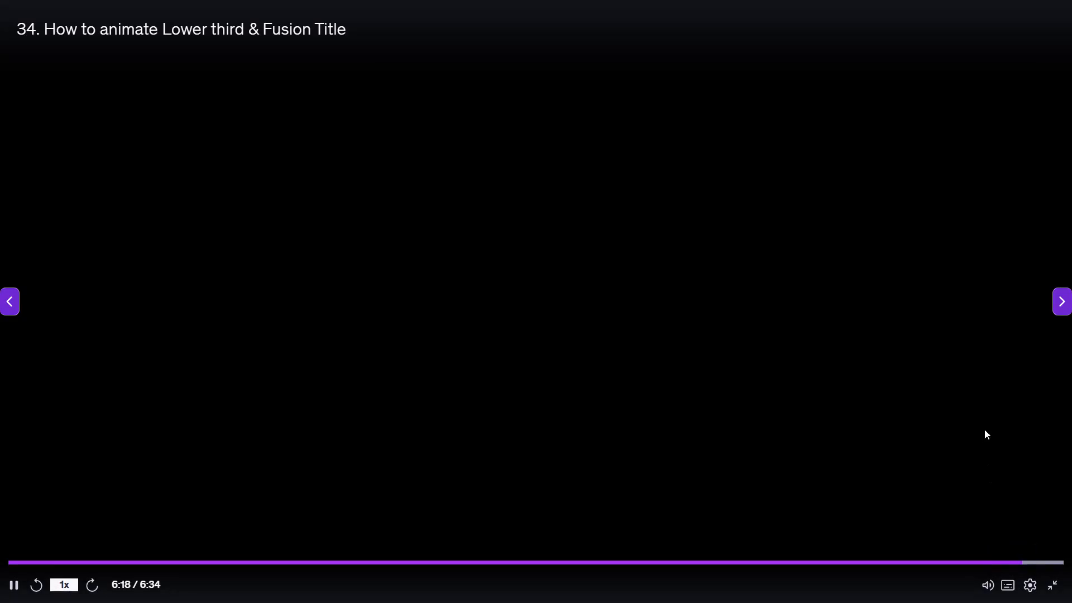
Leave the lecture's full-screen view and switch to DaVinci Resolve.
left_click(1054, 585)
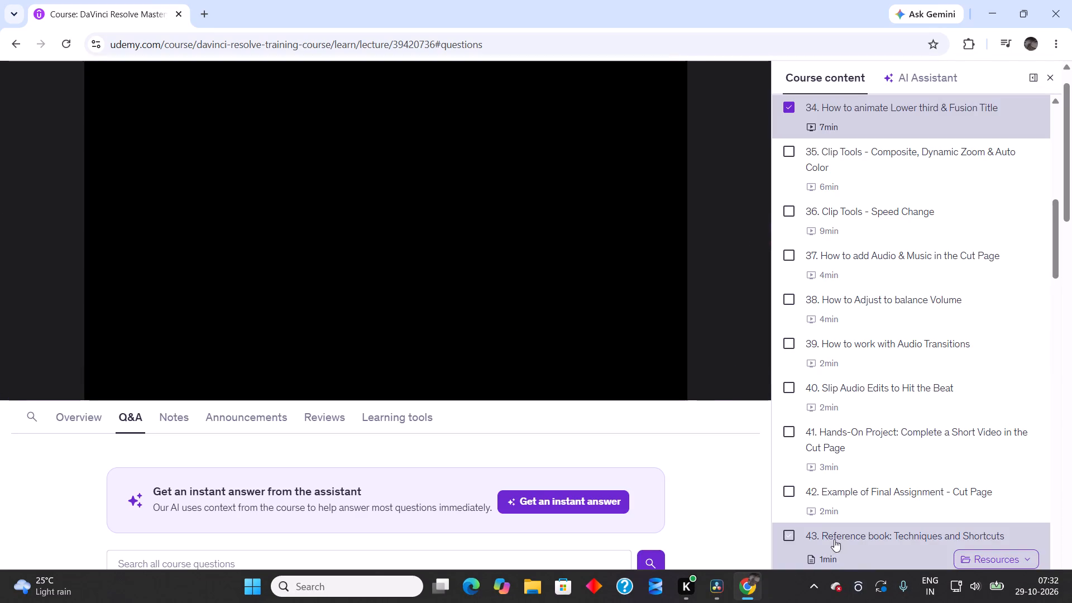
left_click(724, 588)
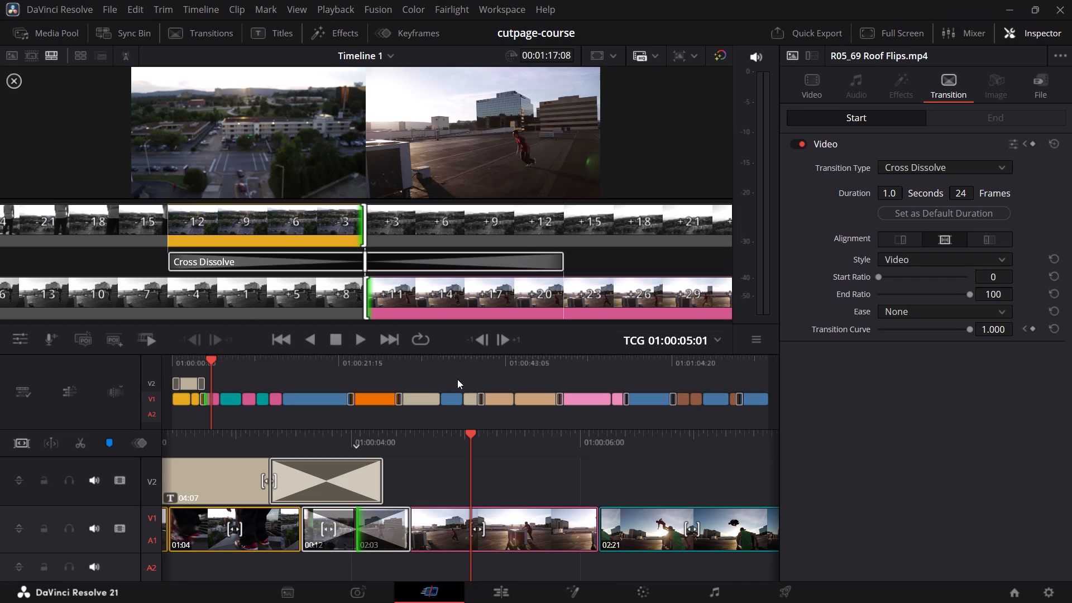
Play the opening title from the timeline start, and scrub through its opening Push transition.
left_click(457, 379)
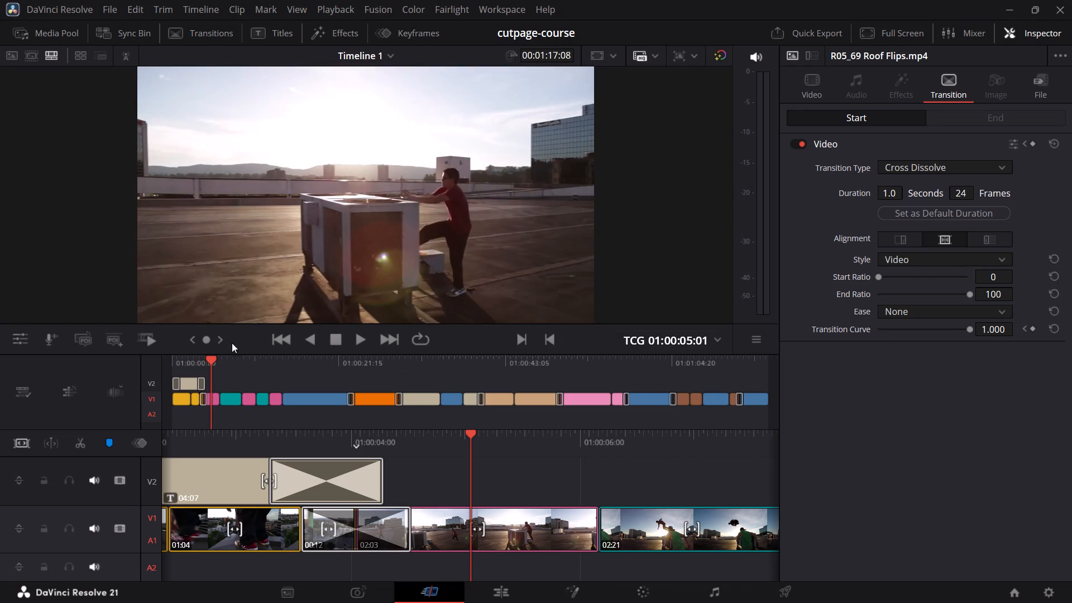
left_click_drag(229, 357, 180, 357)
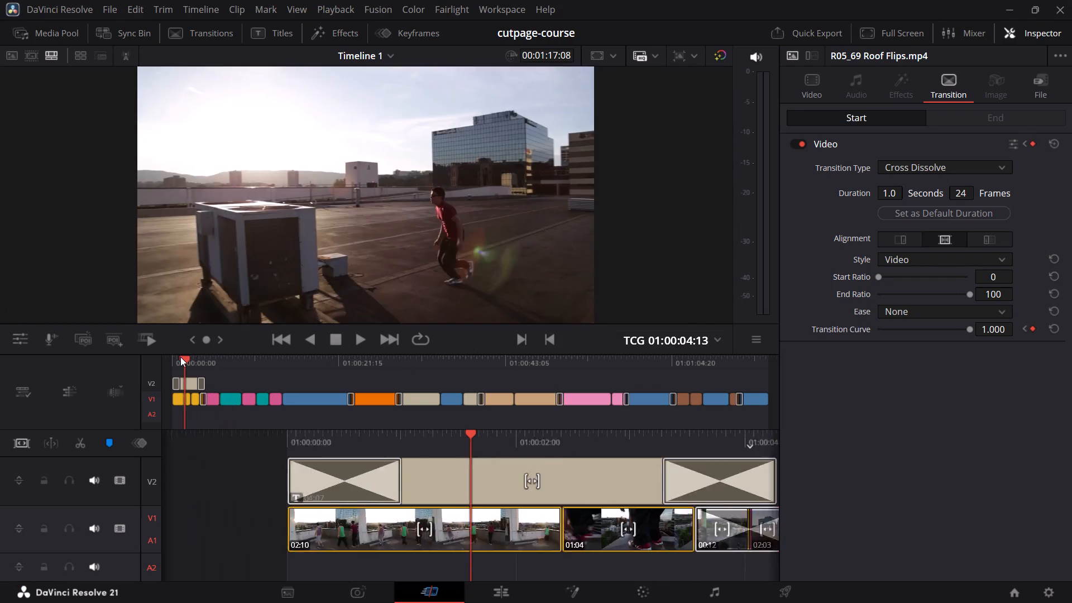
left_click_drag(180, 357, 166, 357)
key("space")
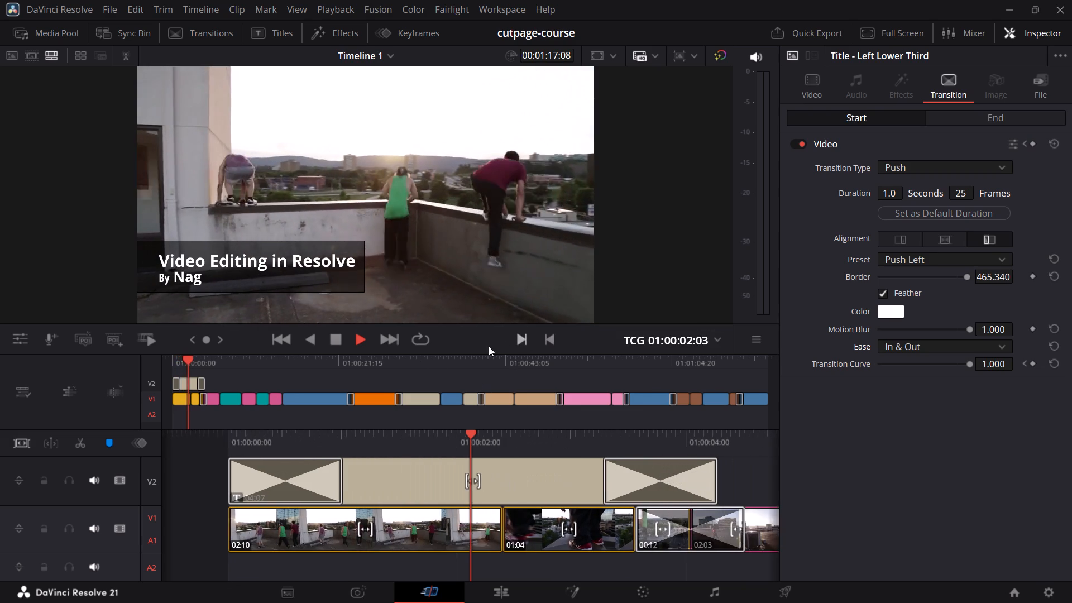
left_click(336, 337)
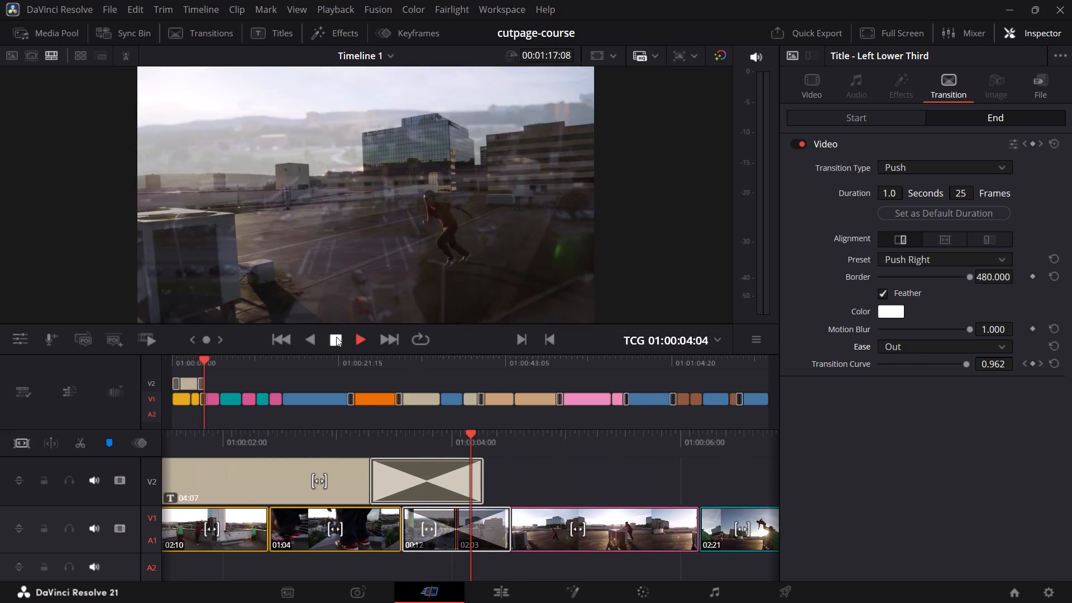
left_click_drag(347, 432, 788, 518)
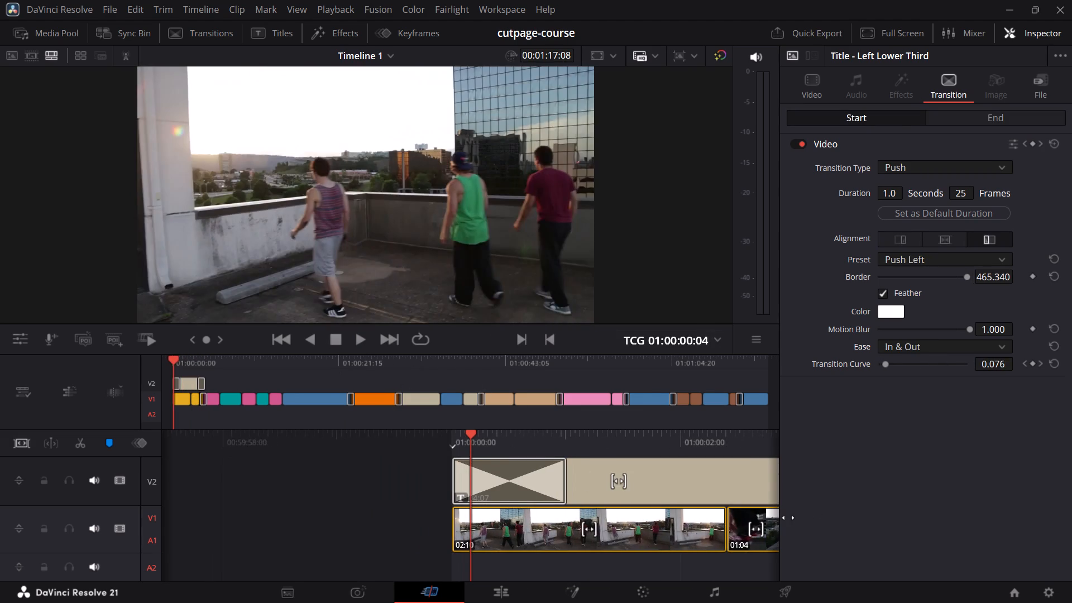
left_click_drag(788, 518, 730, 520)
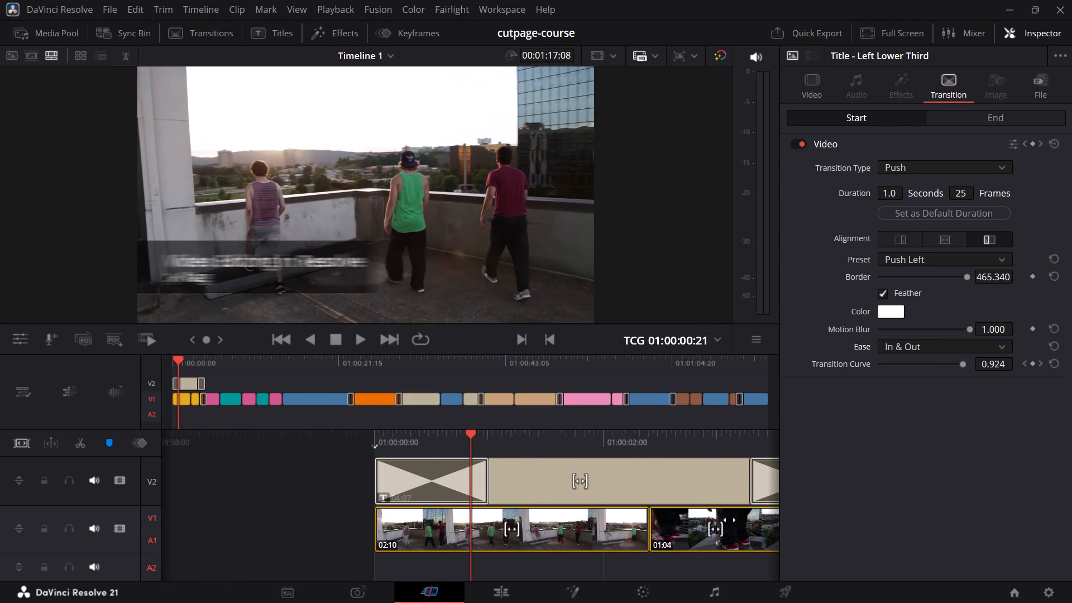
left_click_drag(730, 520, 716, 520)
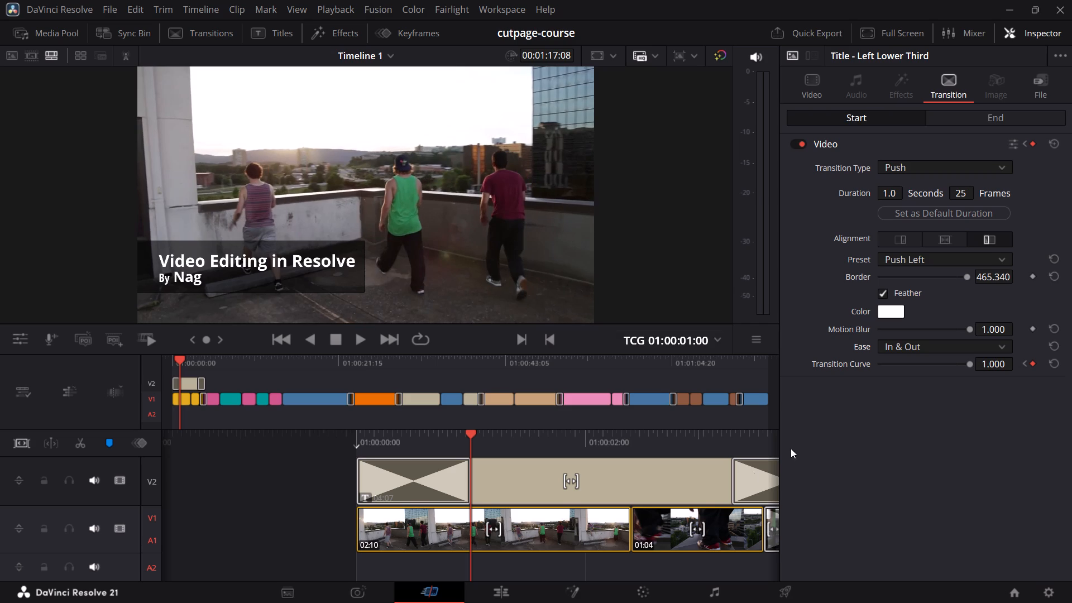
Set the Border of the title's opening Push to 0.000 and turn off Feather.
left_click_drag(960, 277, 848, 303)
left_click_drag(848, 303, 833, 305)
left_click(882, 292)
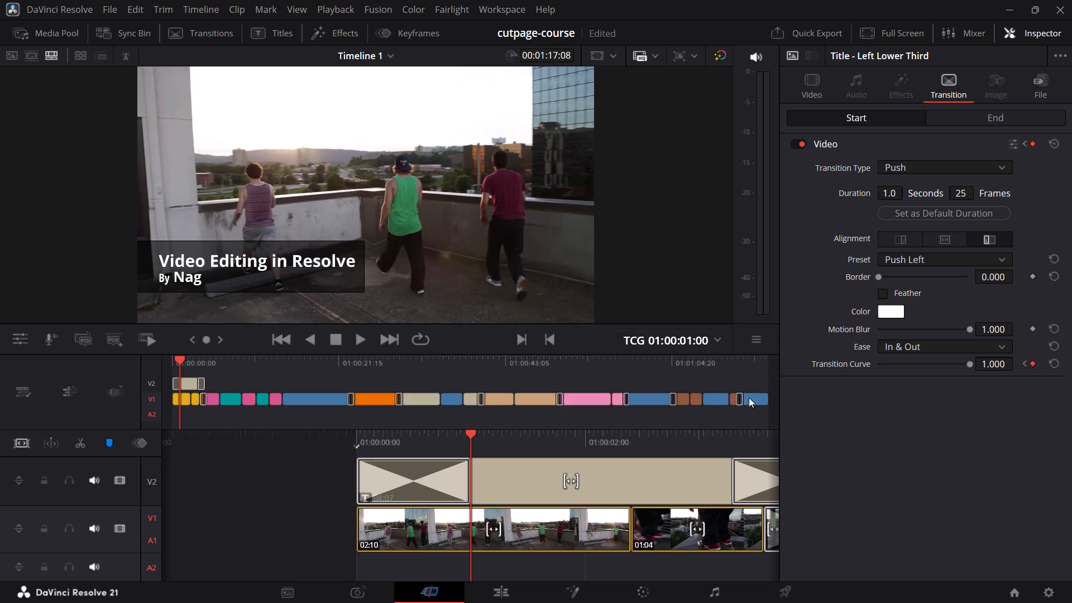
Set the Border of the title's closing Push on V2 to 0.000 and turn off Feather.
left_click_drag(552, 432, 318, 447)
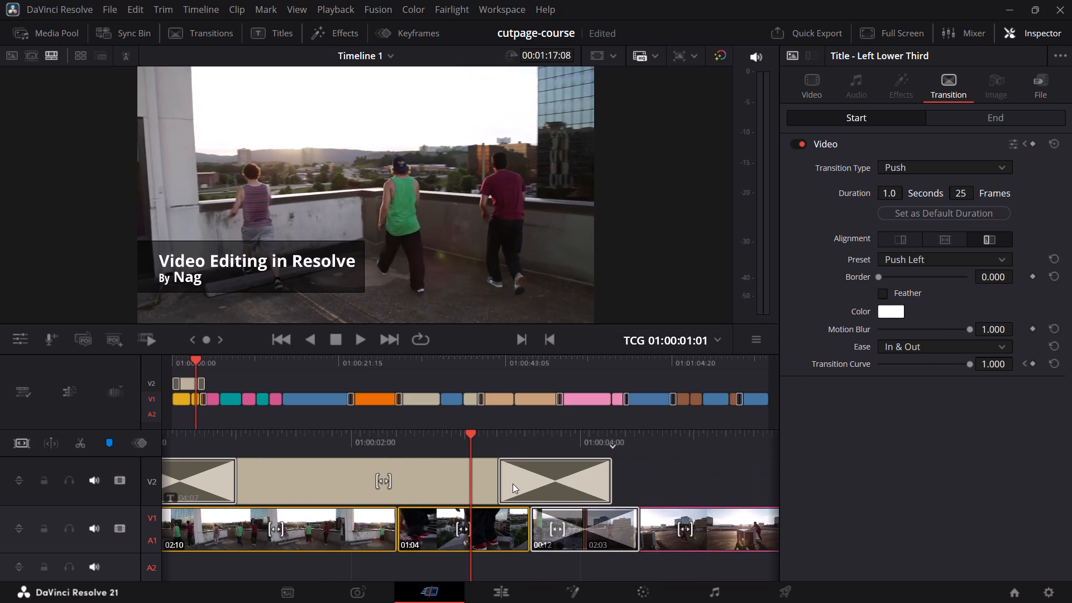
left_click(537, 474)
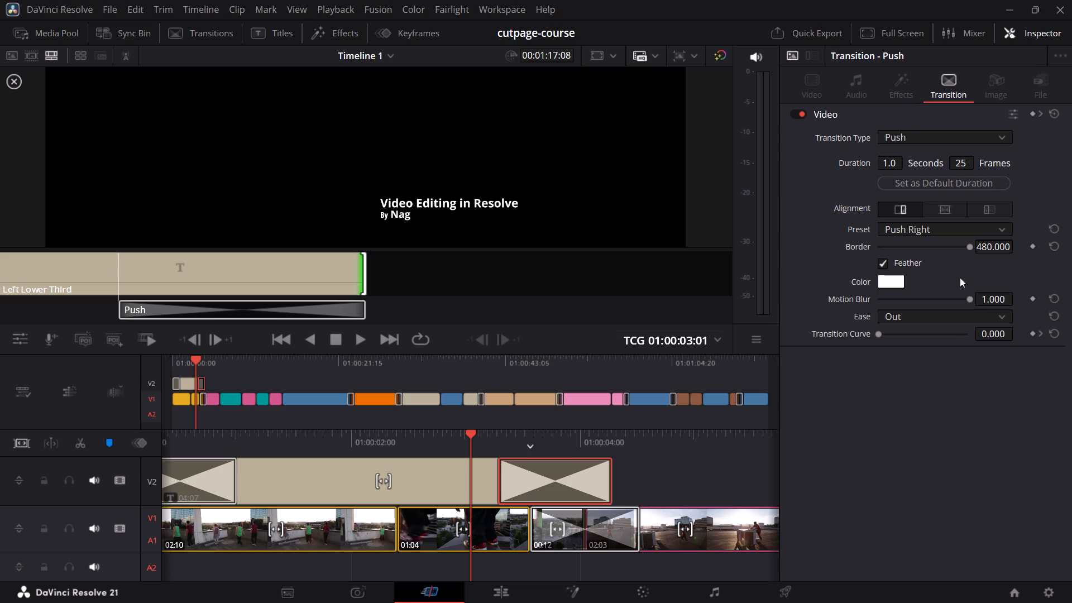
left_click_drag(952, 250, 867, 265)
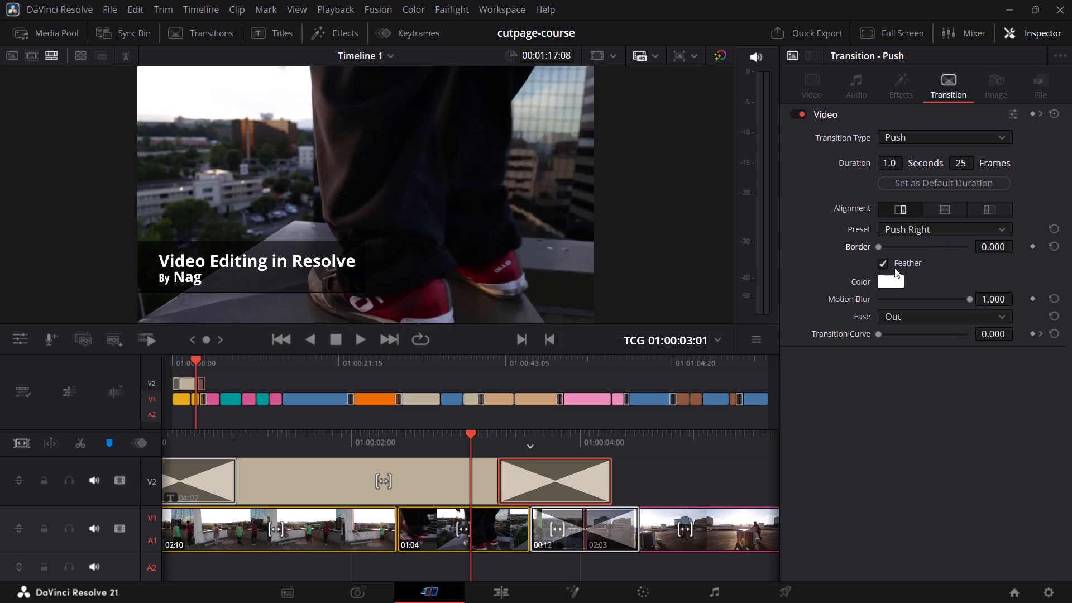
left_click(886, 261)
Scrub back and forth through the title's closing and opening Push transitions to check their look without borders.
left_click_drag(478, 432, 472, 448)
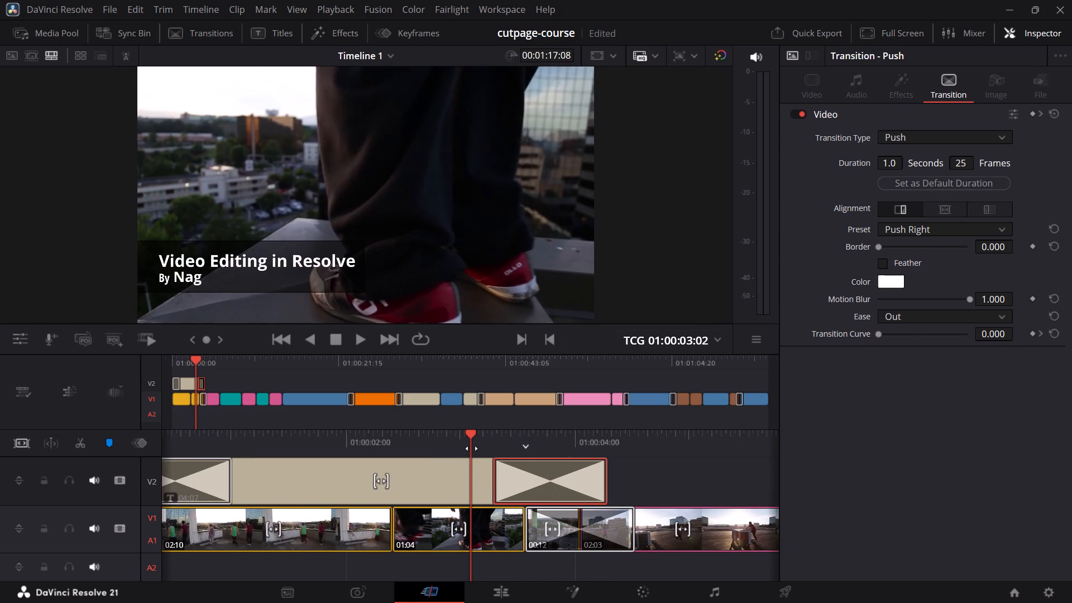
left_click_drag(472, 448, 376, 445)
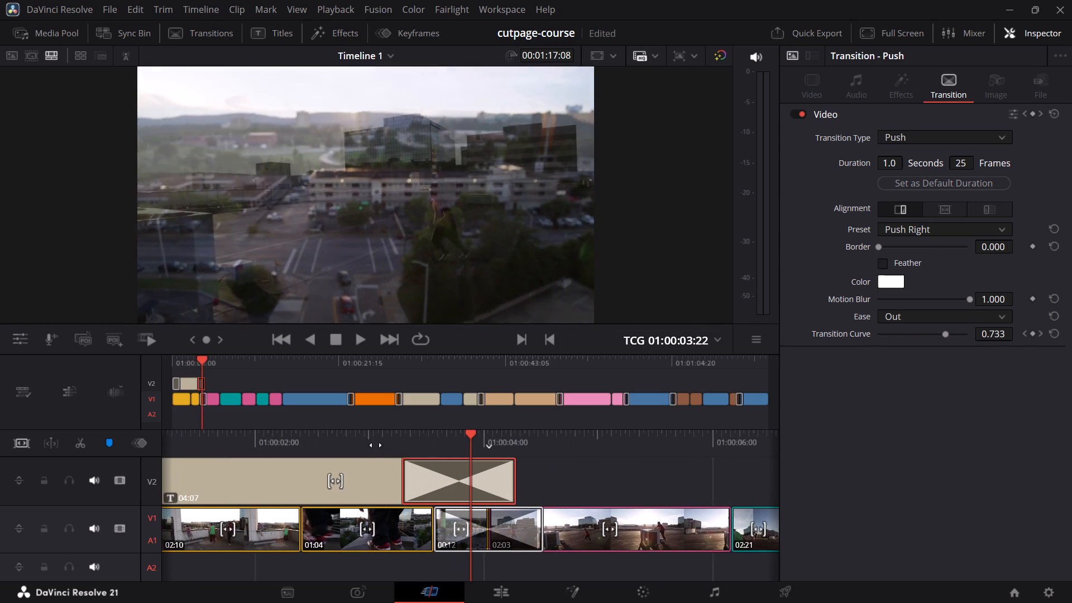
left_click_drag(376, 445, 375, 441)
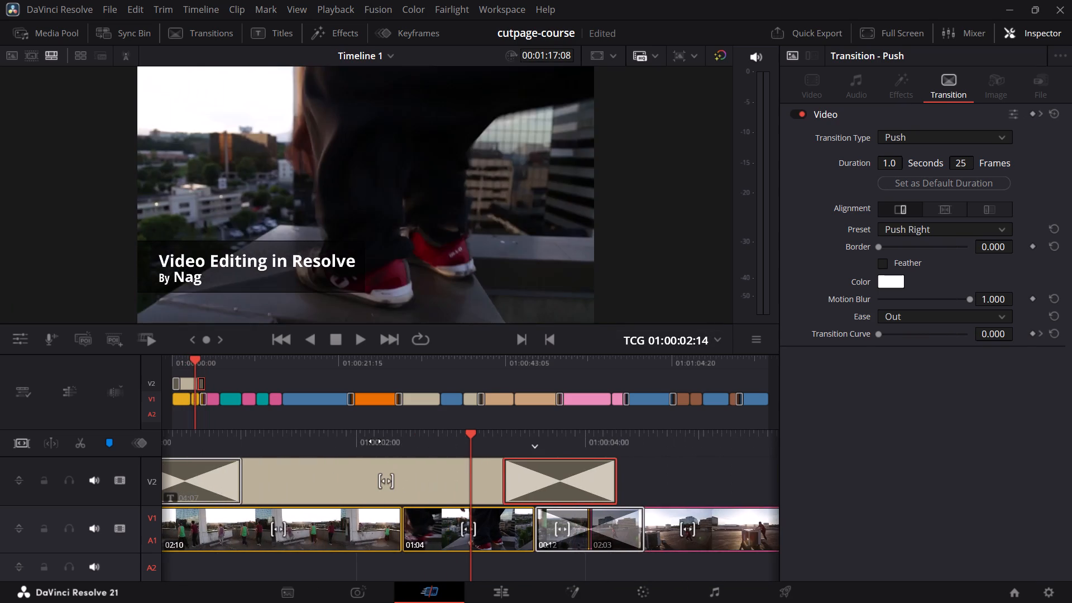
left_click_drag(375, 441, 534, 441)
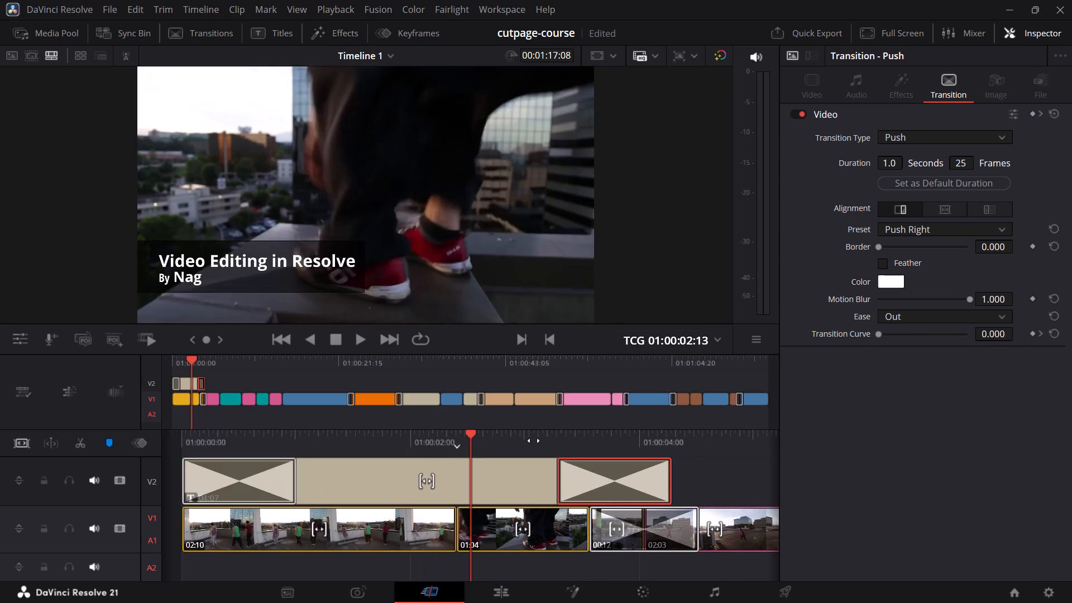
left_click_drag(534, 441, 371, 428)
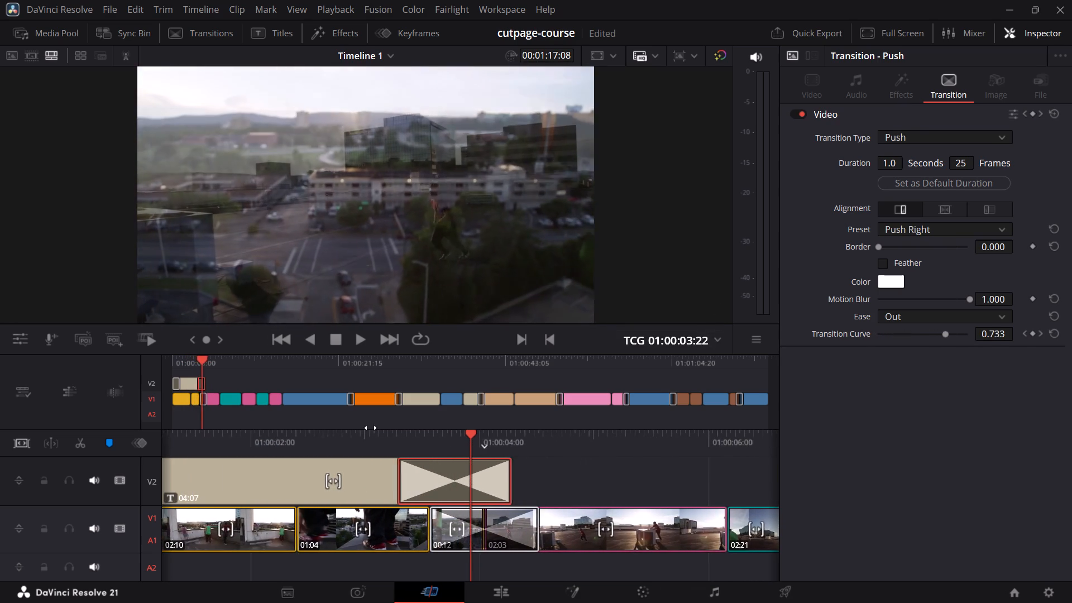
left_click_drag(371, 428, 753, 477)
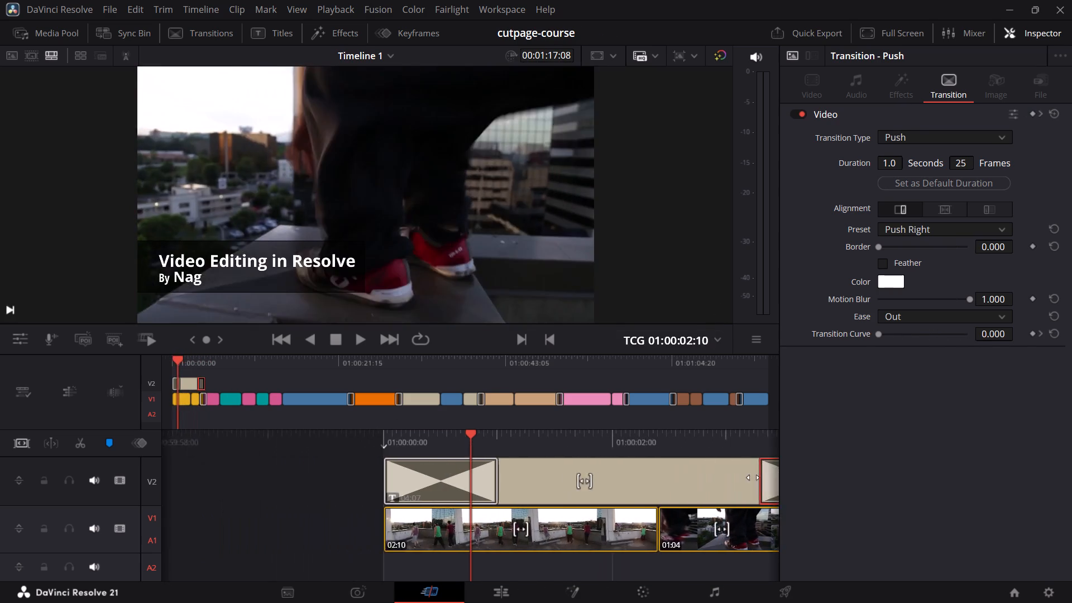
left_click_drag(753, 477, 848, 495)
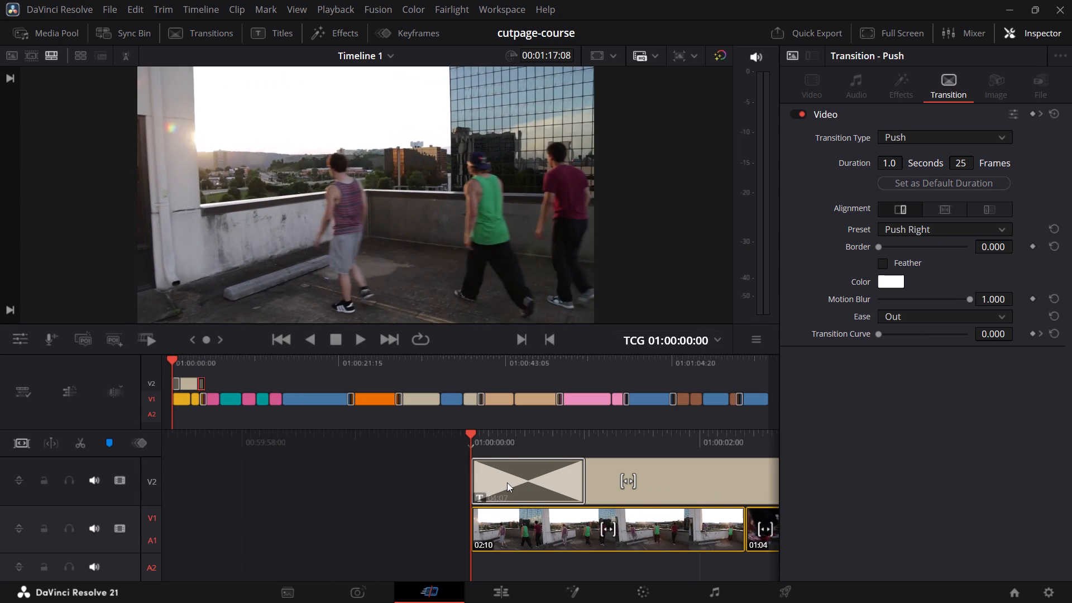
Delete the Push transition at the start of the Left Lower Third title on V2.
left_click(510, 467)
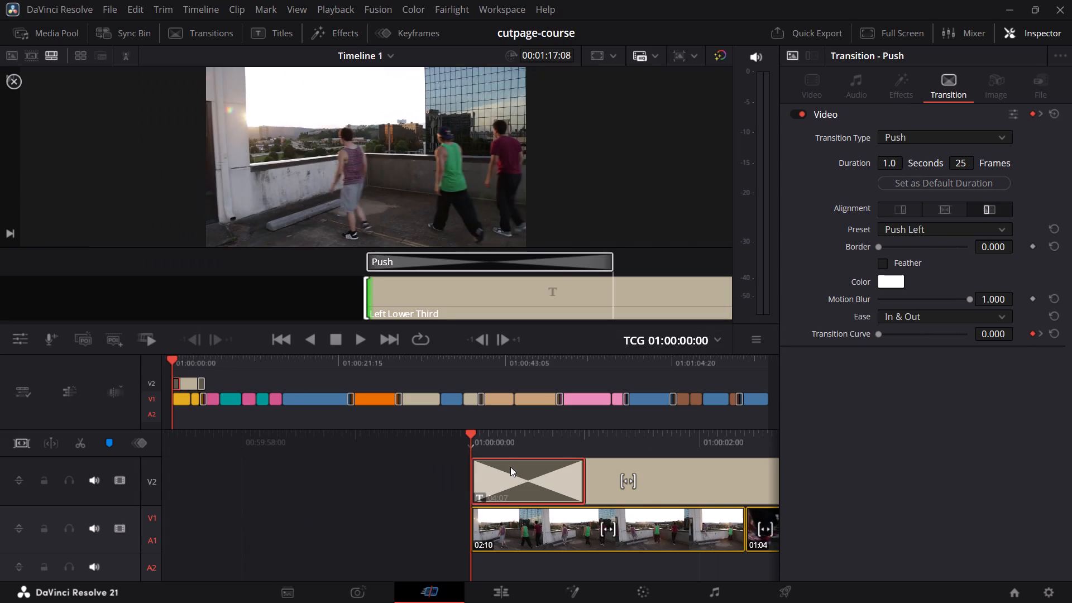
key("BackSpace")
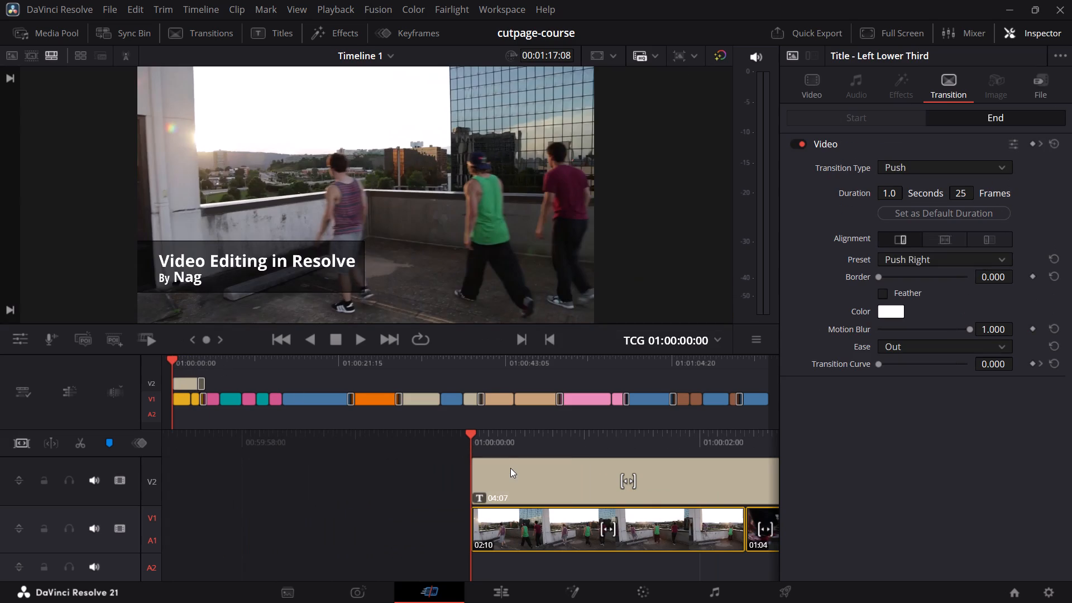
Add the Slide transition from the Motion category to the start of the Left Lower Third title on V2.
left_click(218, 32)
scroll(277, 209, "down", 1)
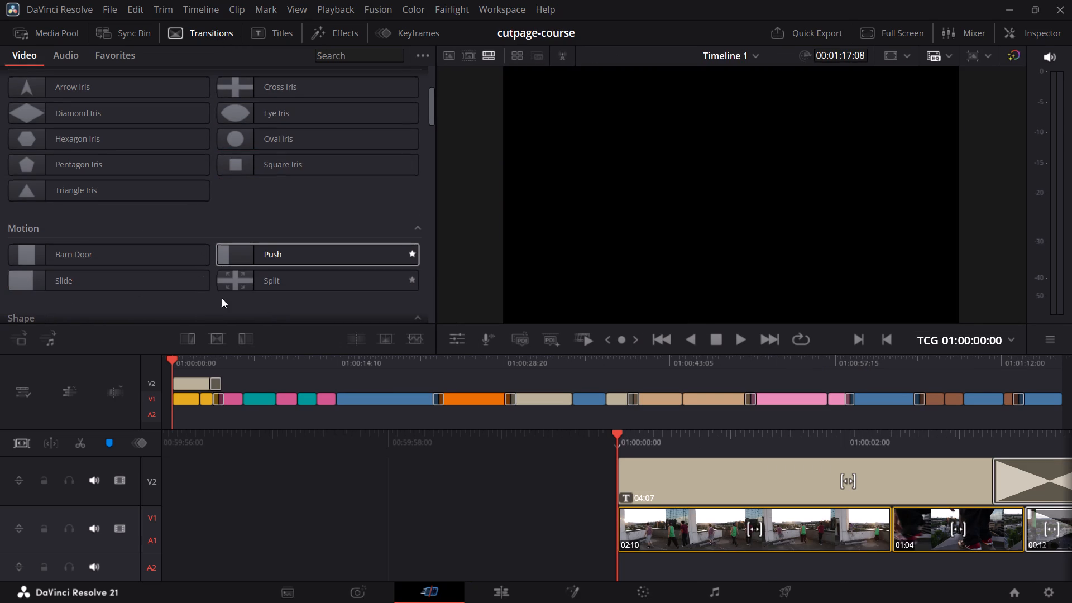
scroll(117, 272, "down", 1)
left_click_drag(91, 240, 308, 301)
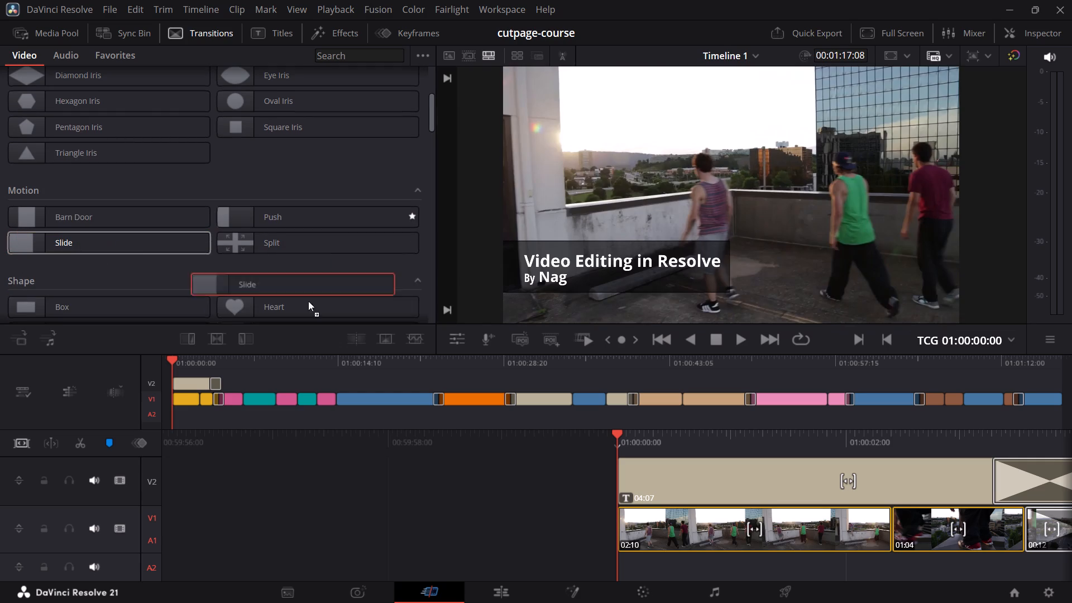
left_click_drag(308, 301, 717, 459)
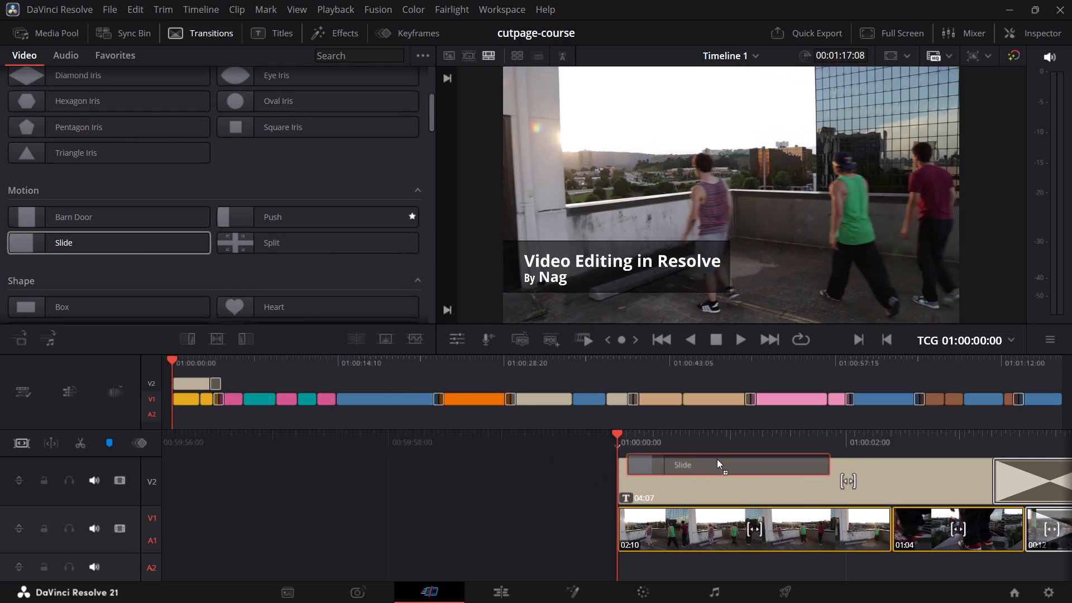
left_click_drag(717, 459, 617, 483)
Scrub and play through the title to check its opening Slide transition.
left_click_drag(688, 434, 583, 434)
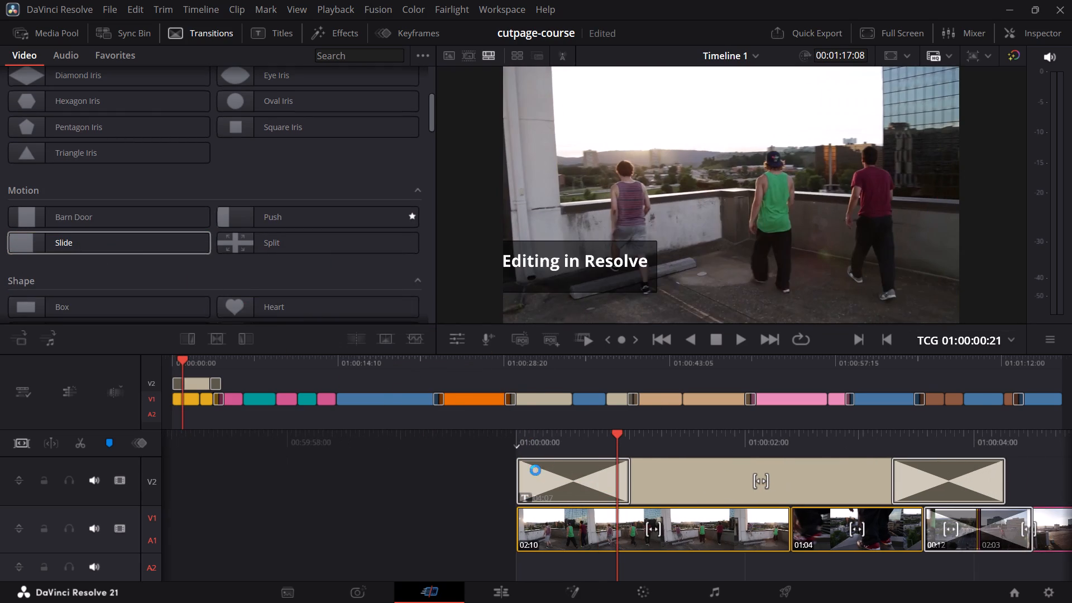
left_click(572, 471)
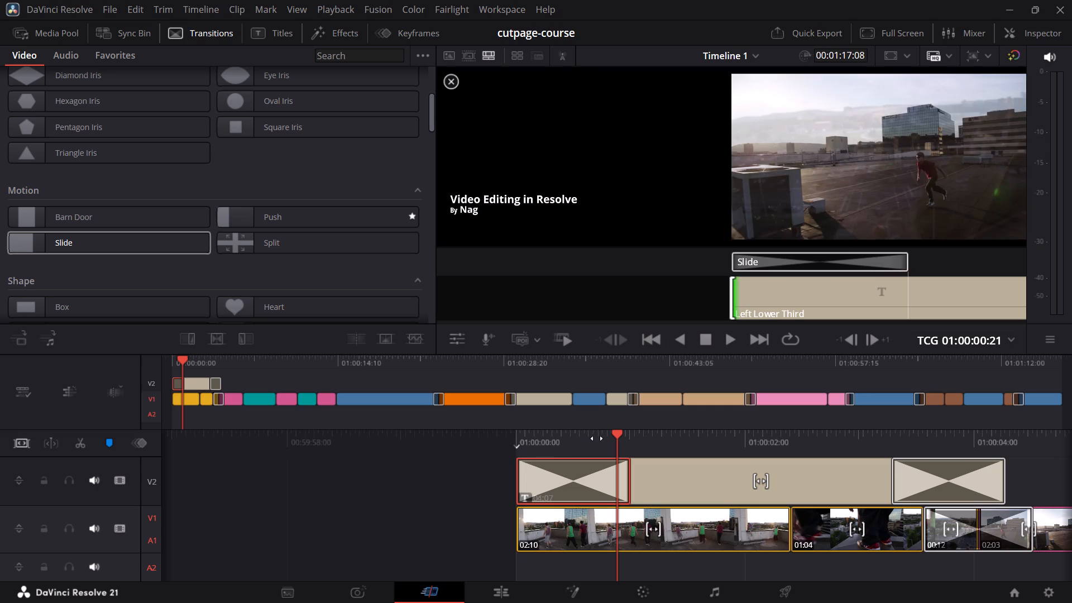
left_click_drag(597, 438, 691, 450)
key("space")
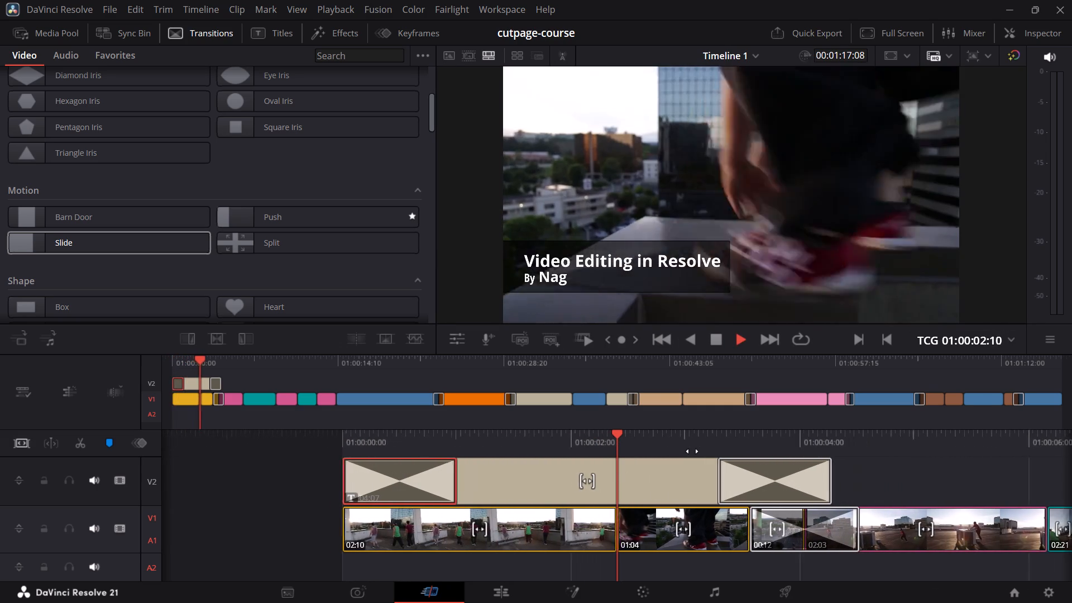
key("space")
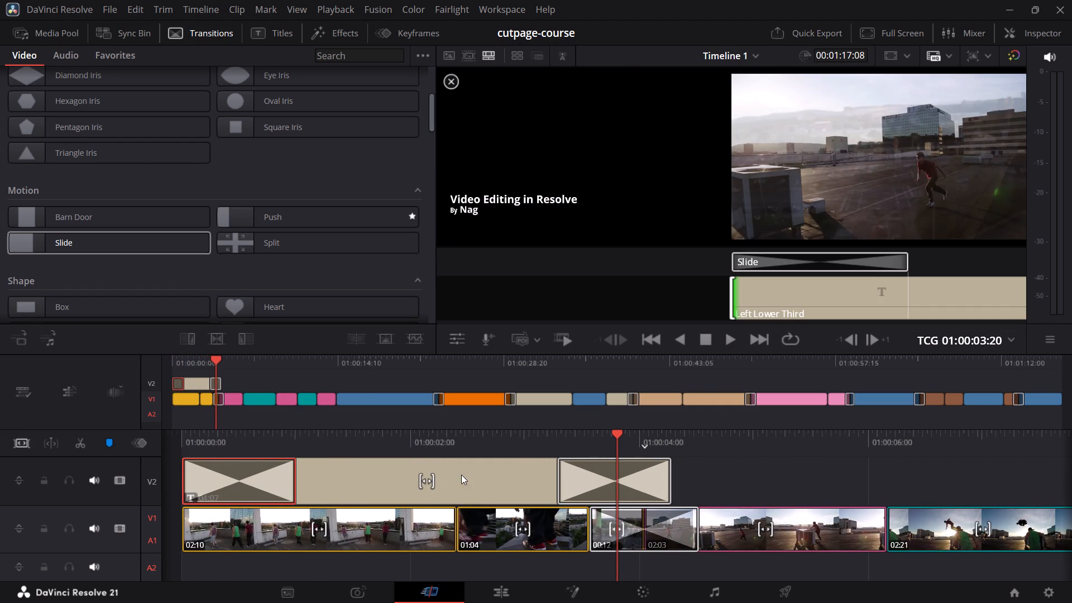
left_click_drag(434, 435, 750, 472)
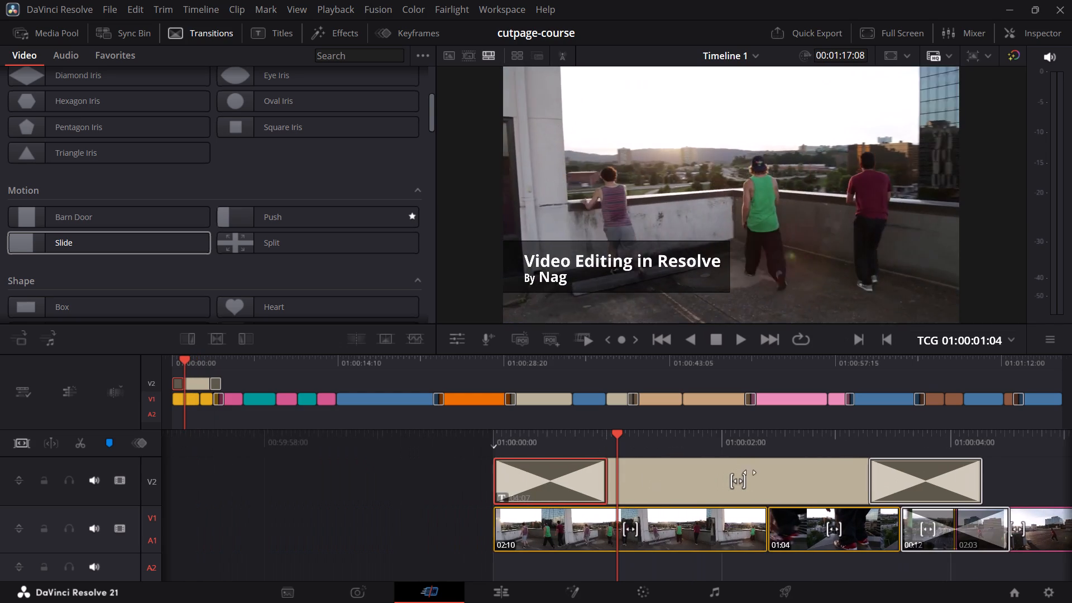
left_click_drag(750, 472, 752, 473)
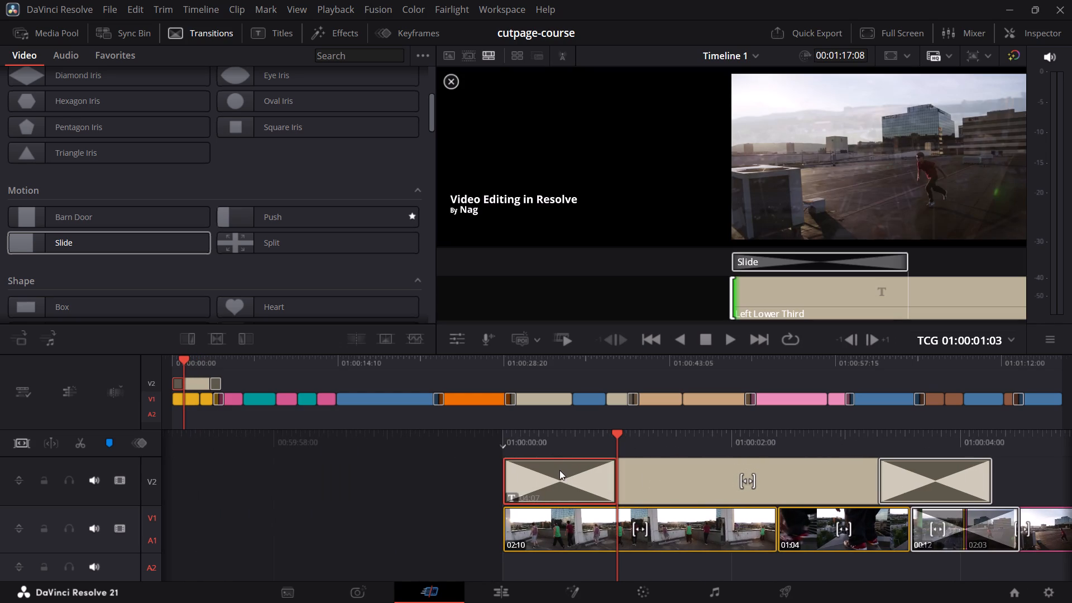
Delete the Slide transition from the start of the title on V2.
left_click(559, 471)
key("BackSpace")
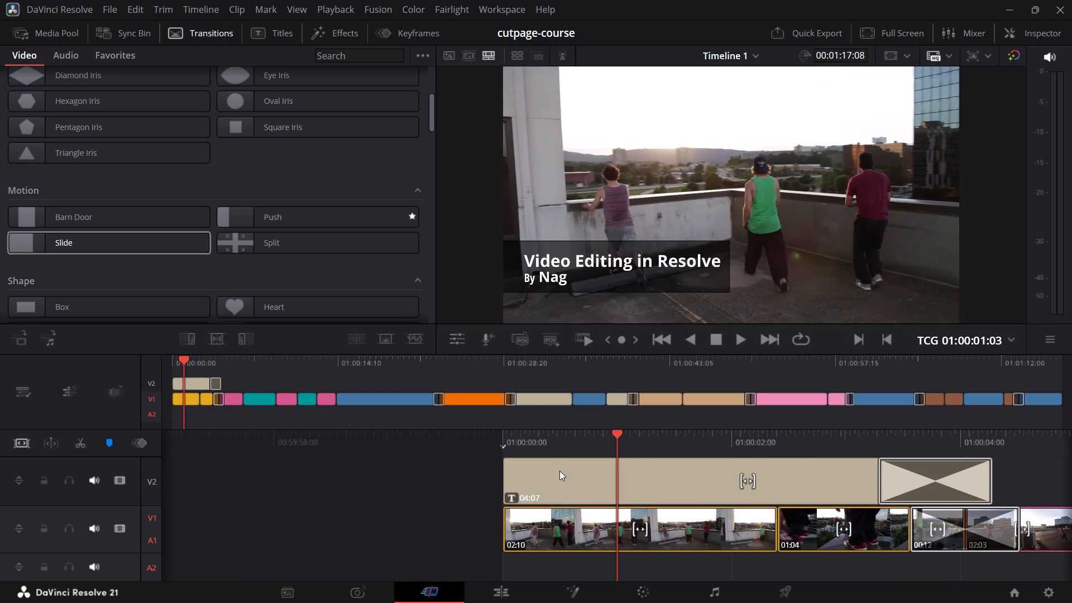
Add the Edge Wipe transition from the Wipe category to the start of the Left Lower Third title on V2.
scroll(262, 175, "down", 4)
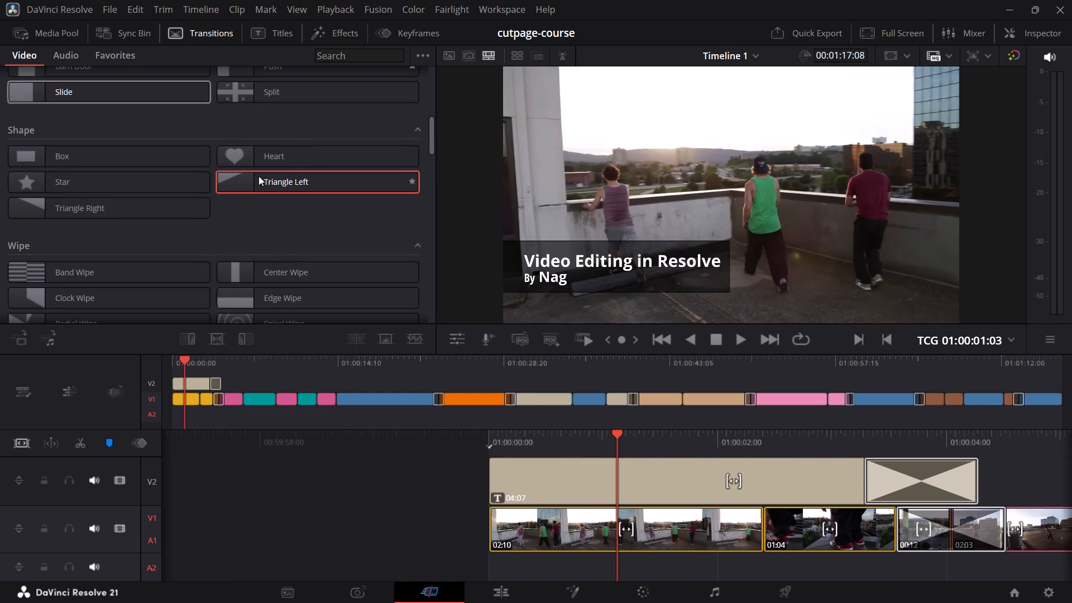
scroll(259, 177, "down", 1)
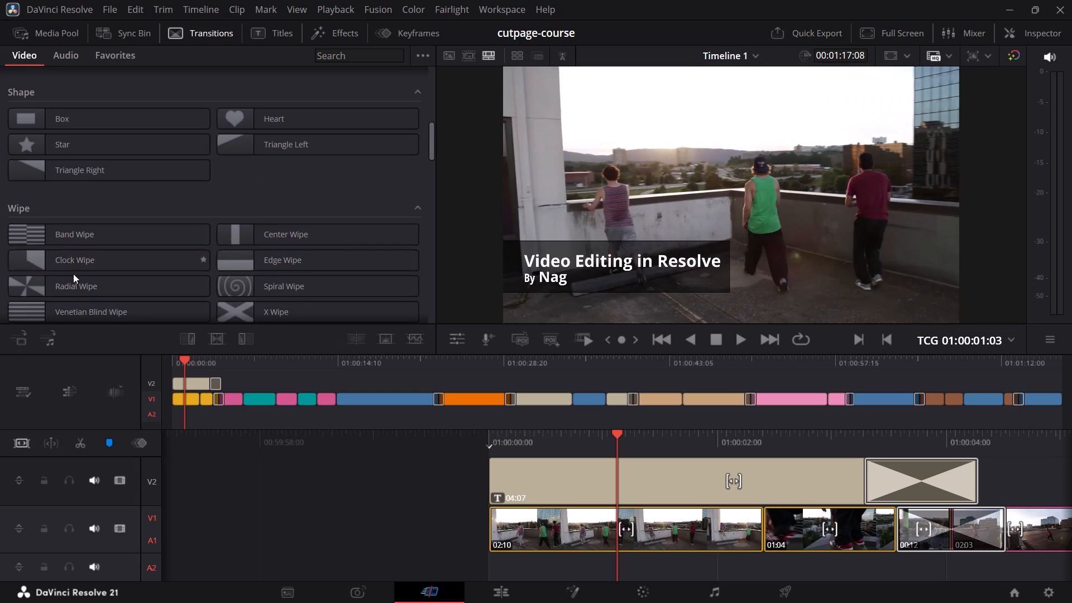
scroll(73, 274, "down", 2)
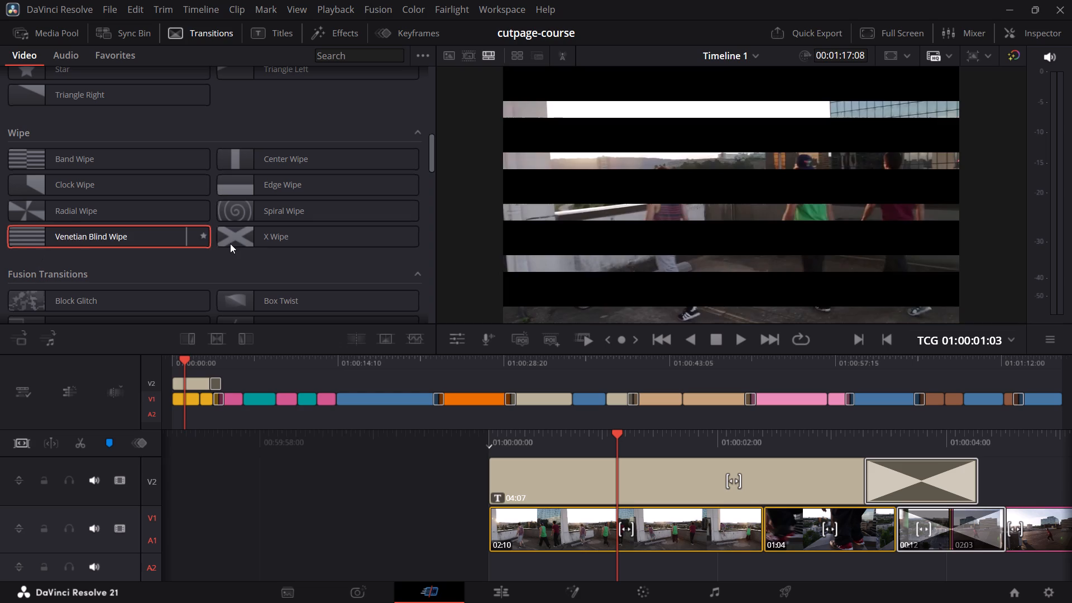
left_click_drag(251, 185, 451, 357)
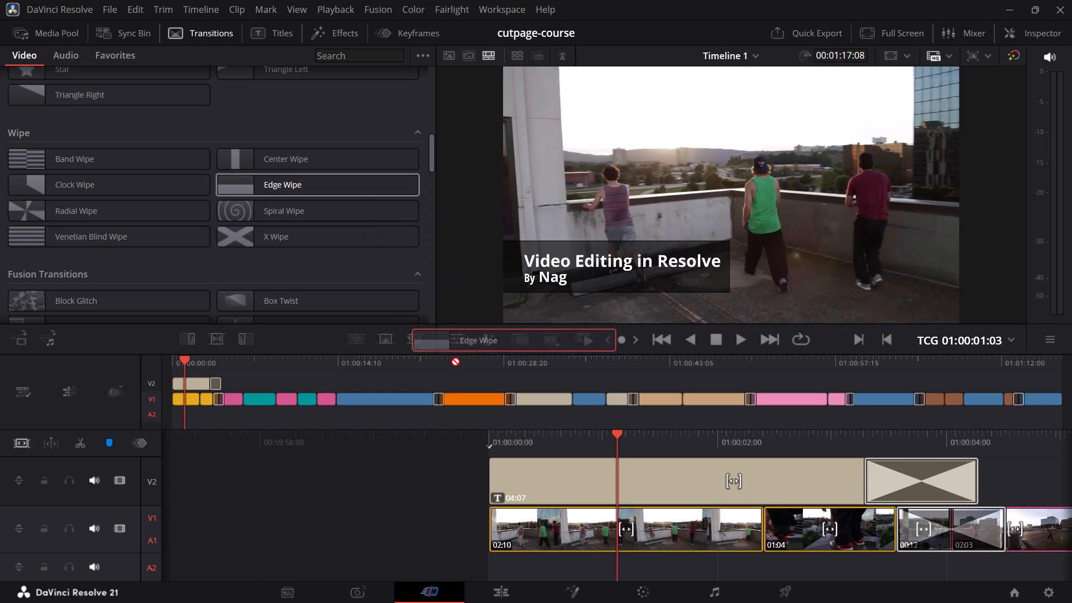
left_click_drag(451, 357, 502, 490)
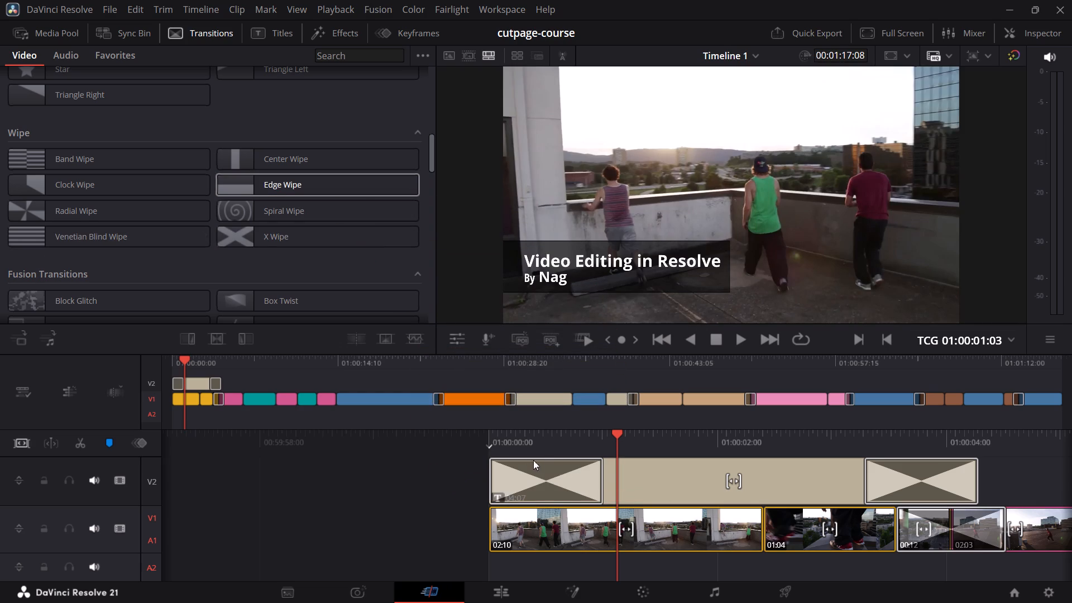
Play and scrub through the title's opening to check the Edge Wipe transition.
left_click_drag(550, 443, 692, 451)
key("space")
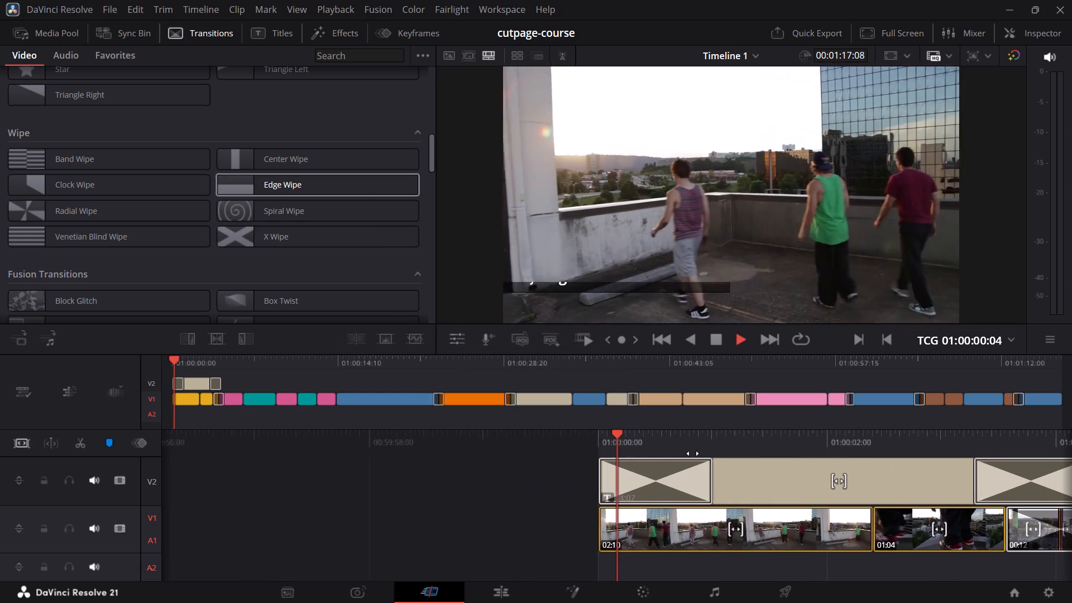
key("space")
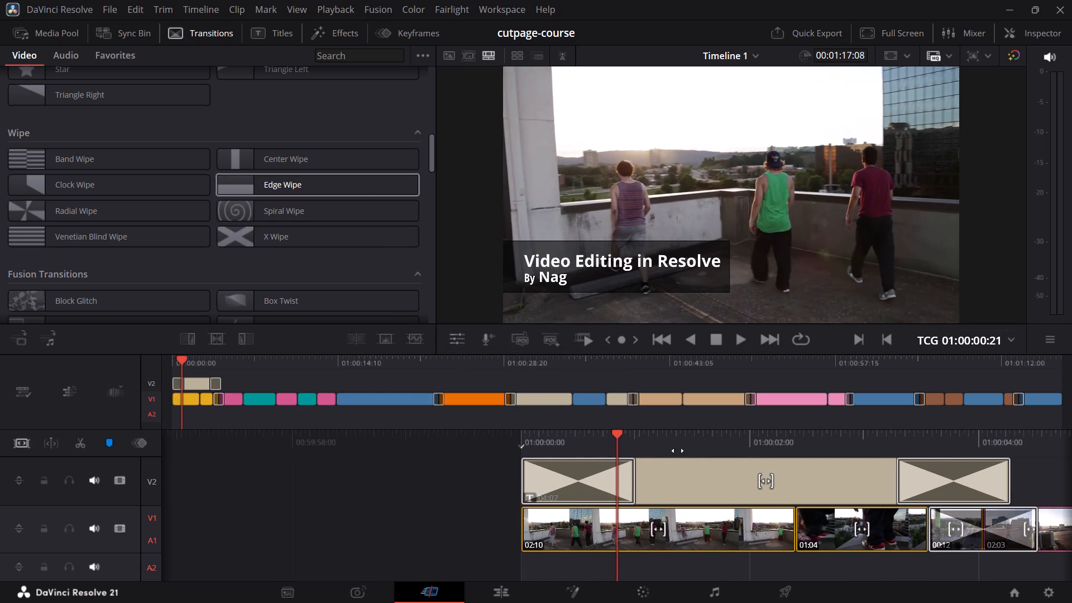
left_click_drag(585, 435, 642, 429)
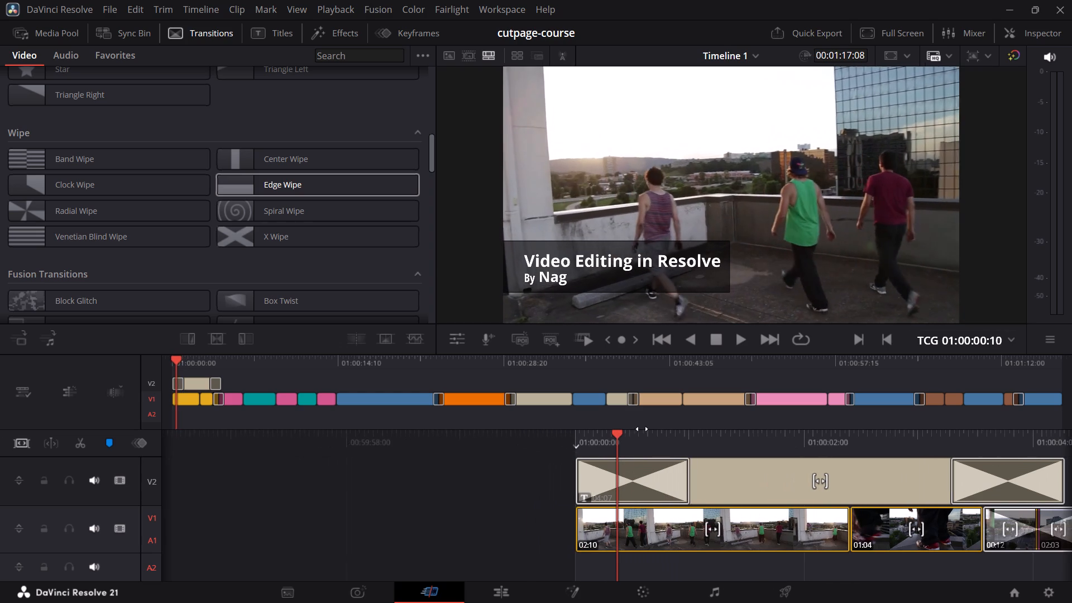
left_click_drag(642, 429, 644, 429)
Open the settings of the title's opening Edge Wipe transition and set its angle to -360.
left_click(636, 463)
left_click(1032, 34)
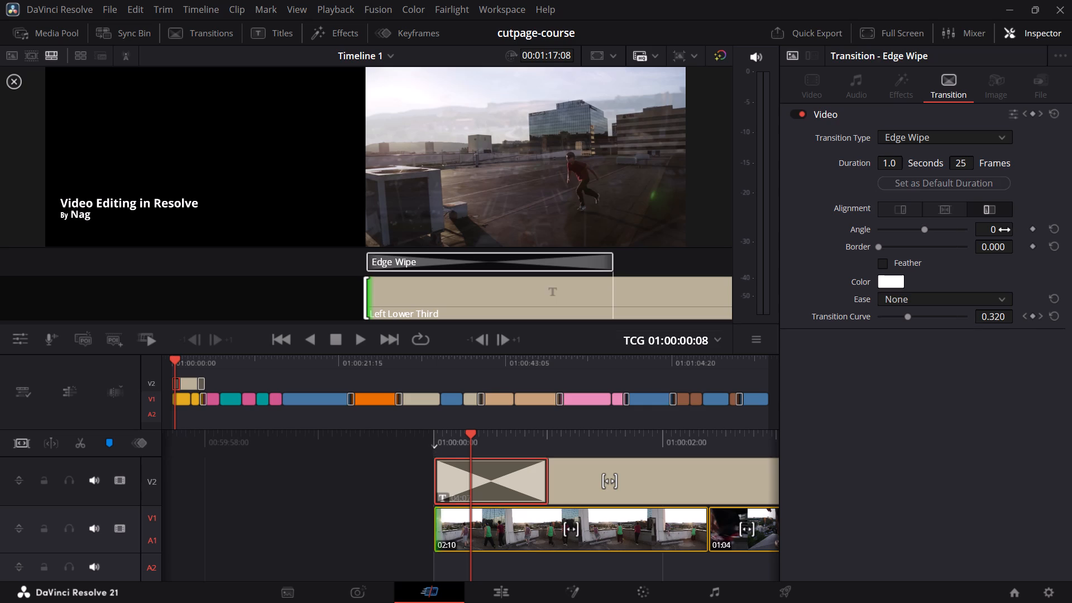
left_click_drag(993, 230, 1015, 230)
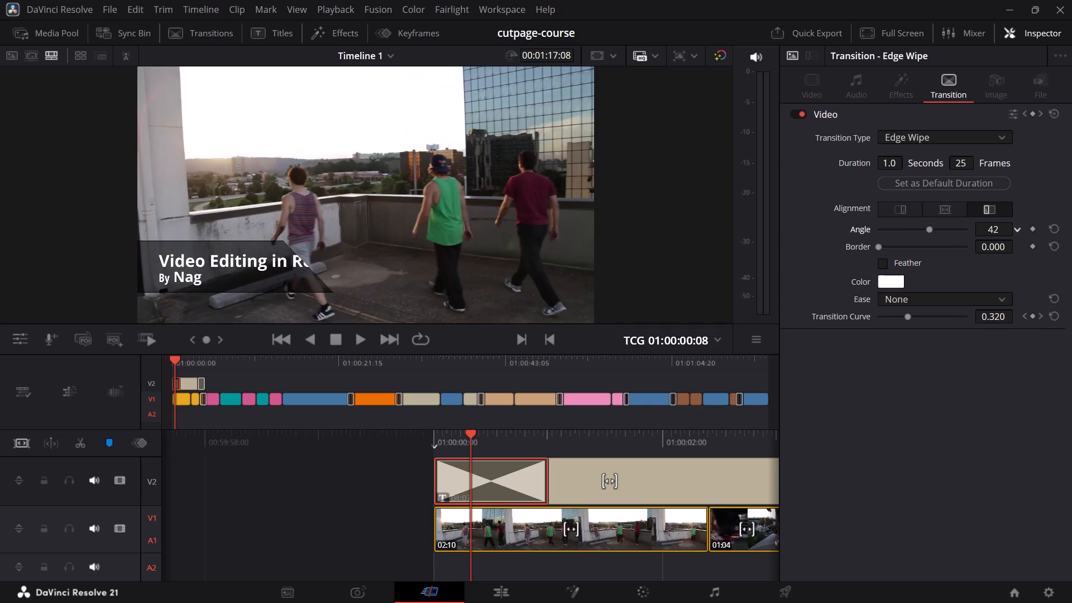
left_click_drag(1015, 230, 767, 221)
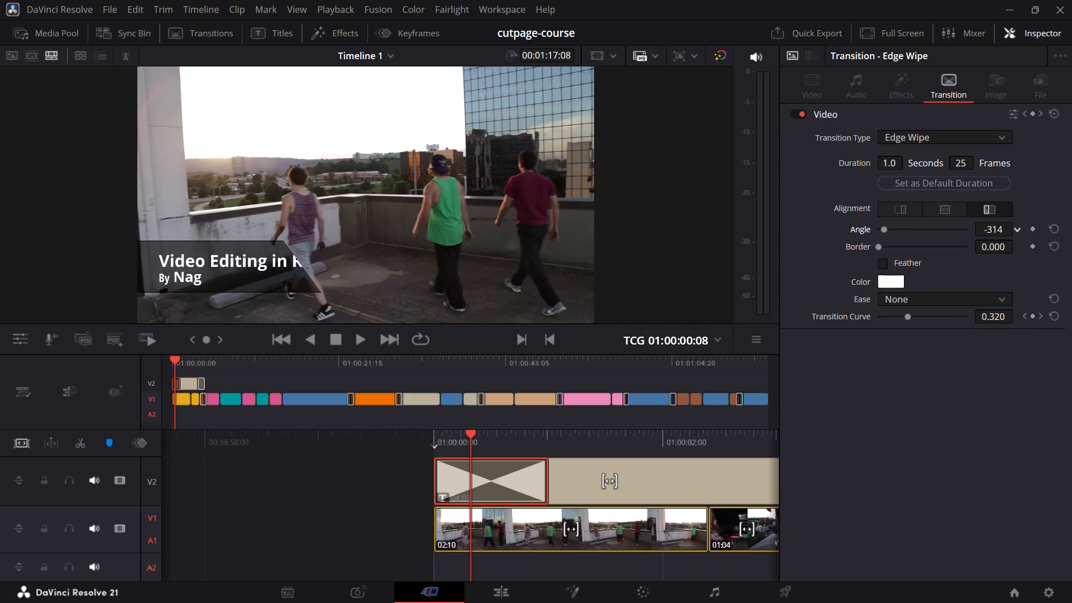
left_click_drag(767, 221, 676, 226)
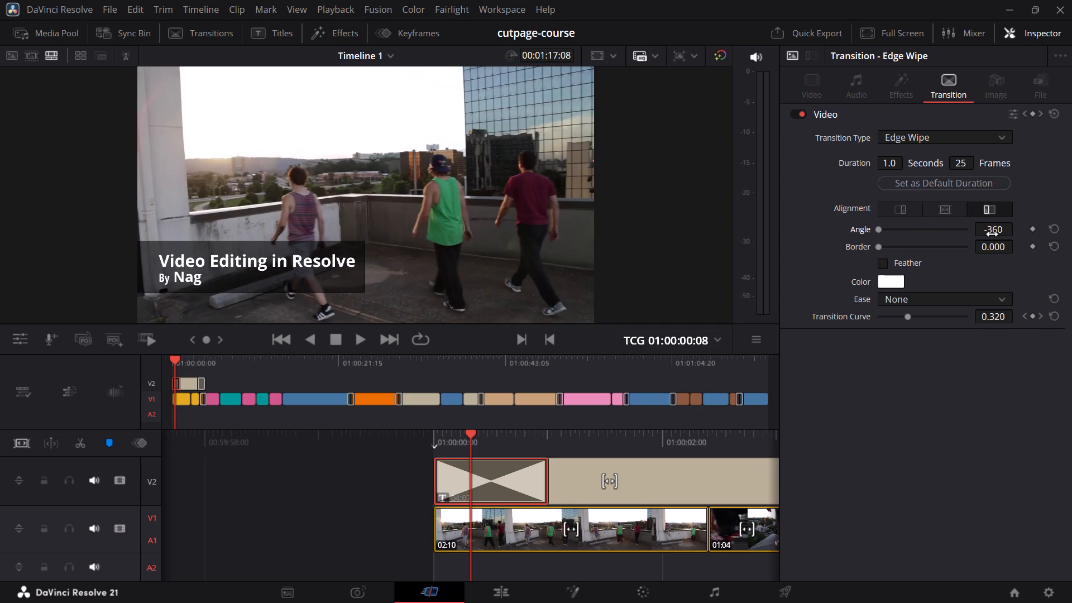
Play and scrub through the title's opening to examine the direction of the Edge Wipe.
key("space")
key("space")
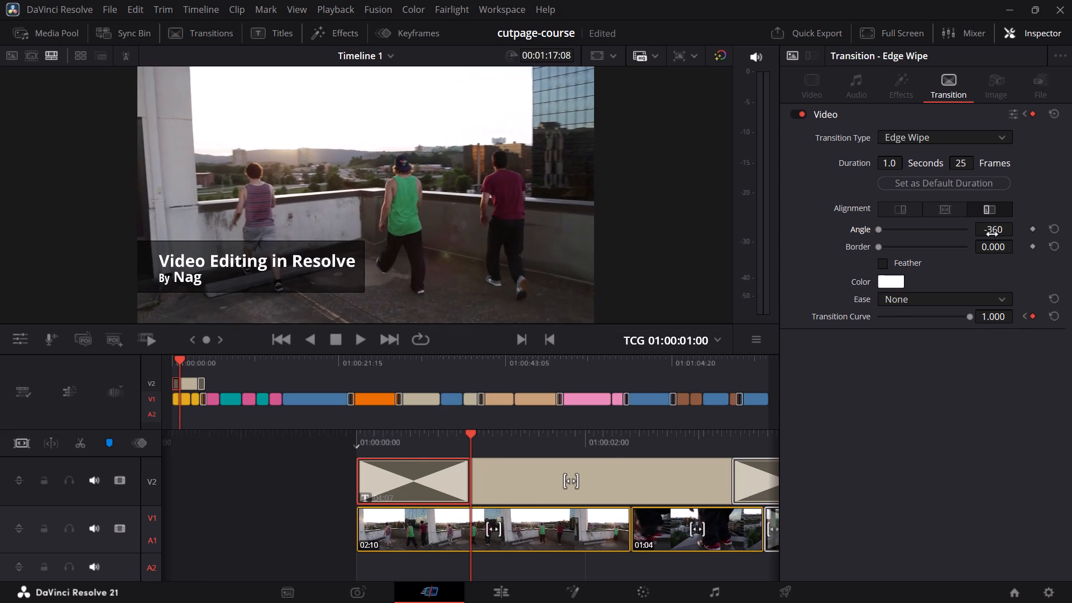
left_click_drag(558, 443, 565, 442)
left_click_drag(565, 442, 702, 447)
key("space")
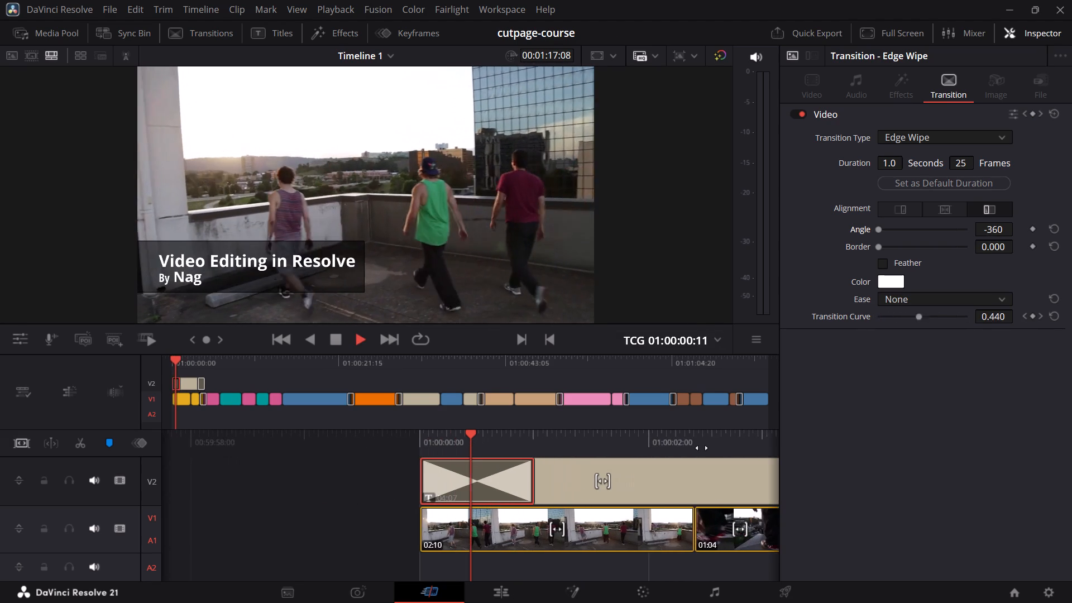
key("space")
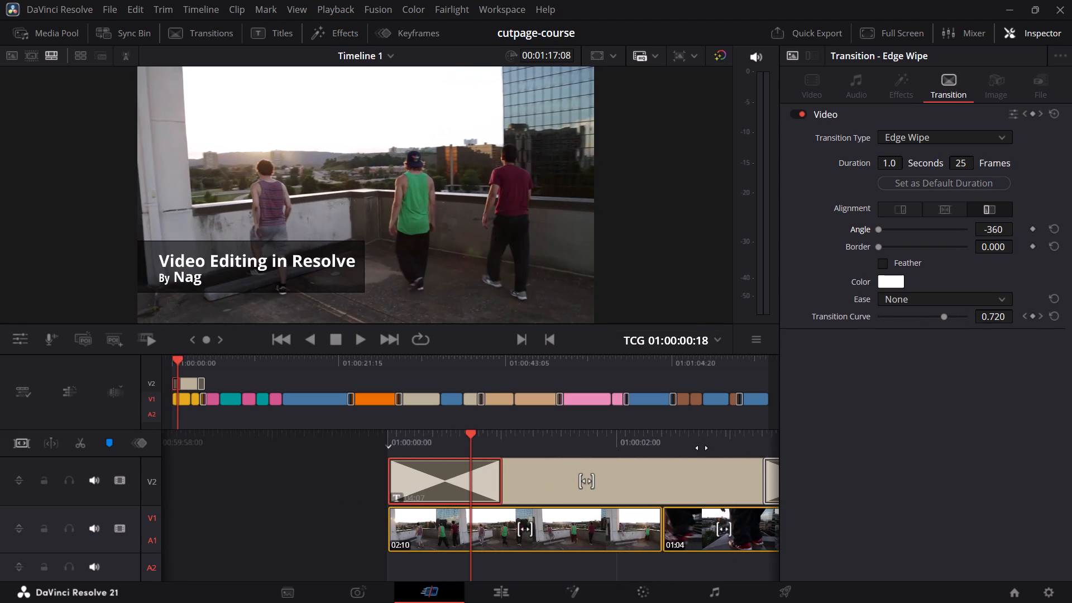
left_click_drag(606, 443, 663, 442)
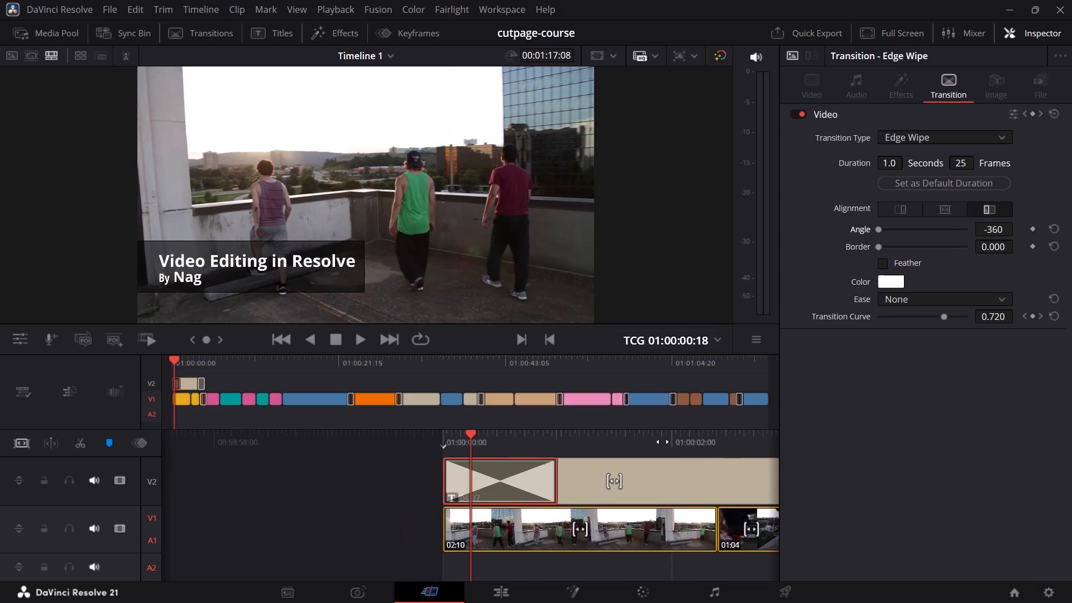
left_click_drag(663, 442, 633, 446)
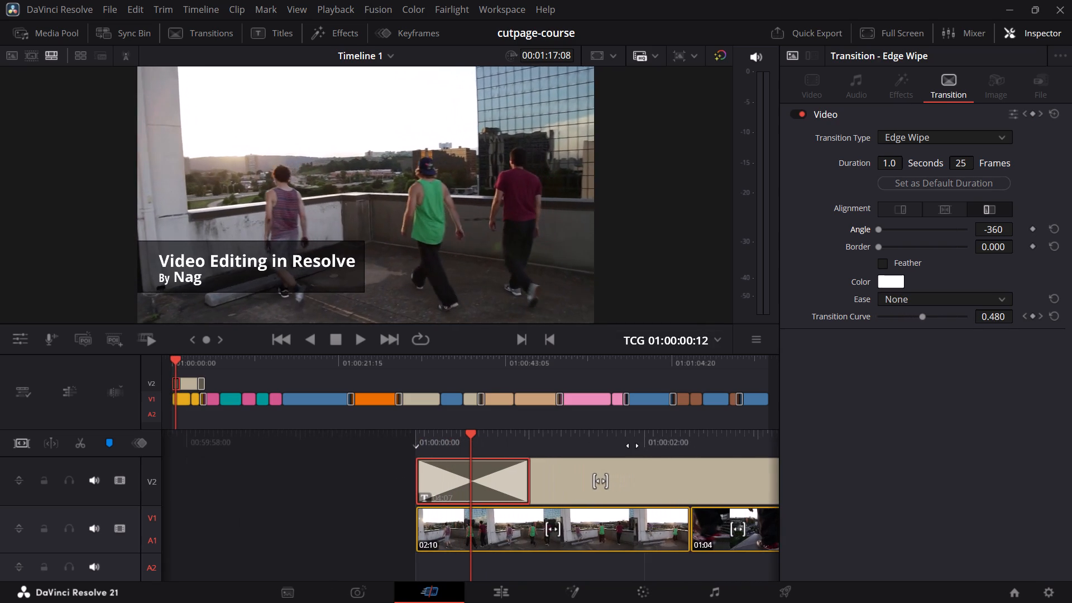
left_click_drag(633, 446, 658, 461)
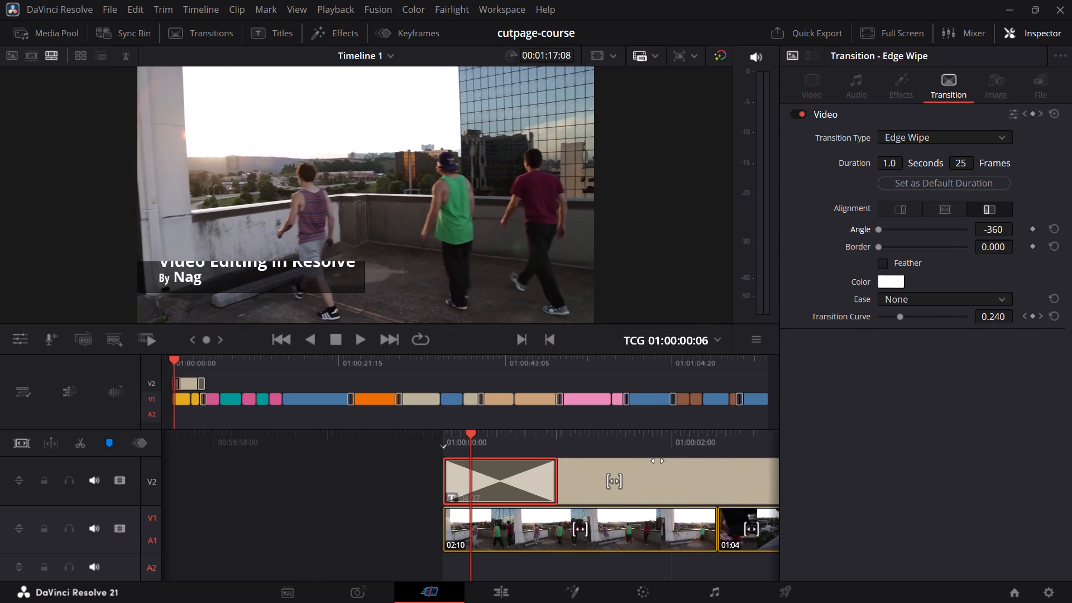
left_click_drag(658, 461, 655, 463)
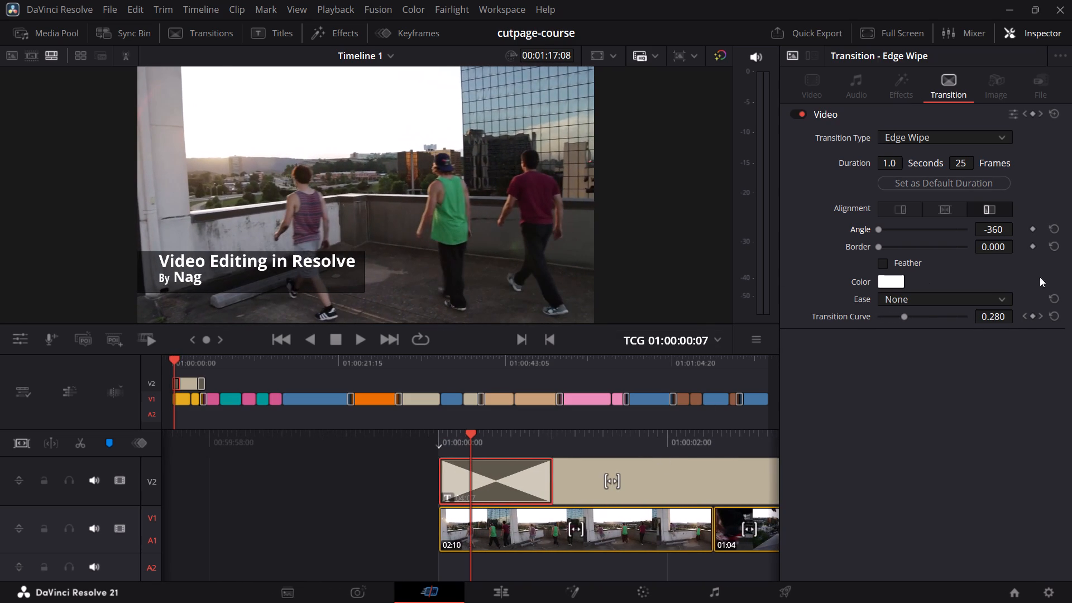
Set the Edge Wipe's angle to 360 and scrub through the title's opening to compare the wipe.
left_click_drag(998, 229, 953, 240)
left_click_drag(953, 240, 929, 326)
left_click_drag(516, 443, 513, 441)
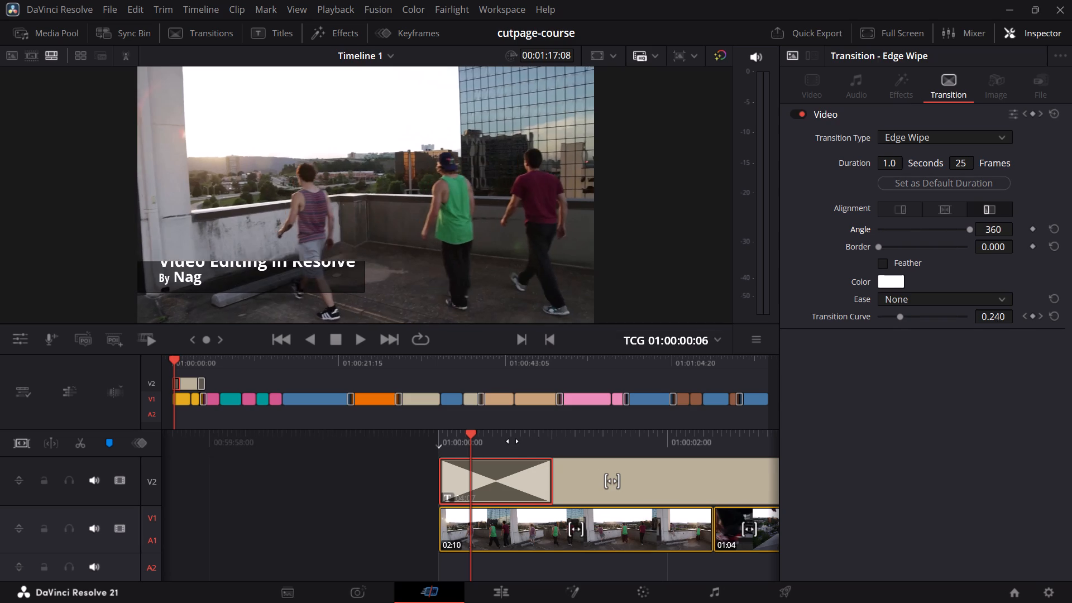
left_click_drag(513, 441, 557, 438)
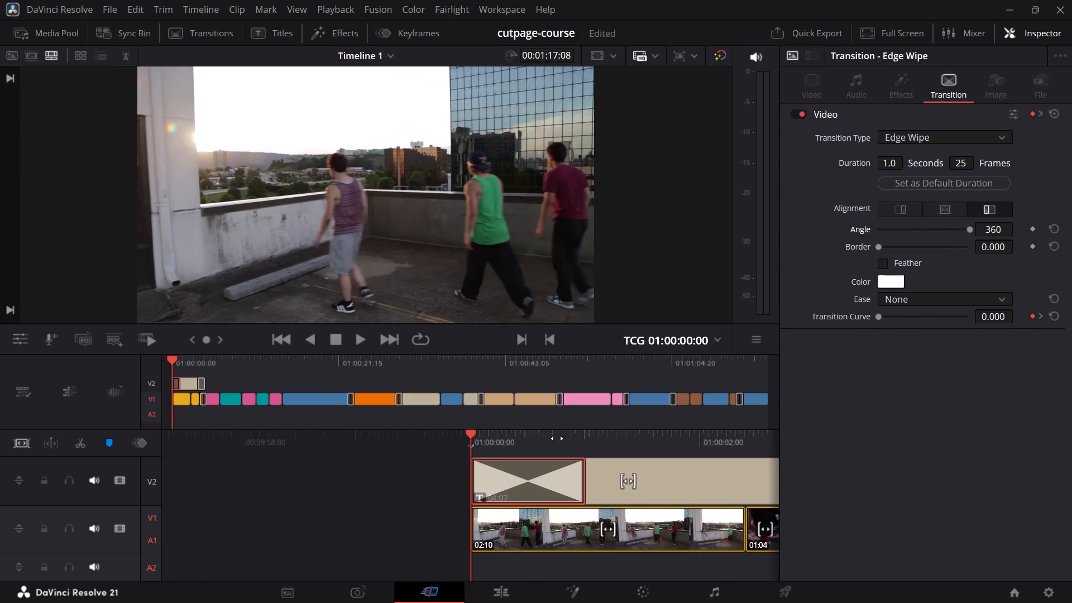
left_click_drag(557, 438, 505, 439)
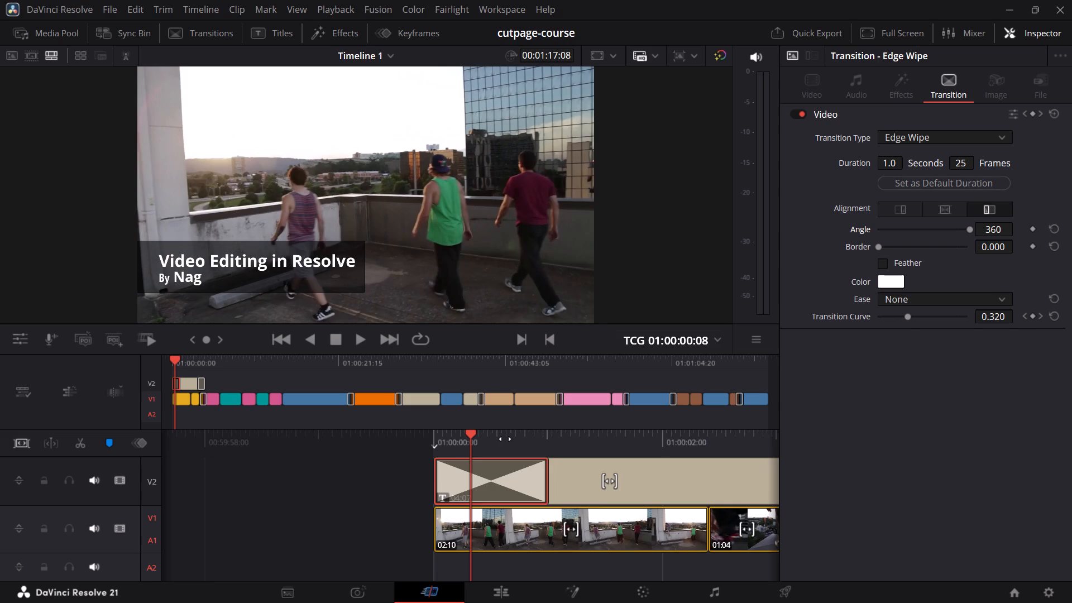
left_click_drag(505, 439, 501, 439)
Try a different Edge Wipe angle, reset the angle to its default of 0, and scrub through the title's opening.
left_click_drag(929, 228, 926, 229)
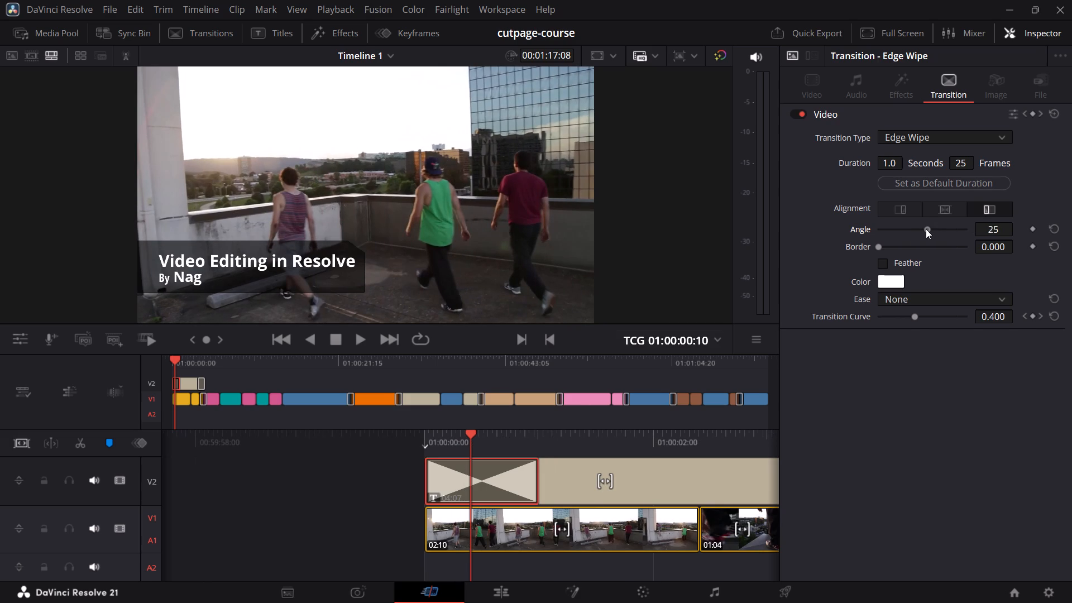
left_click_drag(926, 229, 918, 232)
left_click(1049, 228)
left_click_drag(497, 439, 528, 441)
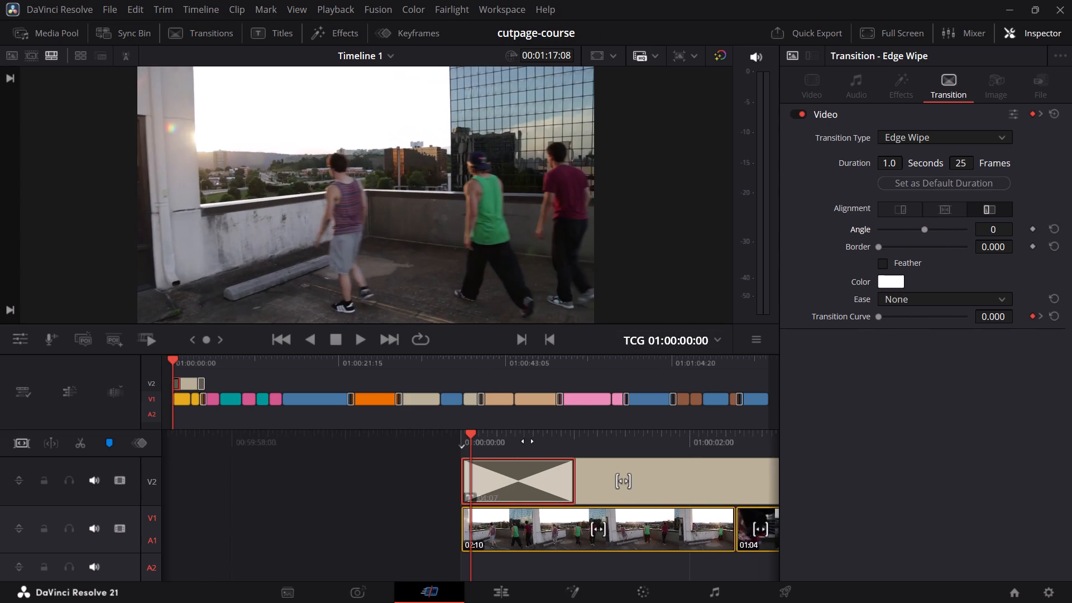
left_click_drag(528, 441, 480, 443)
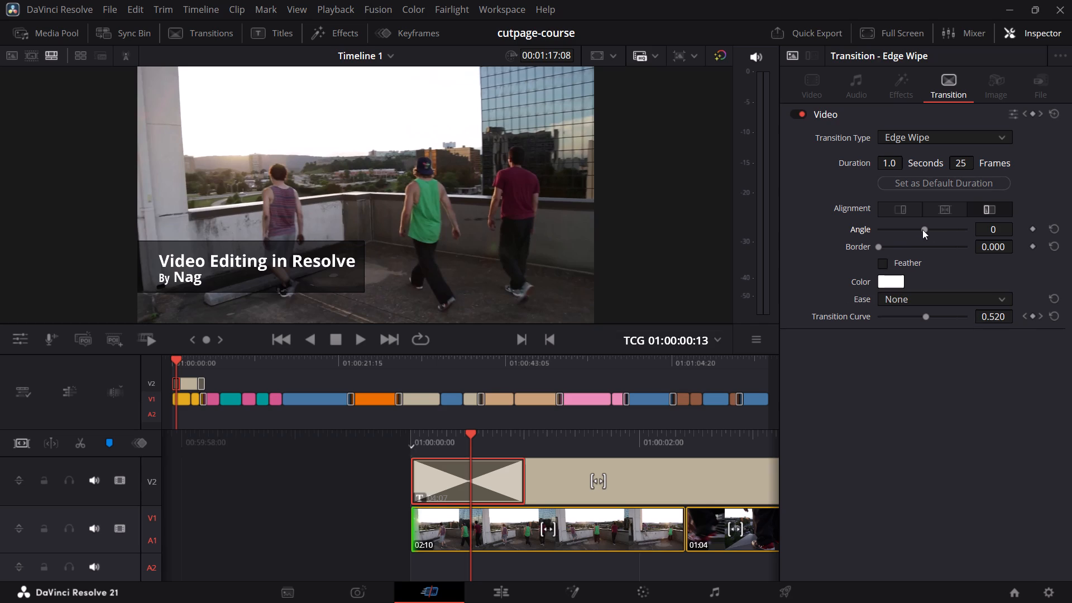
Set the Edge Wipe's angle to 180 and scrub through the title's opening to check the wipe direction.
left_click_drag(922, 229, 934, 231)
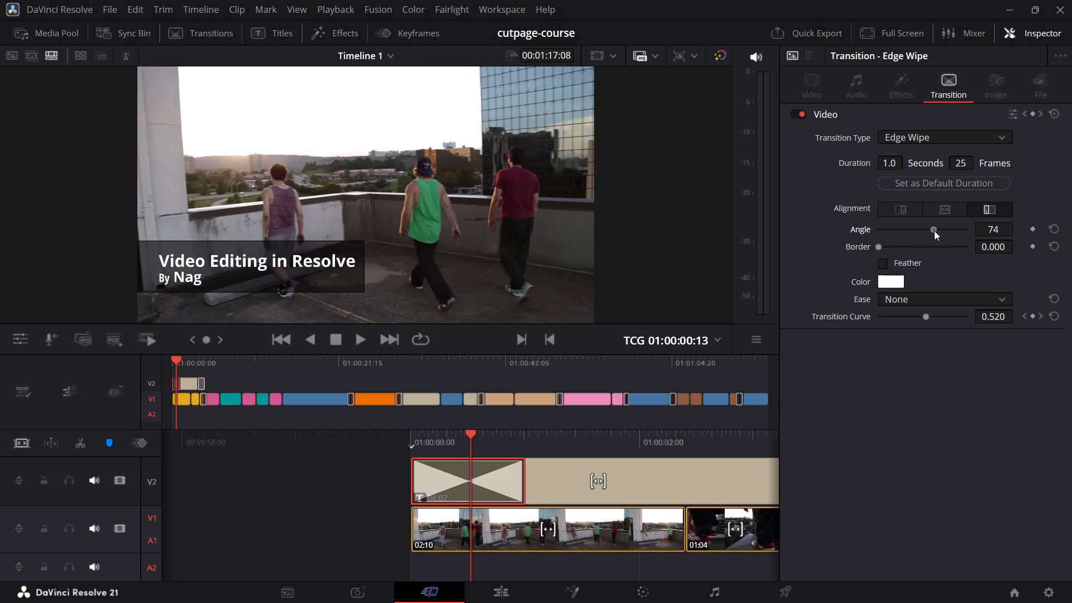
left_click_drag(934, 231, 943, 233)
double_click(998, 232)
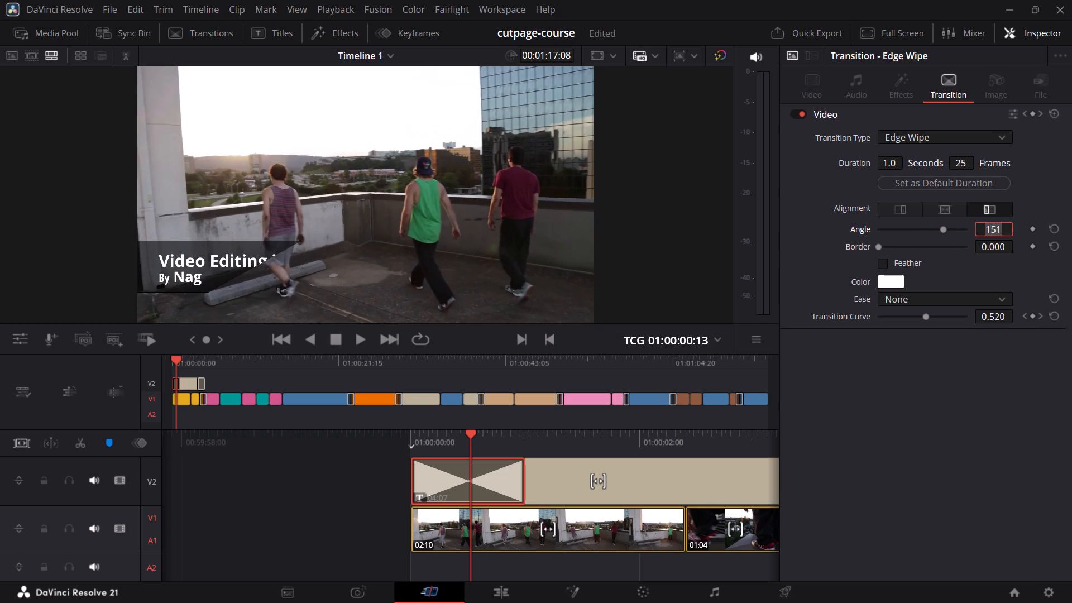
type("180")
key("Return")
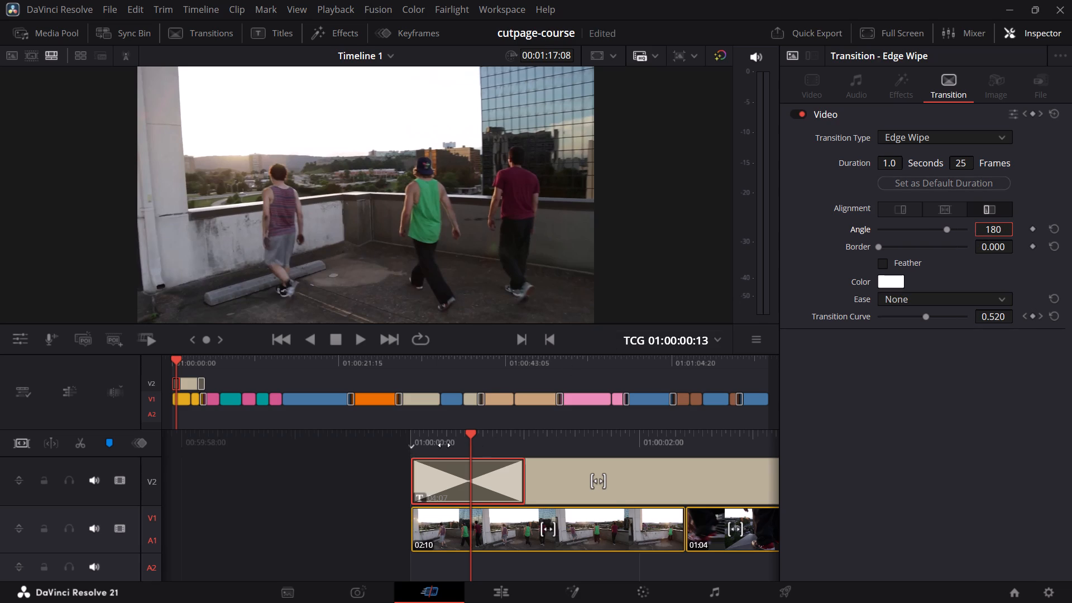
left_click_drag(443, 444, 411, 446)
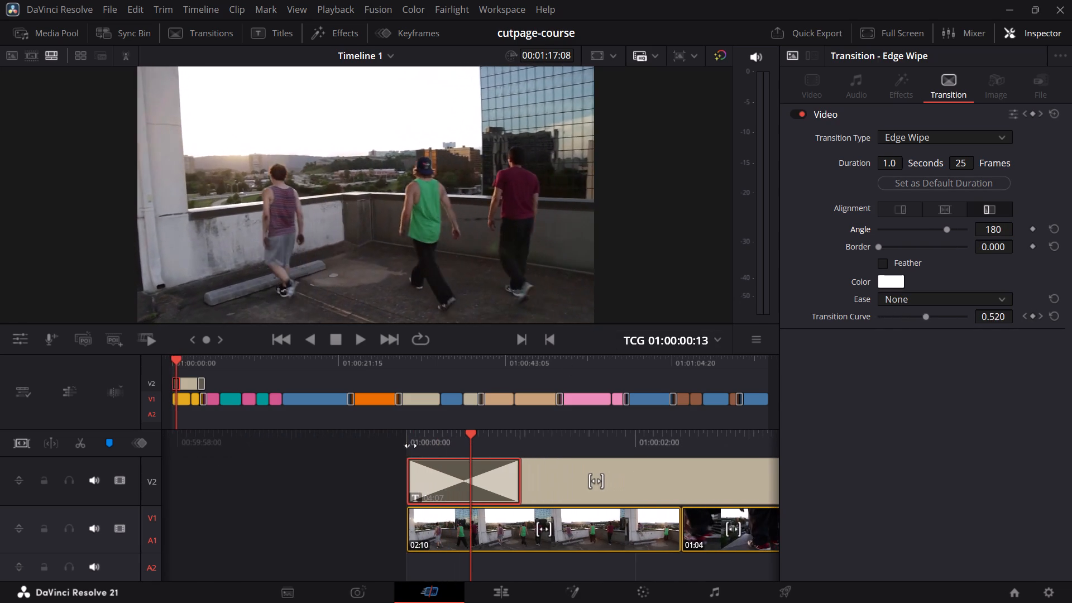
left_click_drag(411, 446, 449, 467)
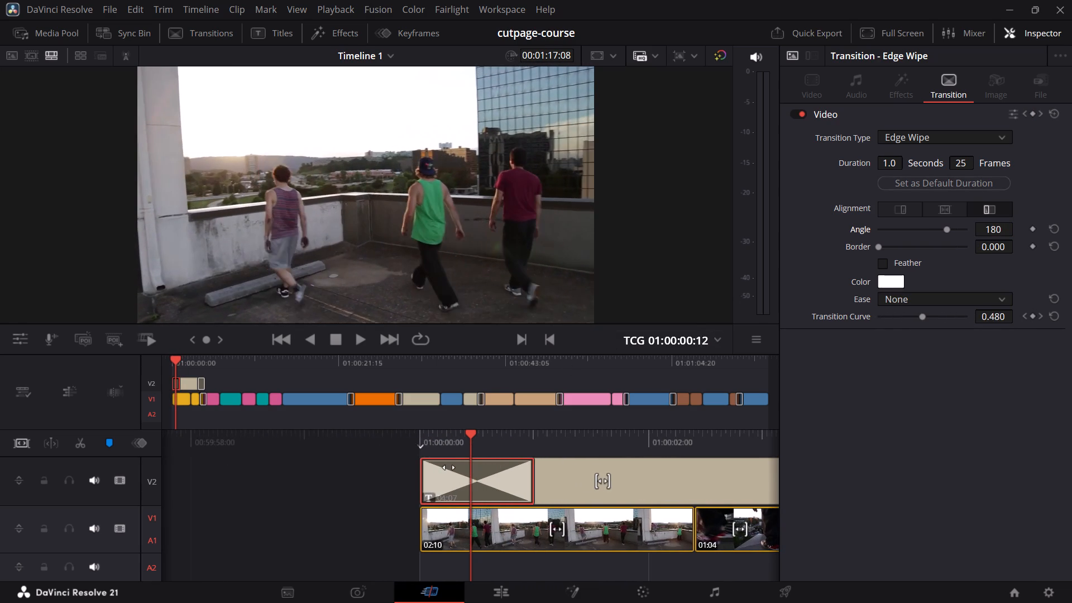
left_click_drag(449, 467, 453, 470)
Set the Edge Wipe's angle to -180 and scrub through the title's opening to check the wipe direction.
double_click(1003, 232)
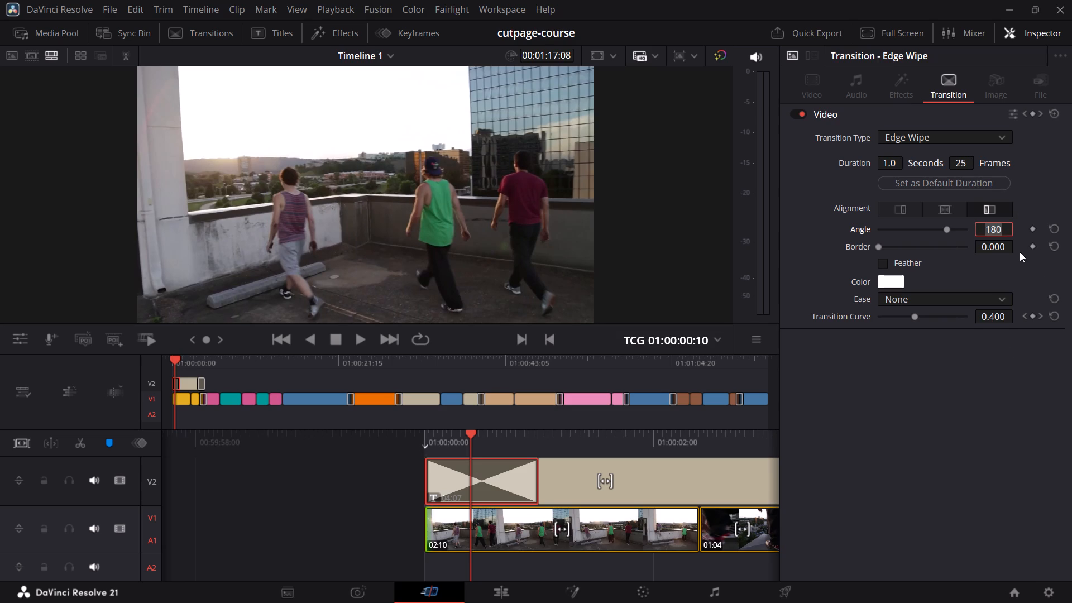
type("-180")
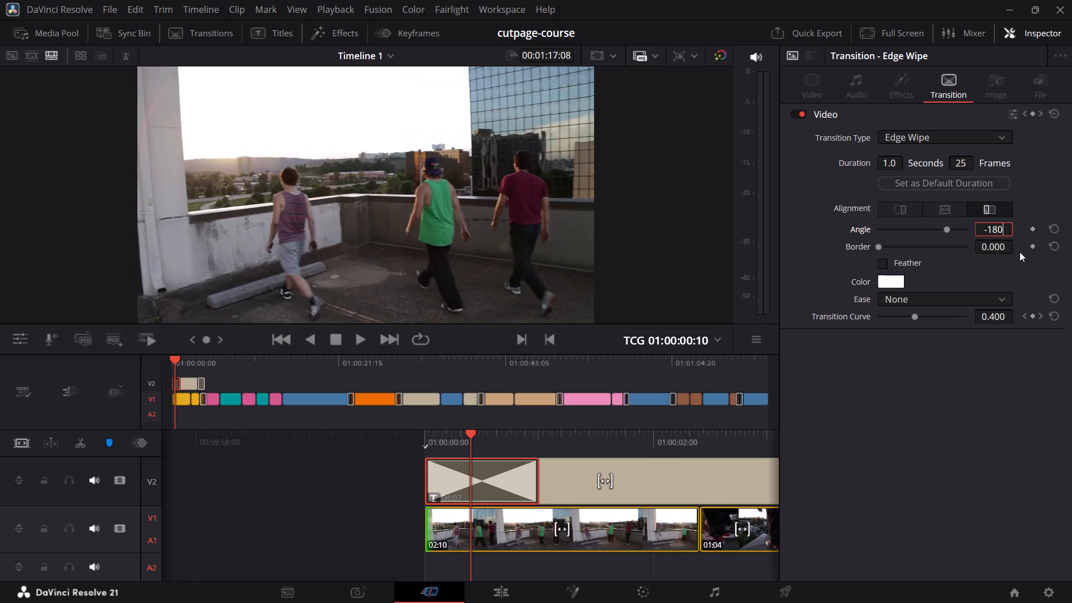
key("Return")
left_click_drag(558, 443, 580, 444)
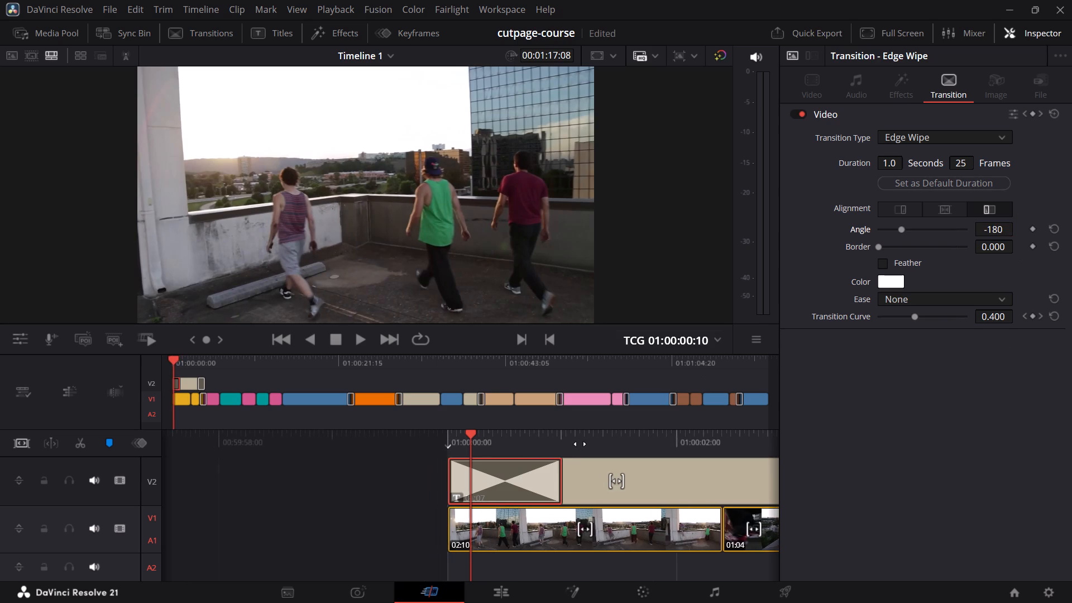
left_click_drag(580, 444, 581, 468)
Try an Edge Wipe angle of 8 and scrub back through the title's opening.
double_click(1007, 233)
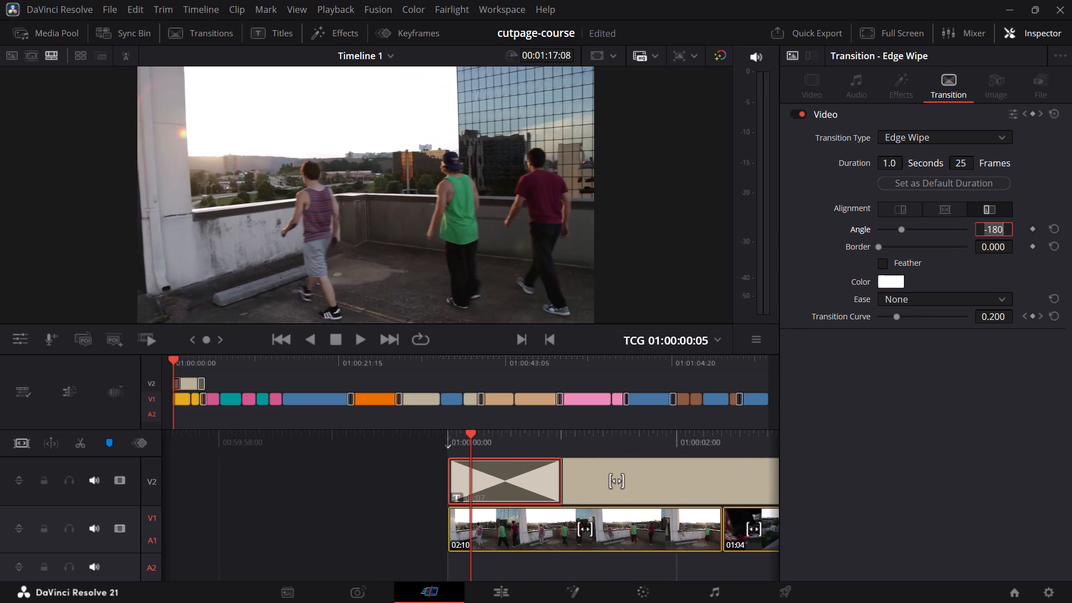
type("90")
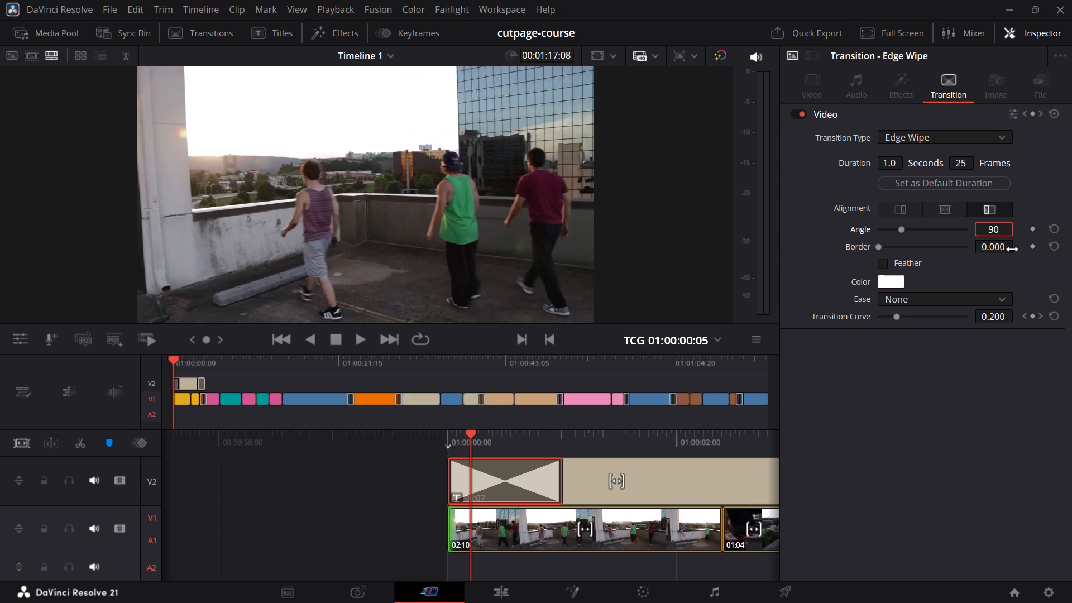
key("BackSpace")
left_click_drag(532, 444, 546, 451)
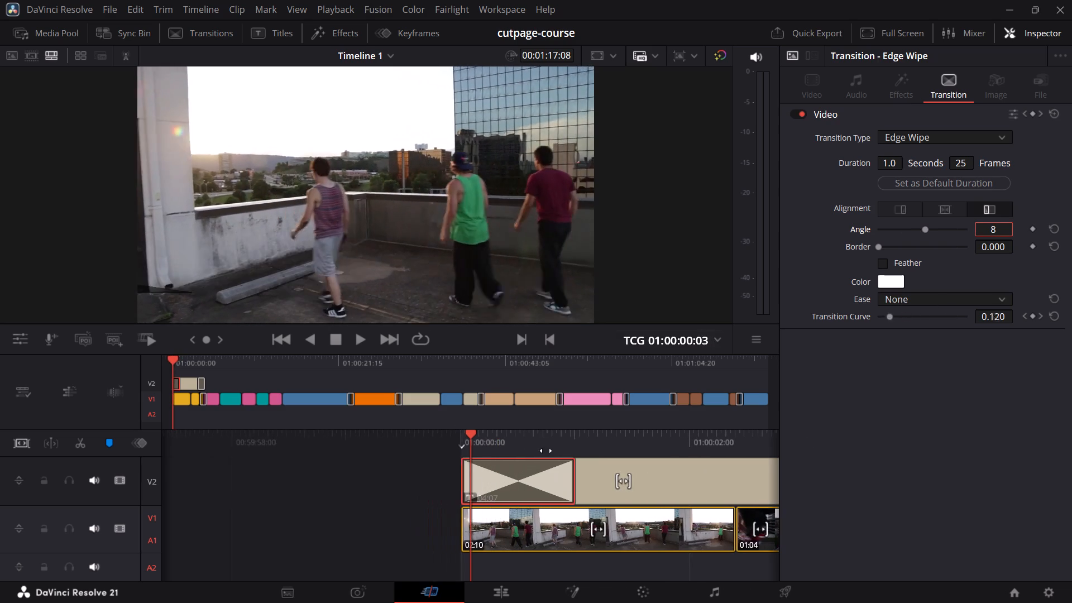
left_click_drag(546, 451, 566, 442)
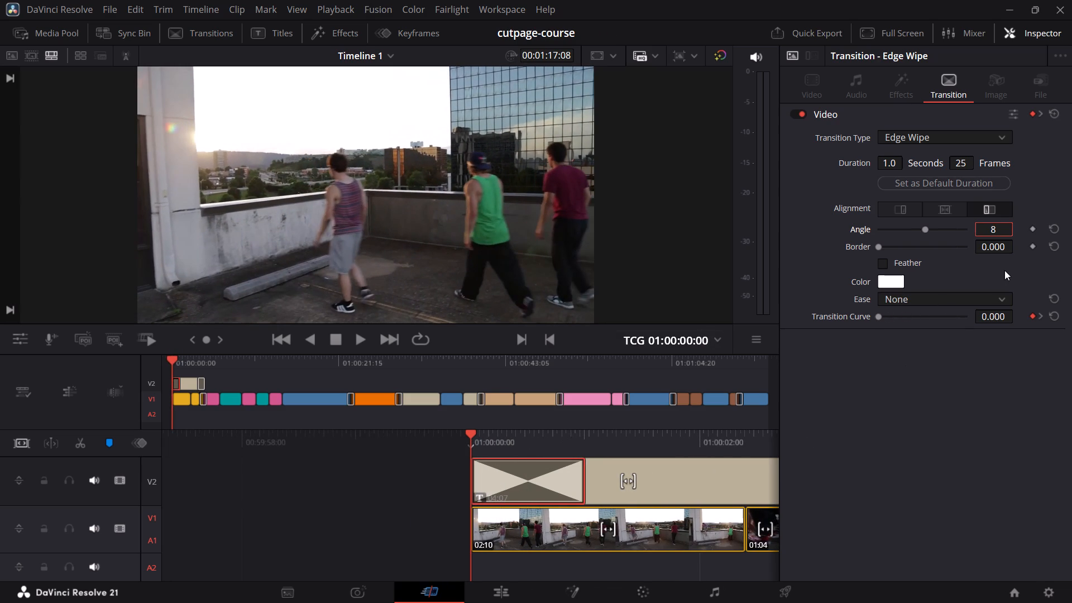
Set the opening Edge Wipe's angle to 90 and scrub through the title's opening to check the wipe direction.
double_click(1007, 228)
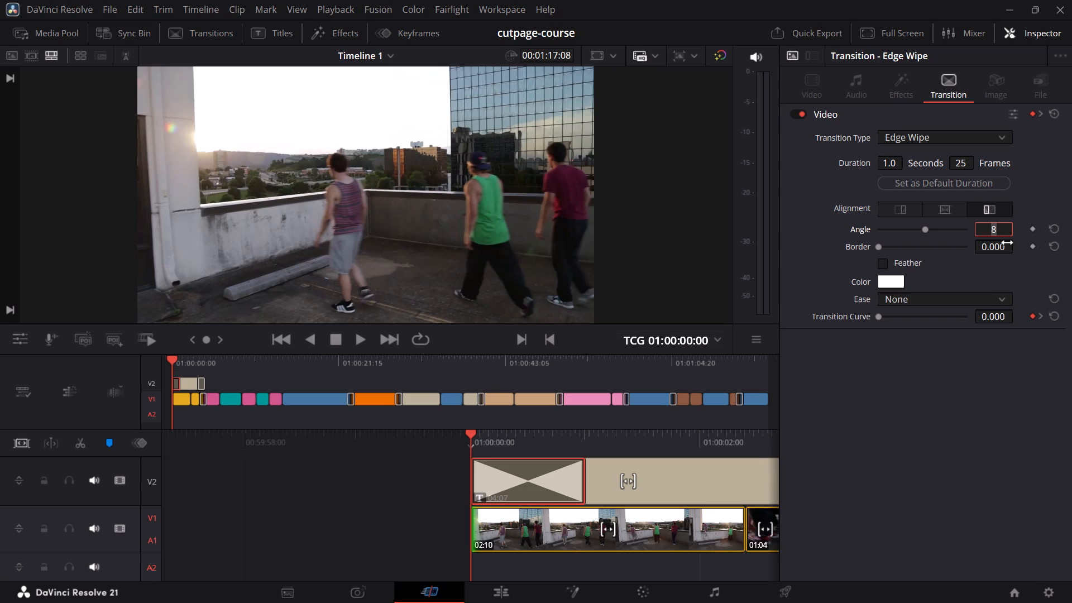
type("90")
key("Return")
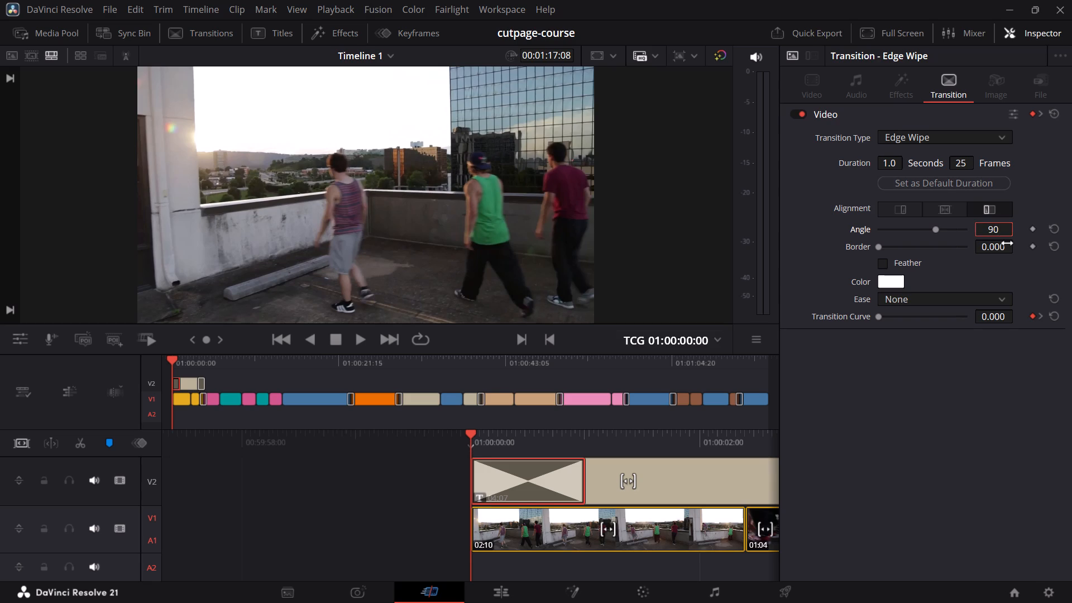
left_click_drag(562, 447, 525, 447)
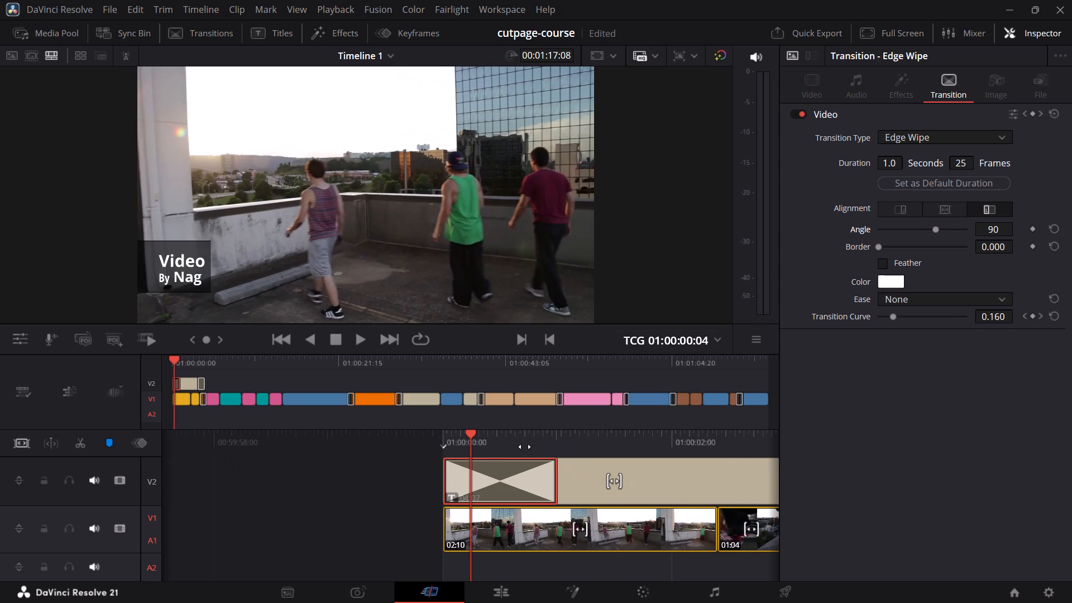
left_click_drag(525, 447, 577, 445)
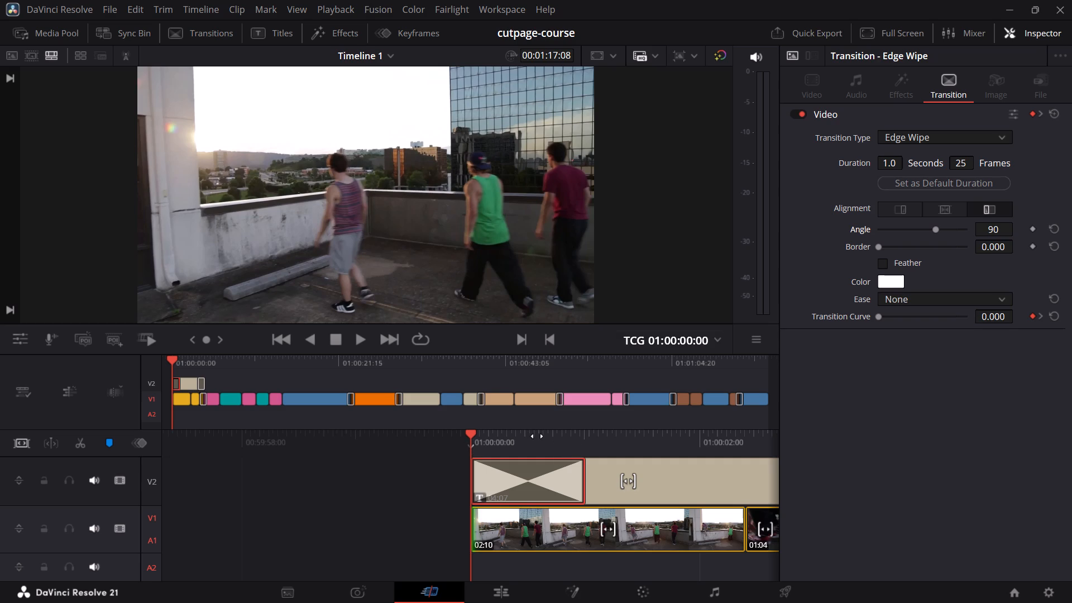
left_click_drag(537, 436, 486, 447)
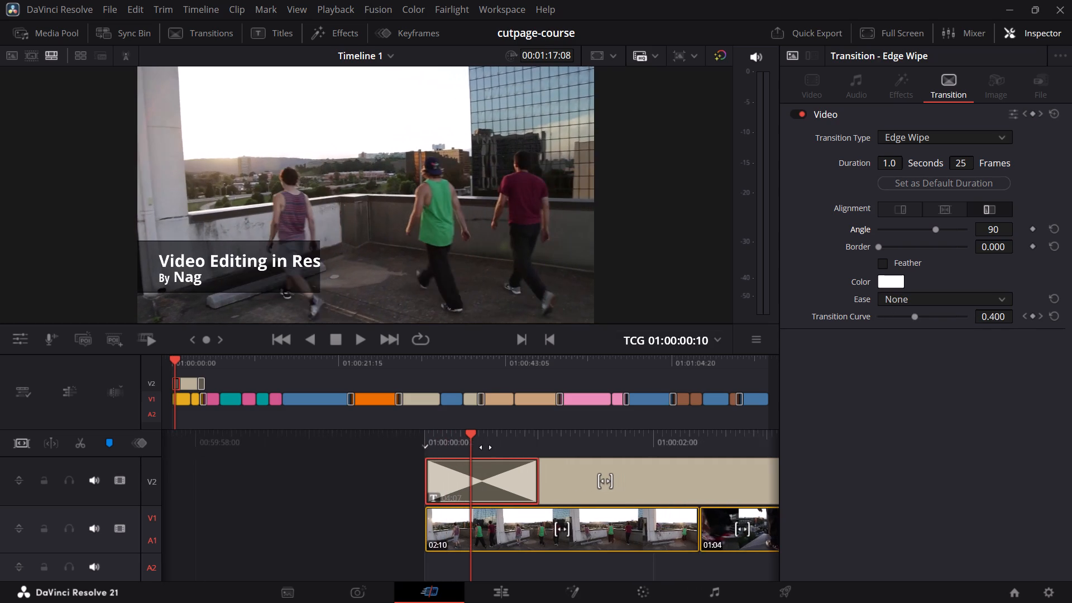
left_click_drag(486, 447, 495, 472)
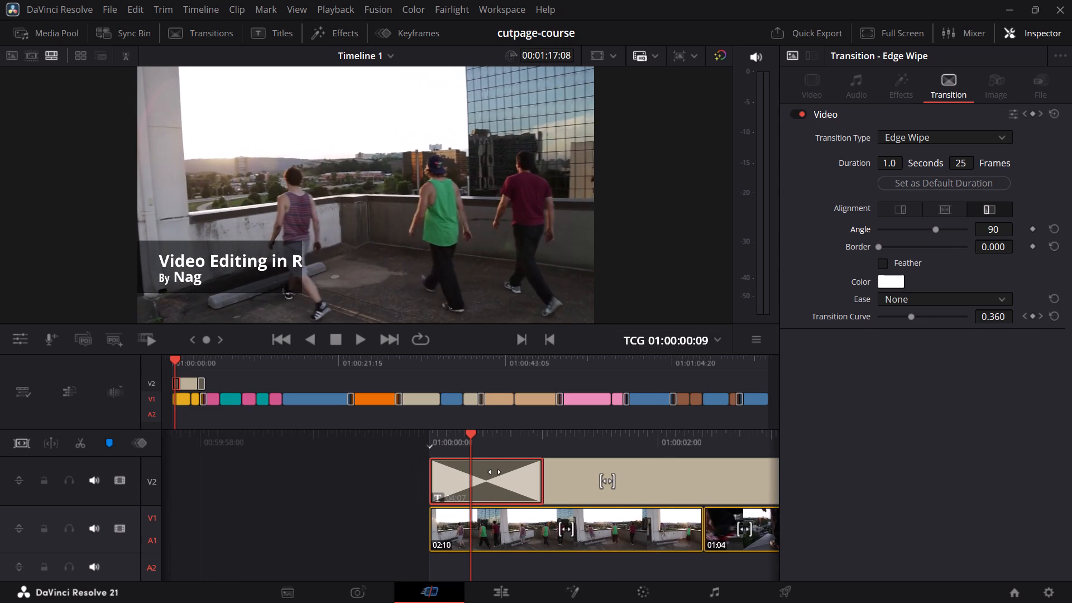
left_click_drag(495, 472, 600, 475)
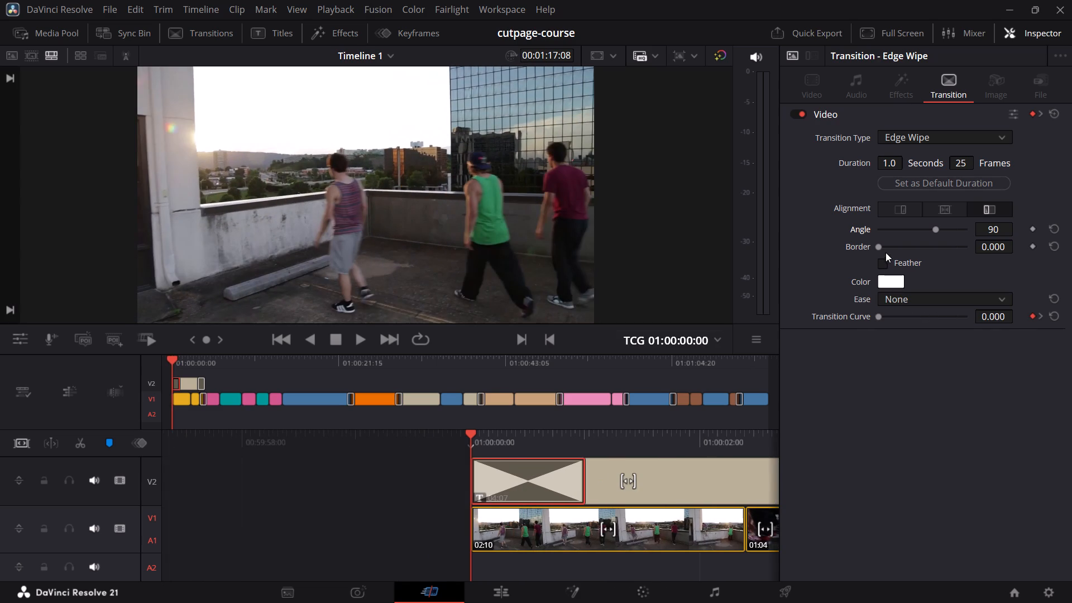
Give the opening Edge Wipe a feathered border of 480 with In & Out easing, and scrub through it to check.
left_click_drag(879, 246, 994, 243)
left_click(883, 265)
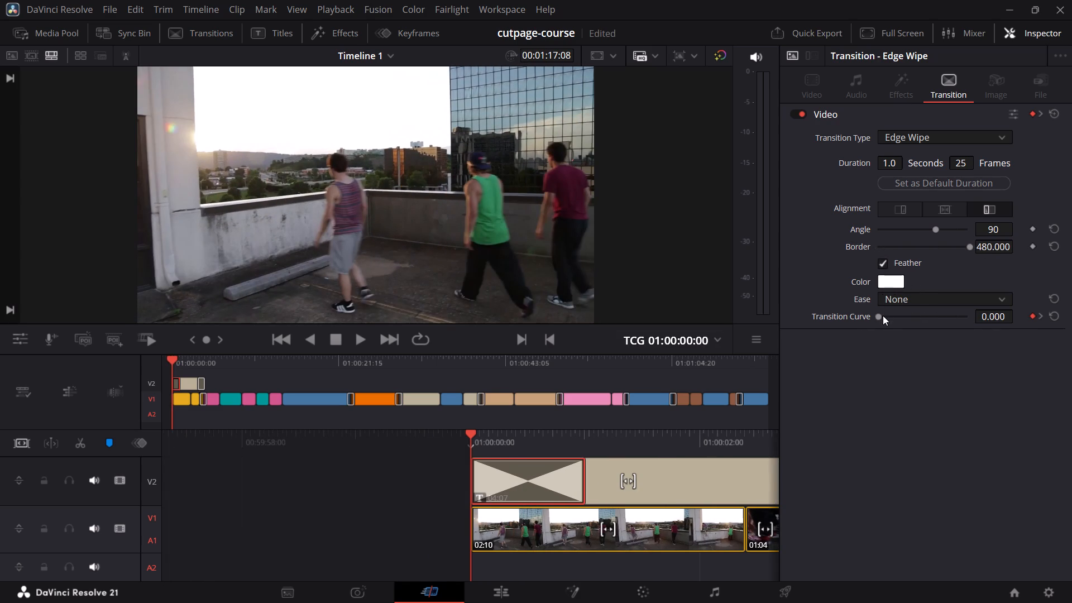
left_click(900, 298)
left_click(897, 357)
left_click_drag(545, 437, 478, 438)
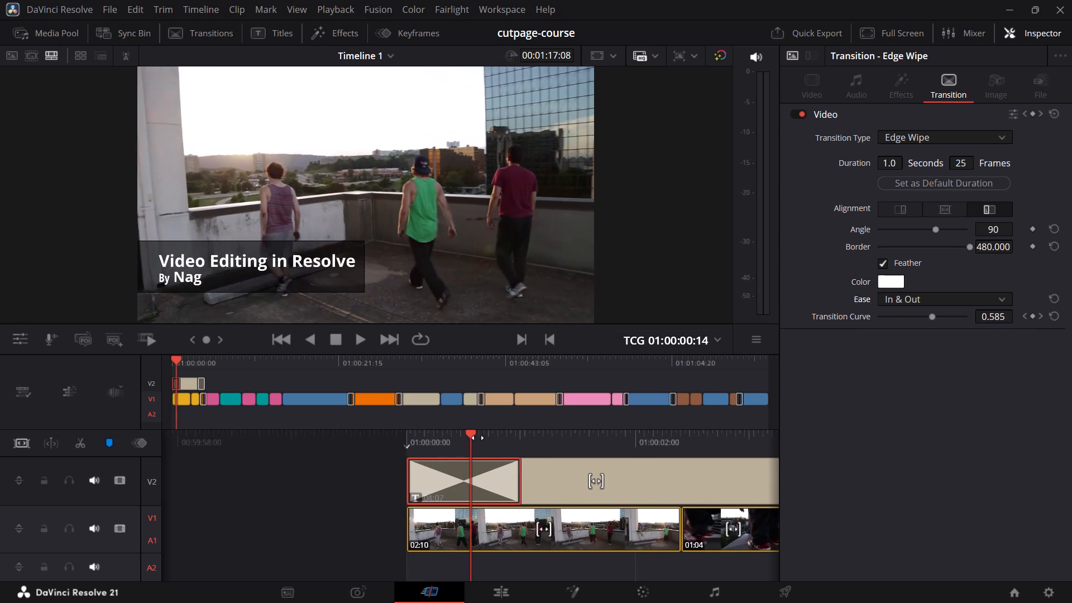
left_click_drag(478, 438, 642, 455)
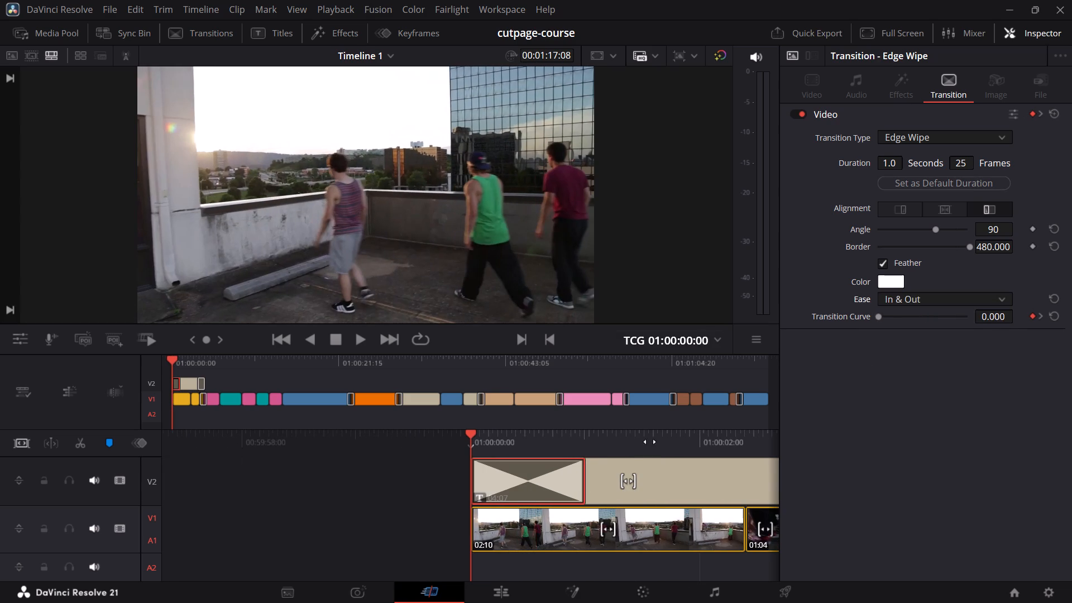
Replace the Push transition at the end of the lower-third title with an Edge Wipe.
left_click_drag(650, 442, 298, 444)
left_click(550, 468)
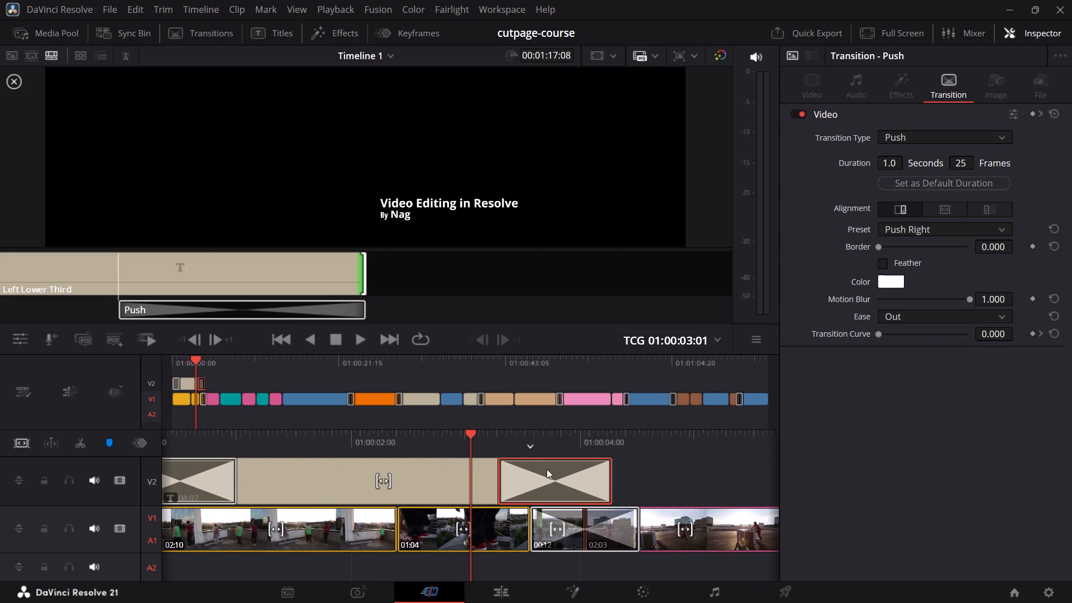
left_click(199, 33)
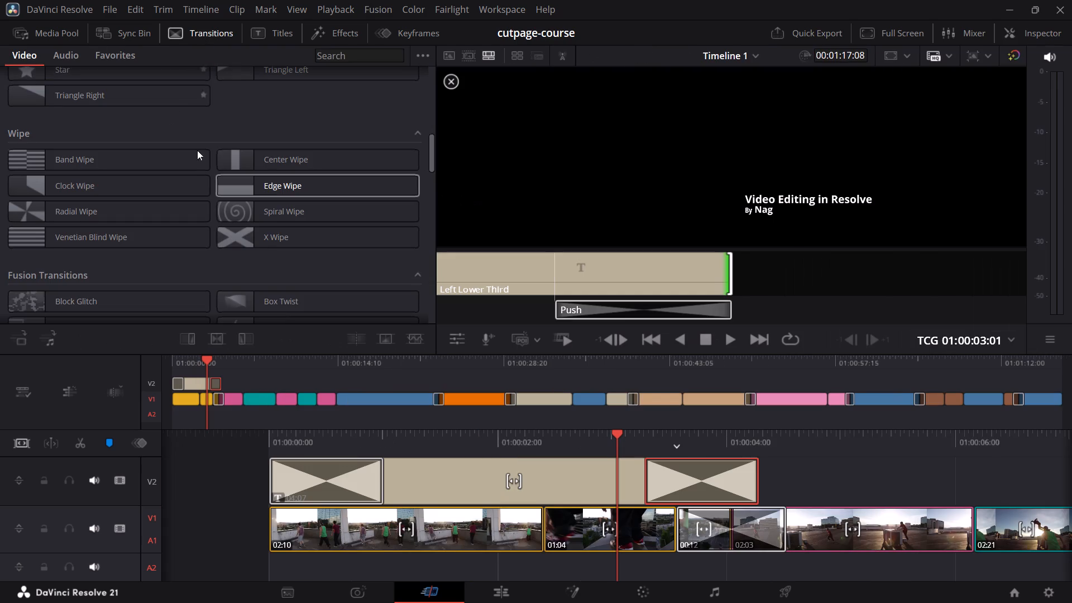
left_click_drag(272, 185, 685, 487)
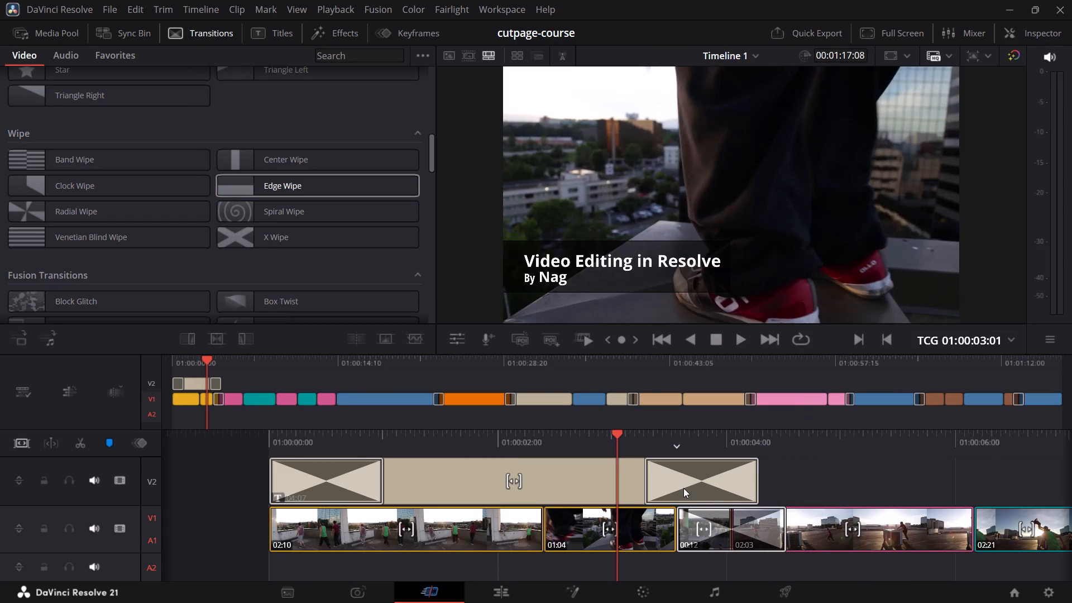
Set the angle of the title's closing Edge Wipe to -90.
left_click(685, 463)
left_click(1036, 30)
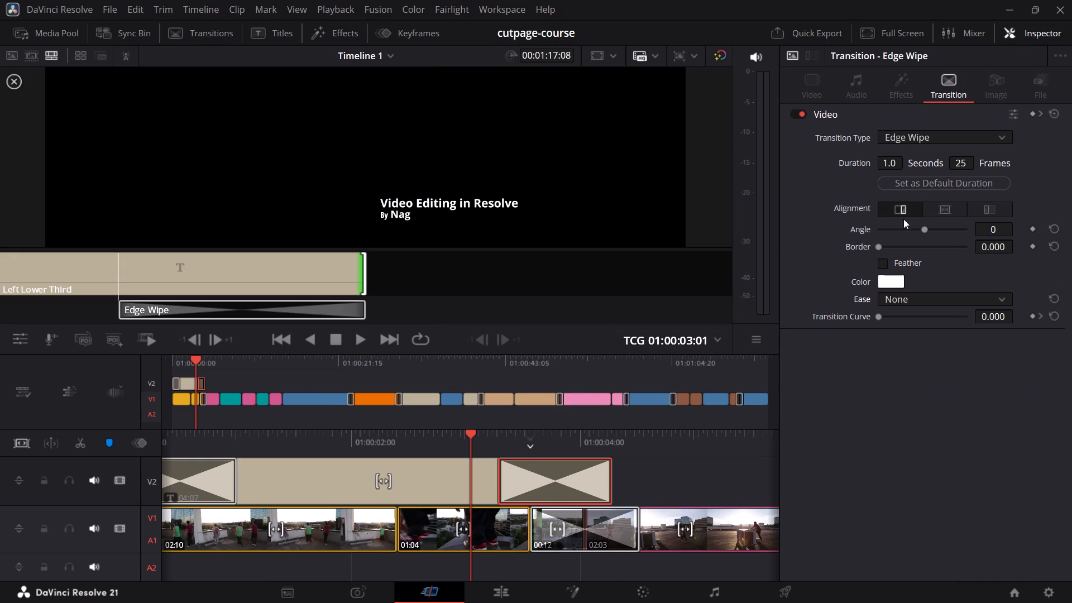
double_click(1007, 228)
key("minus")
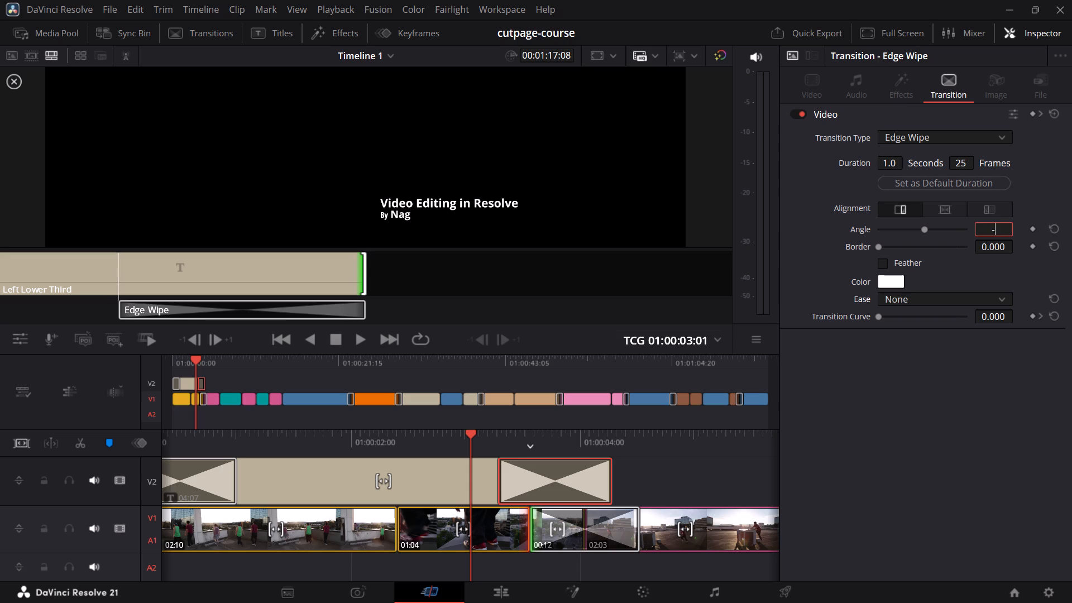
type("90")
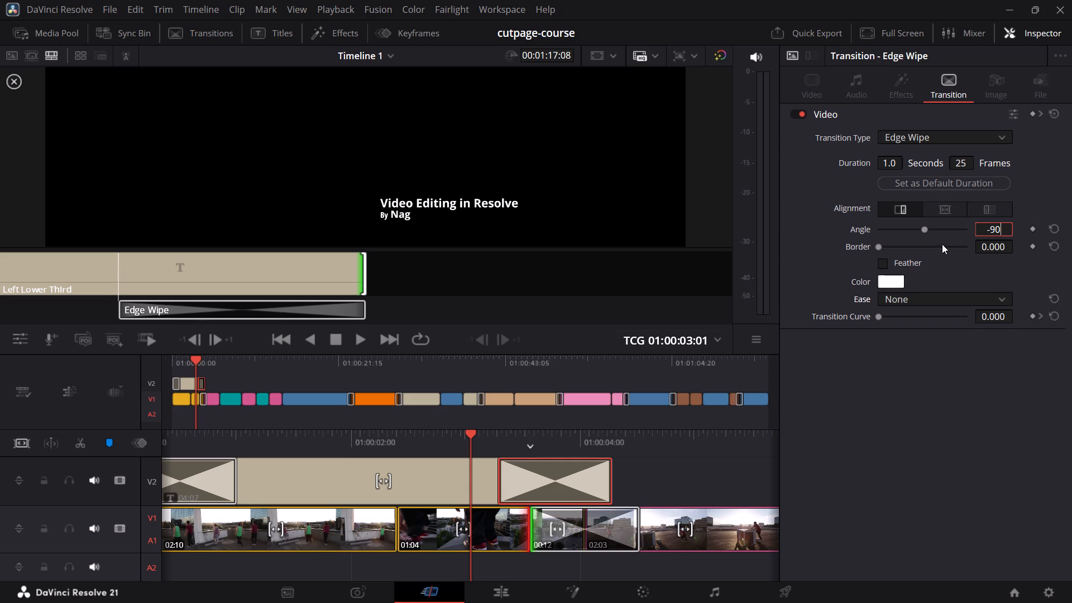
Give the closing Edge Wipe a feathered border of 480 with Out easing, and scrub and play the title's ending to check.
left_click_drag(942, 243, 979, 245)
left_click(884, 265)
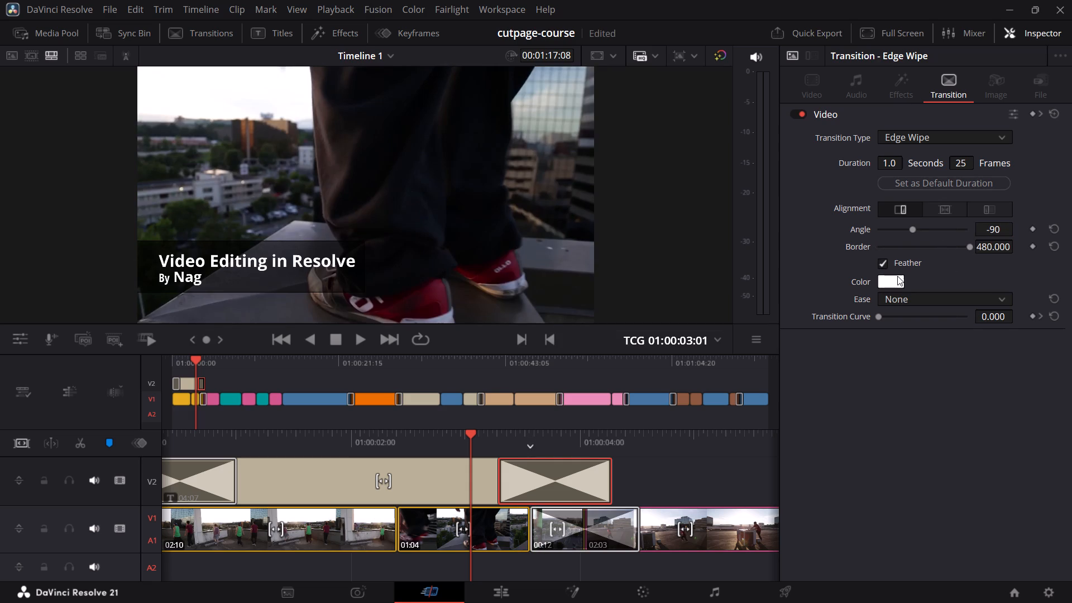
left_click(916, 298)
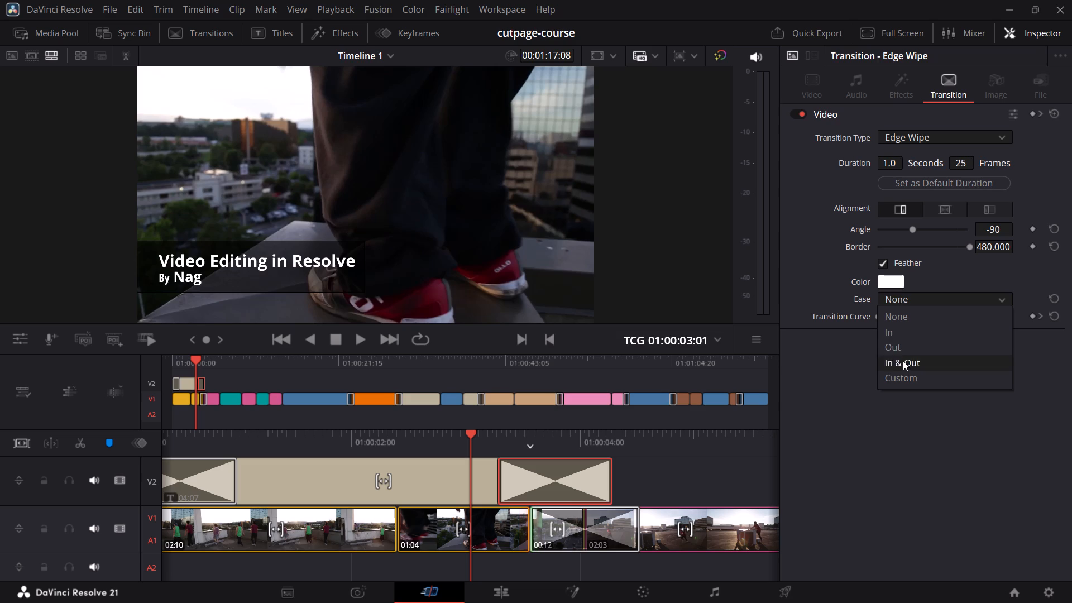
left_click(898, 346)
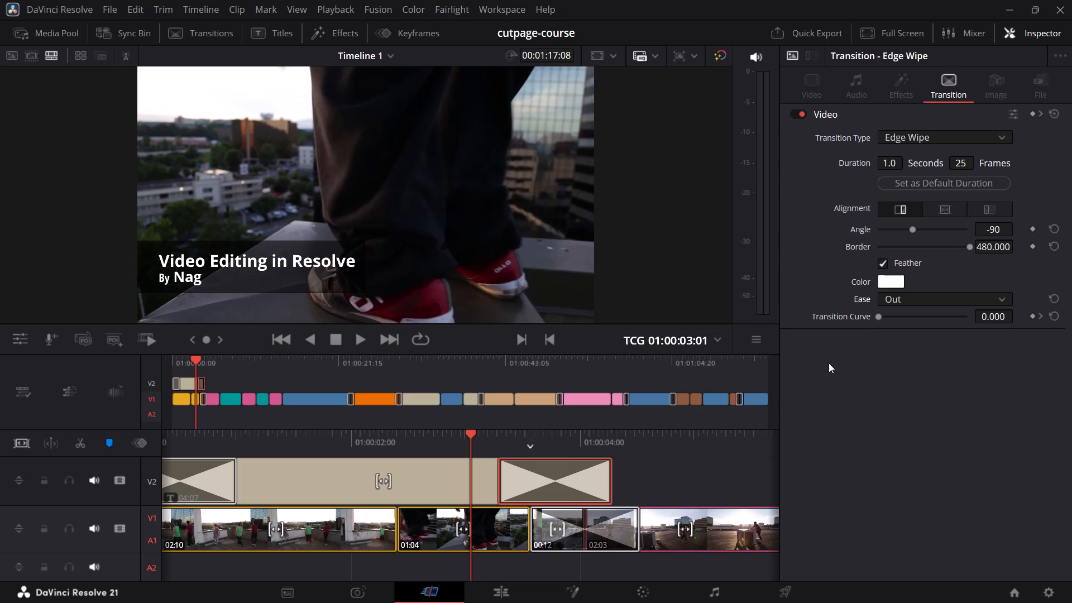
left_click_drag(585, 434, 533, 437)
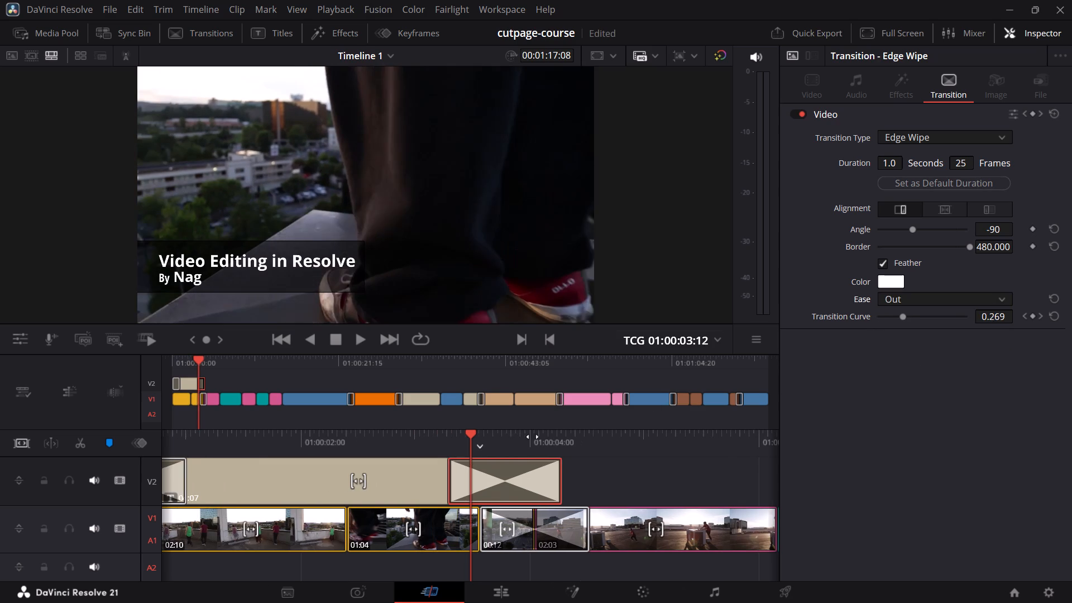
left_click_drag(533, 437, 544, 451)
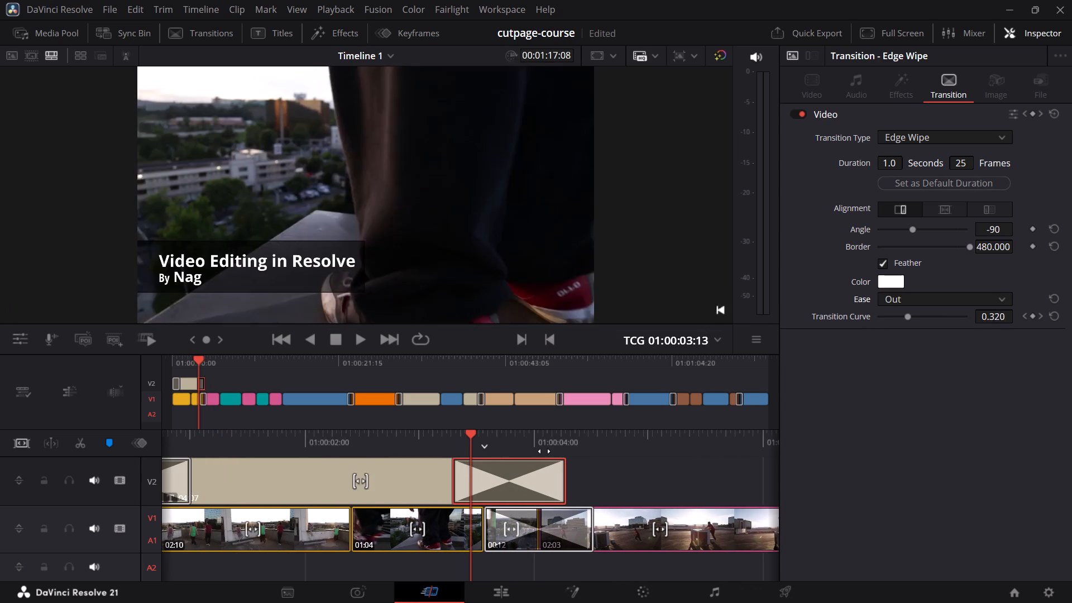
left_click_drag(544, 451, 576, 451)
key("space")
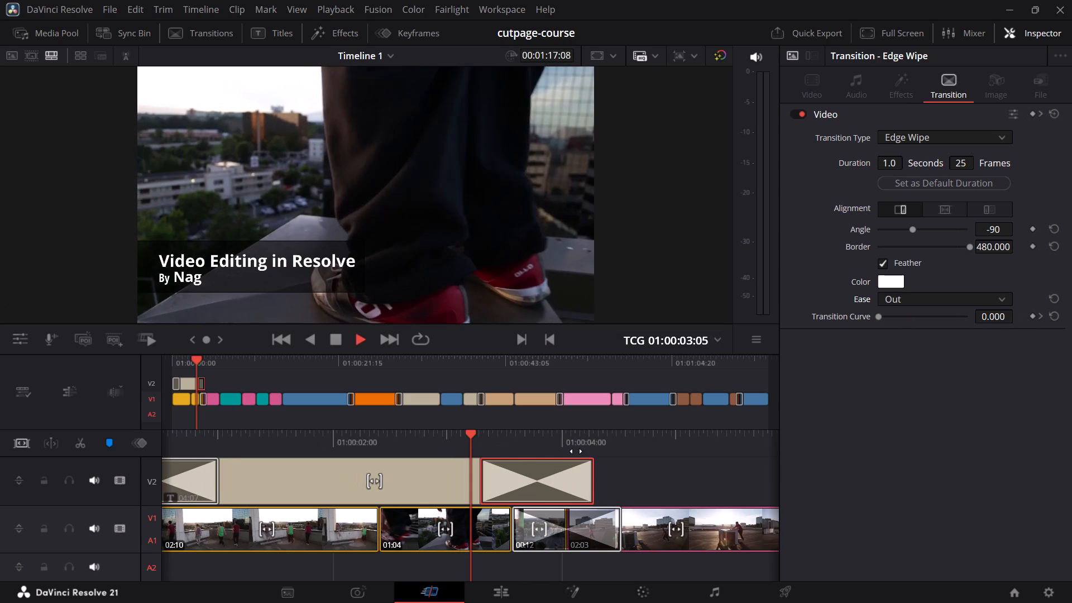
key("space")
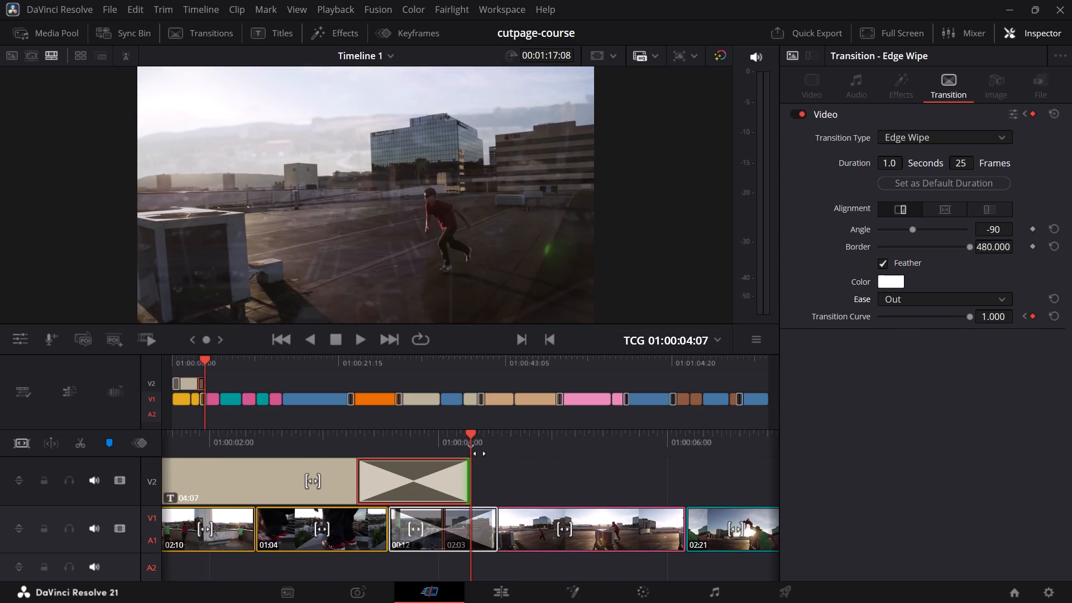
Scrub along the timeline to its final clip and examine the ending, stopping the playhead at 01:01:16:13.
left_click_drag(436, 445, 232, 437)
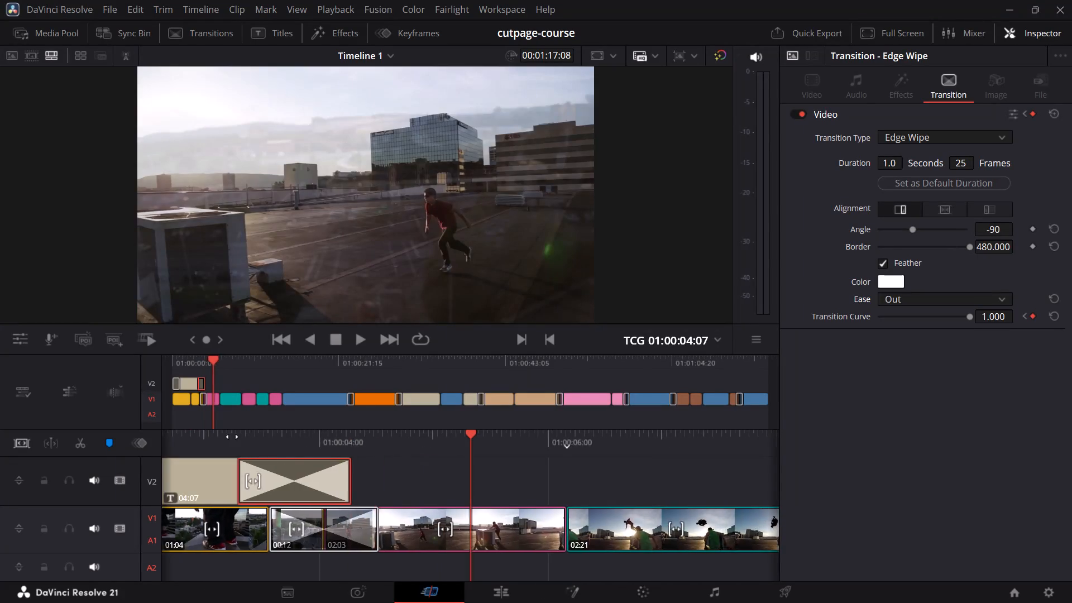
left_click_drag(232, 437, 0, 418)
left_click_drag(644, 441, 524, 442)
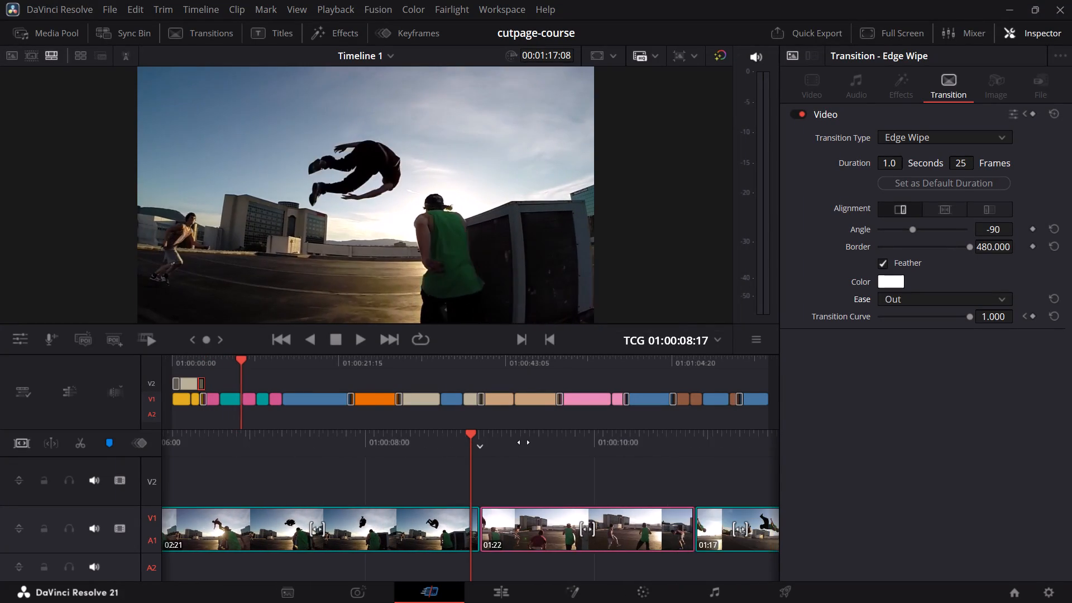
left_click_drag(524, 442, 291, 443)
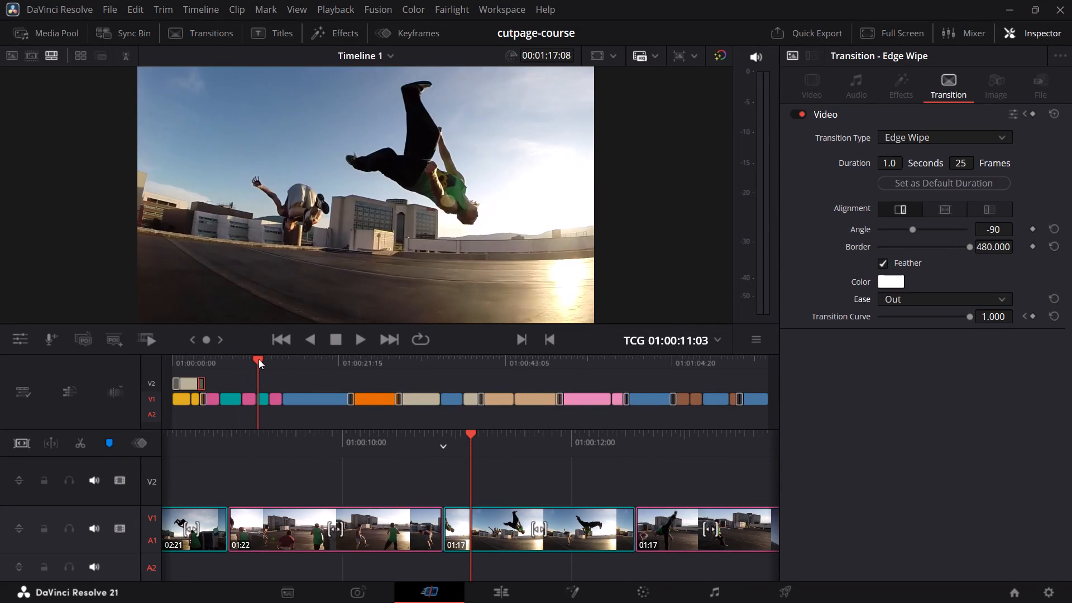
left_click_drag(256, 357, 758, 407)
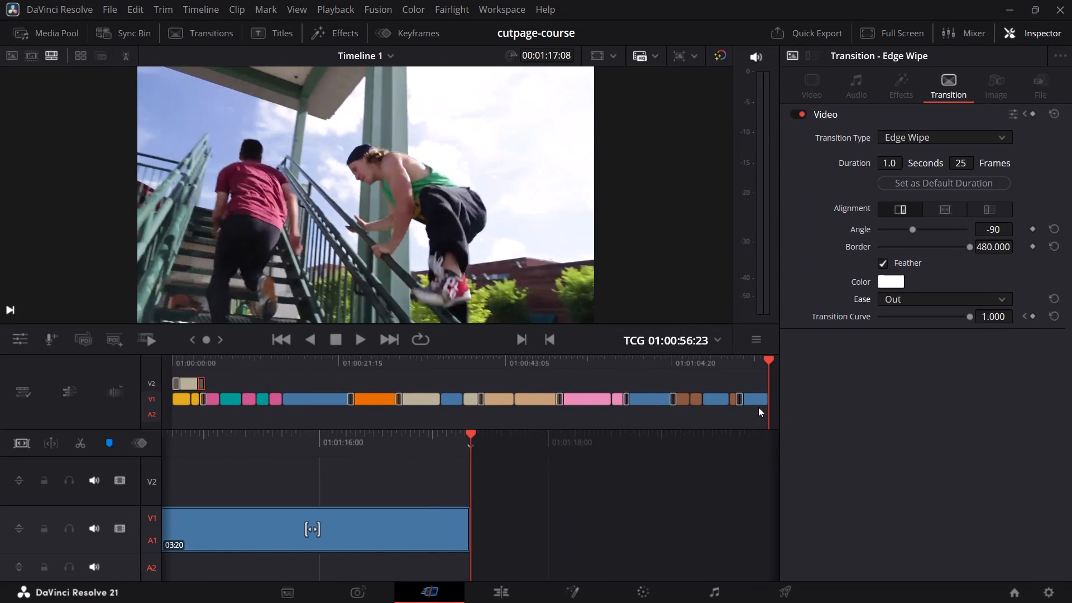
left_click_drag(758, 407, 762, 406)
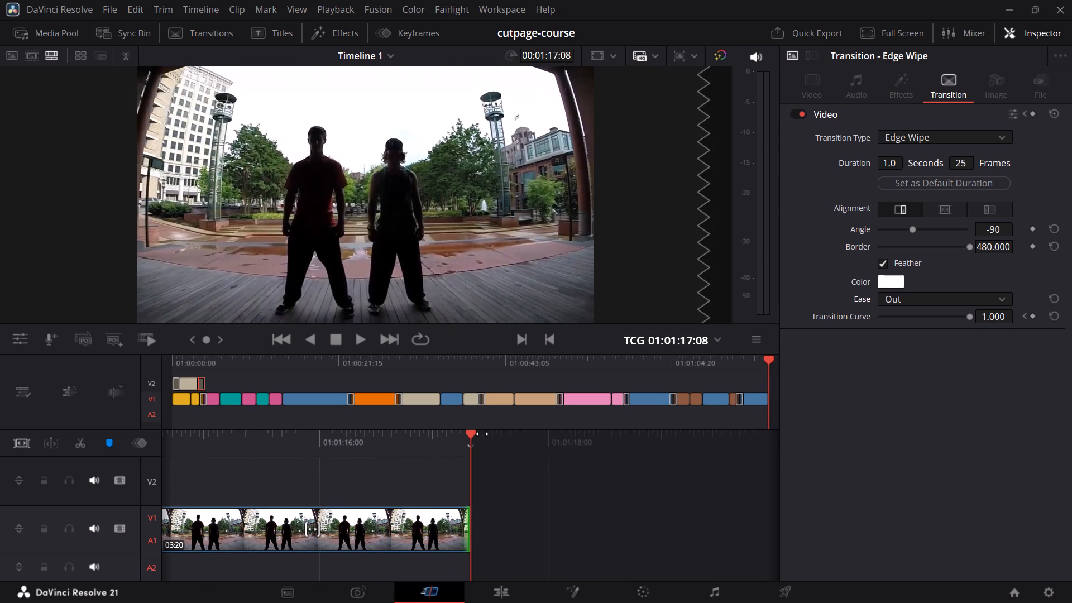
left_click_drag(430, 441, 768, 441)
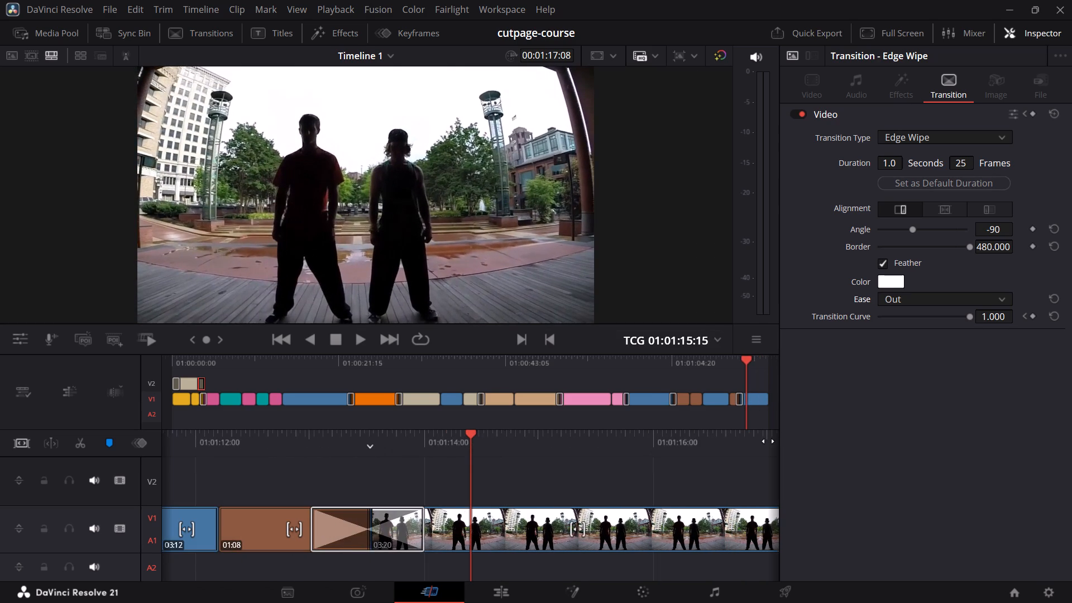
left_click_drag(768, 441, 922, 427)
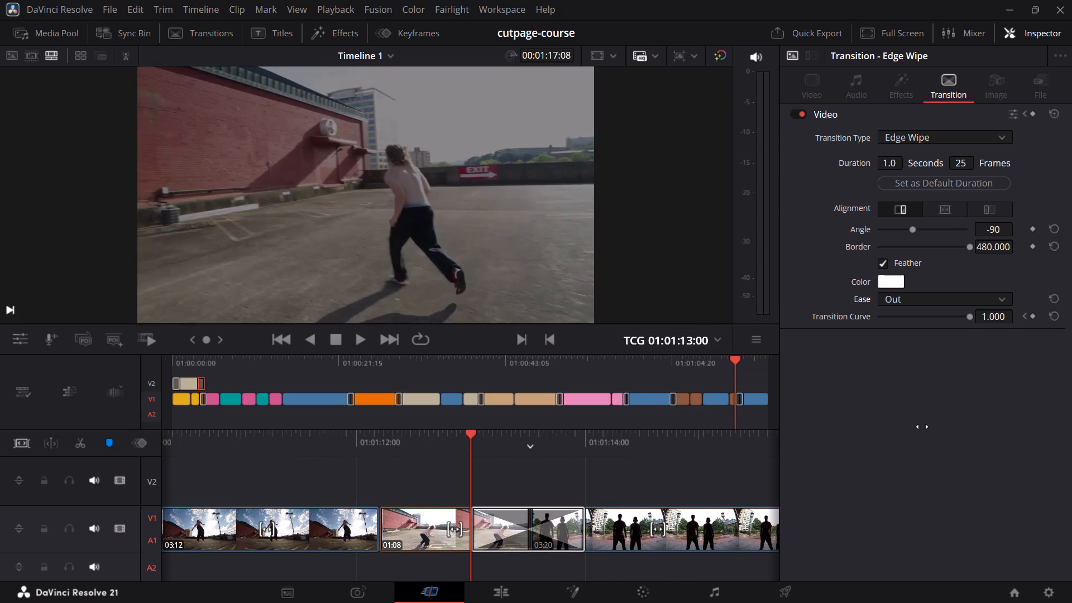
left_click_drag(922, 427, 805, 438)
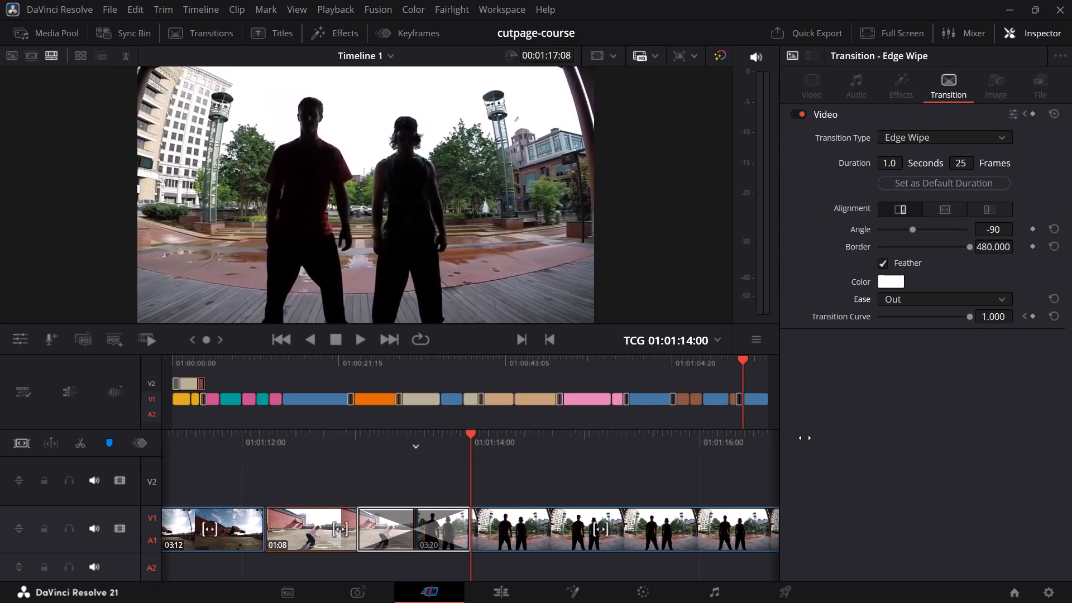
left_click_drag(805, 438, 566, 435)
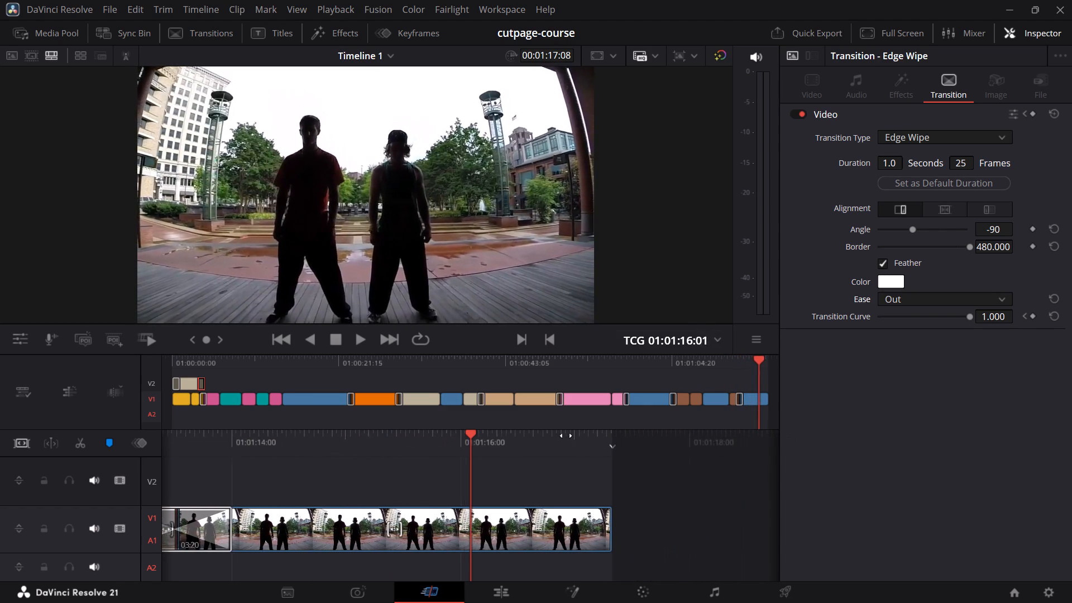
left_click_drag(566, 435, 457, 432)
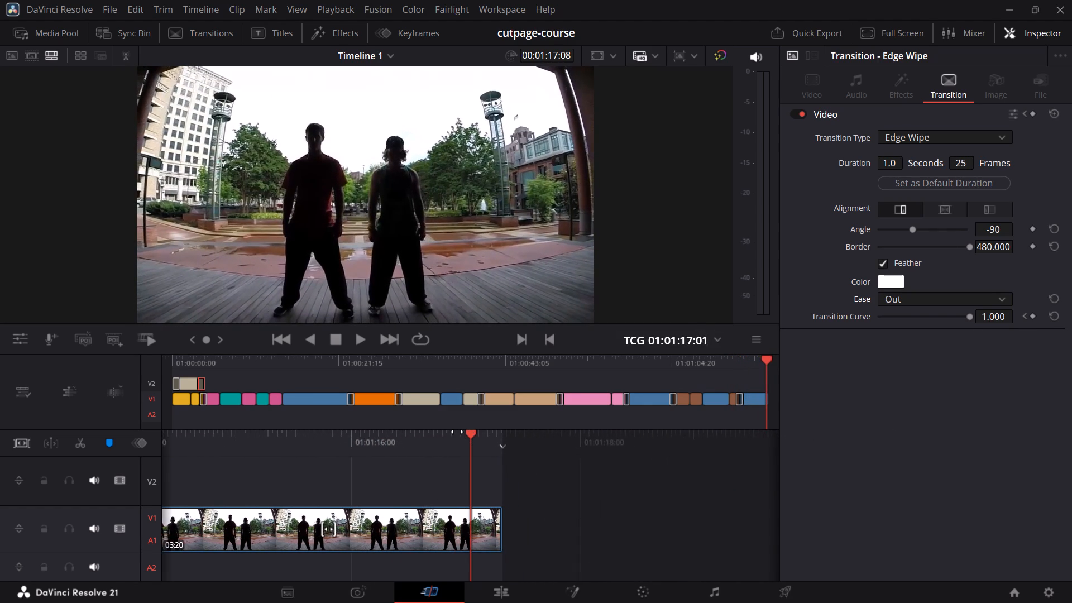
left_click_drag(457, 432, 514, 406)
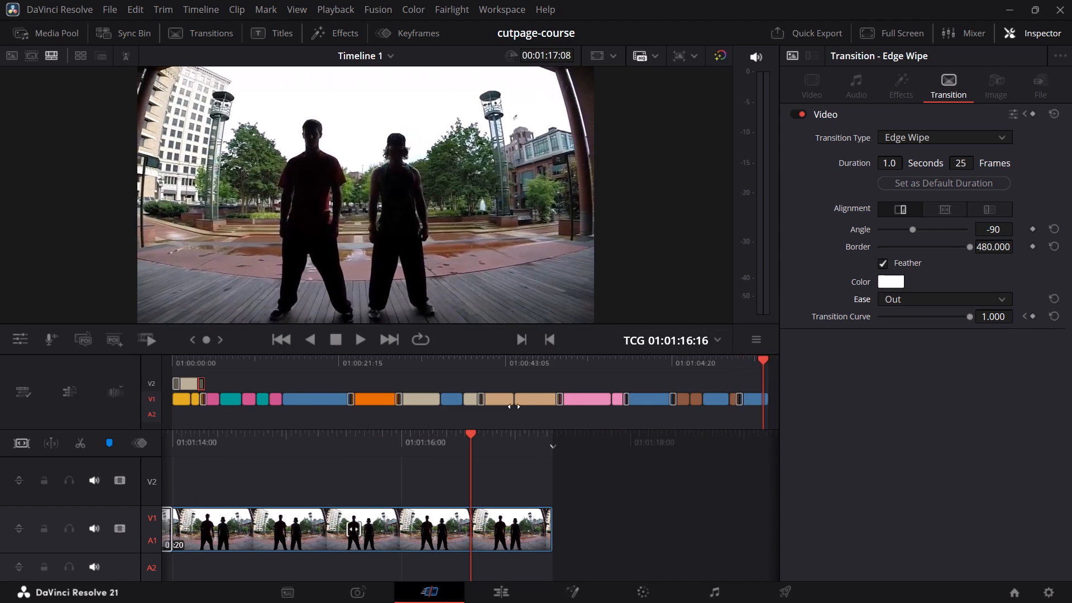
left_click_drag(514, 406, 522, 405)
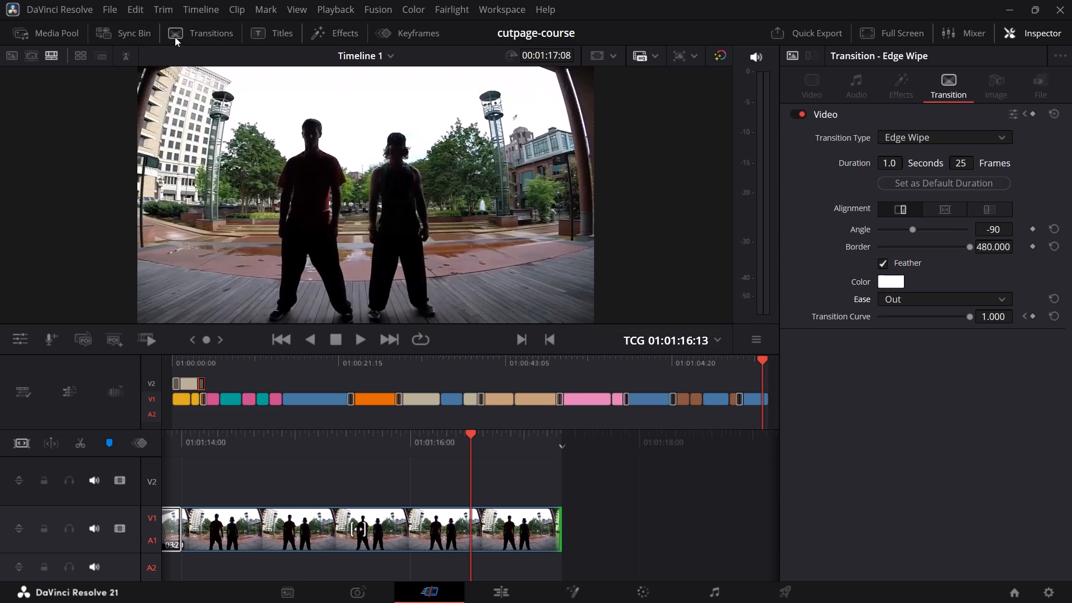
Place a Fade On title on track V2 above the final clip, starting at the playhead at 01:01:16:13.
left_click(267, 30)
scroll(174, 149, "up", 4)
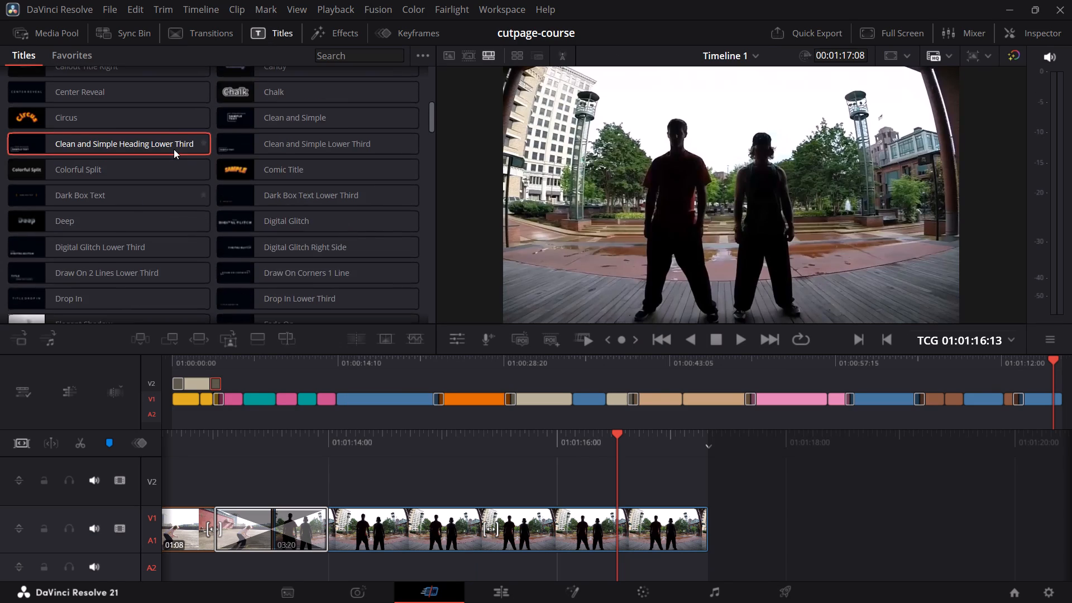
scroll(174, 149, "up", 5)
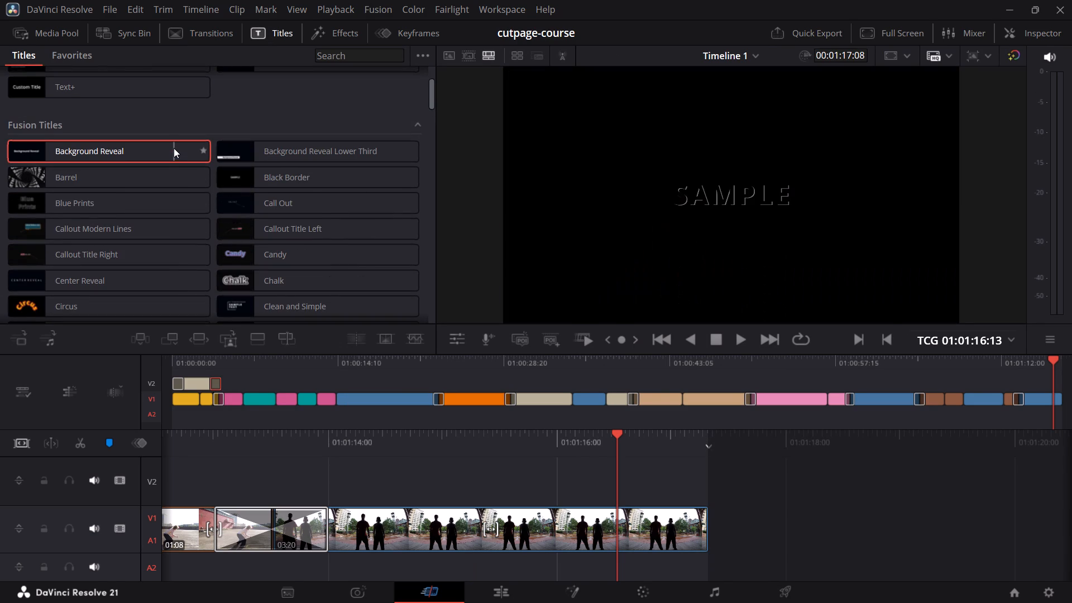
scroll(174, 148, "up", 4)
scroll(174, 148, "down", 1)
scroll(174, 148, "up", 5)
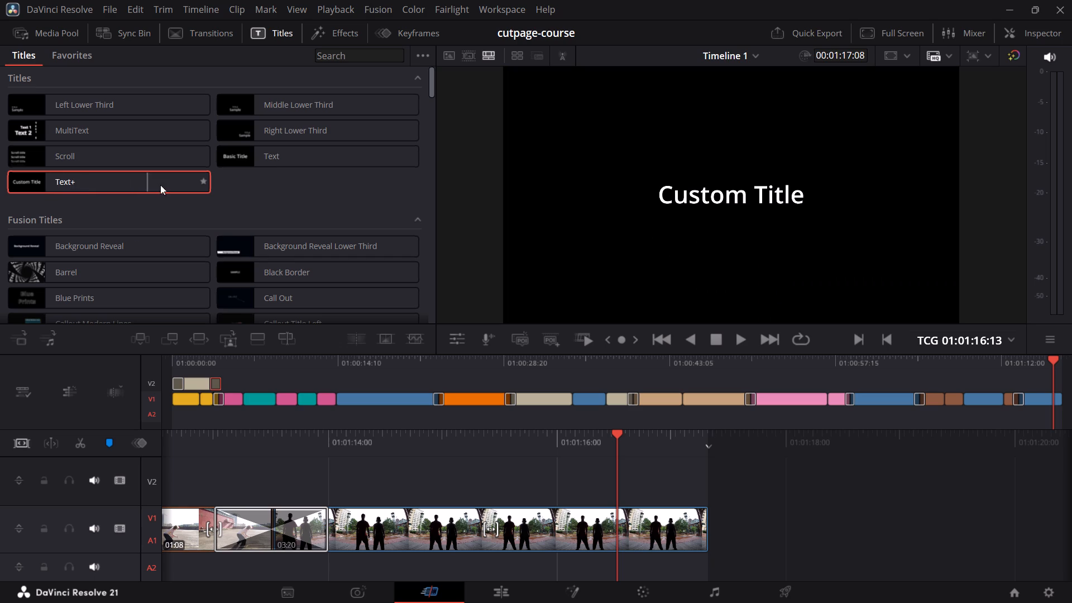
scroll(223, 195, "down", 6)
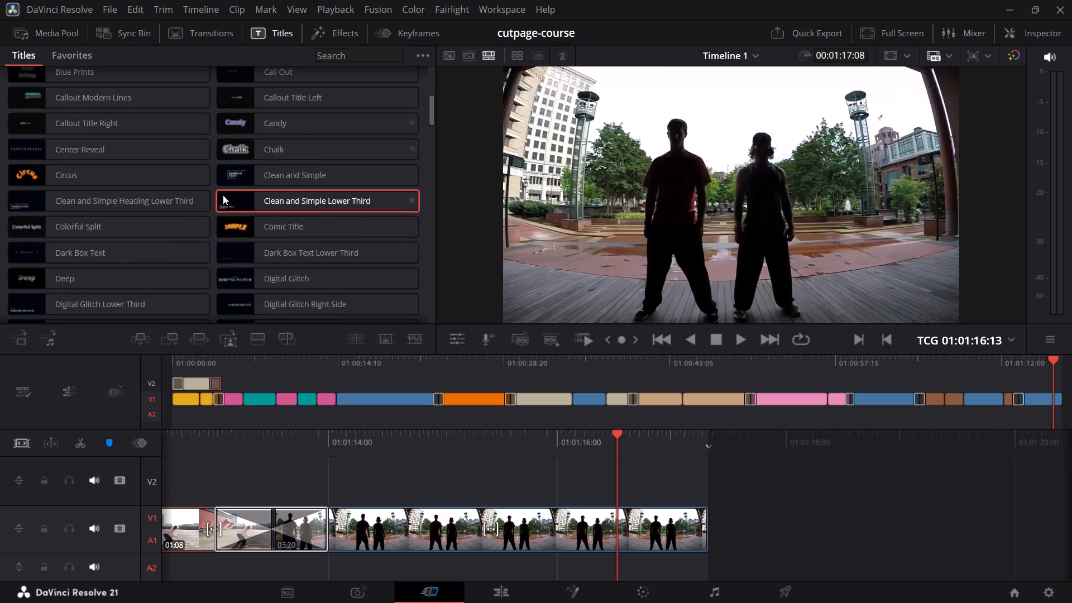
scroll(223, 195, "down", 7)
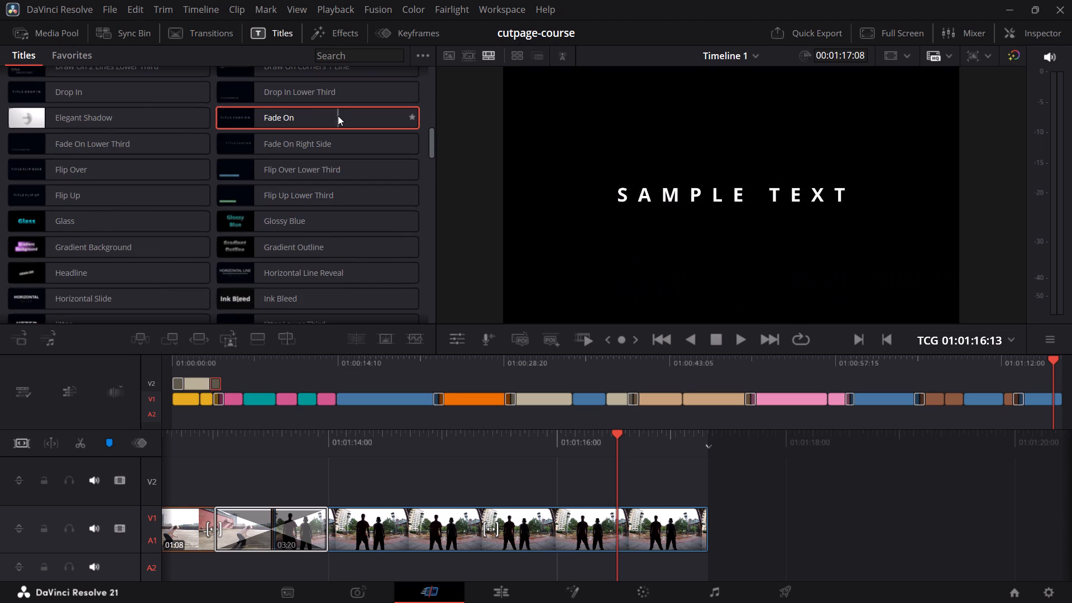
left_click_drag(310, 117, 704, 471)
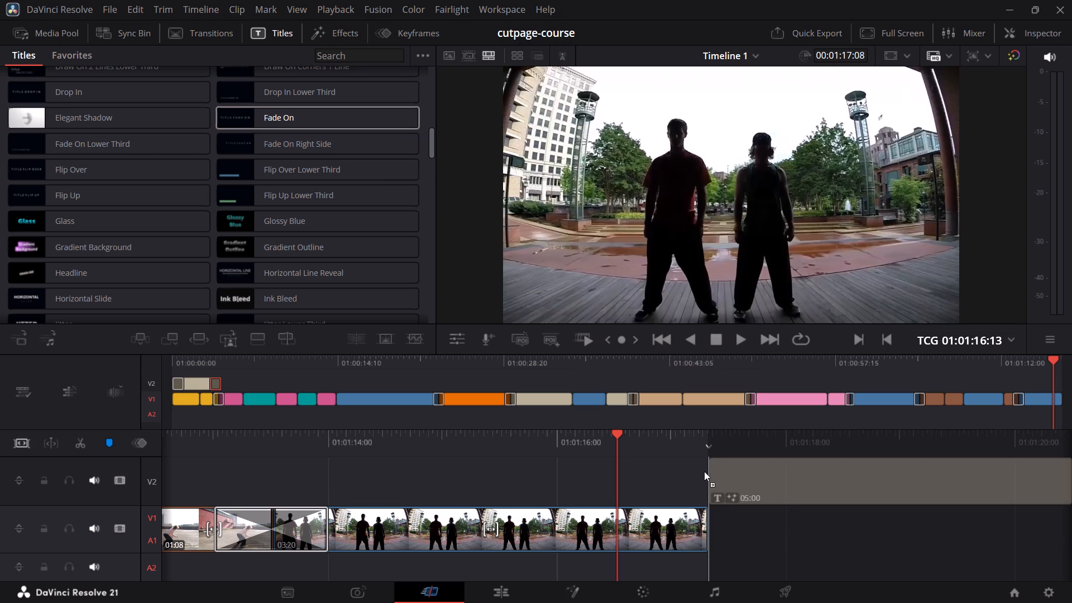
left_click_drag(704, 471, 618, 482)
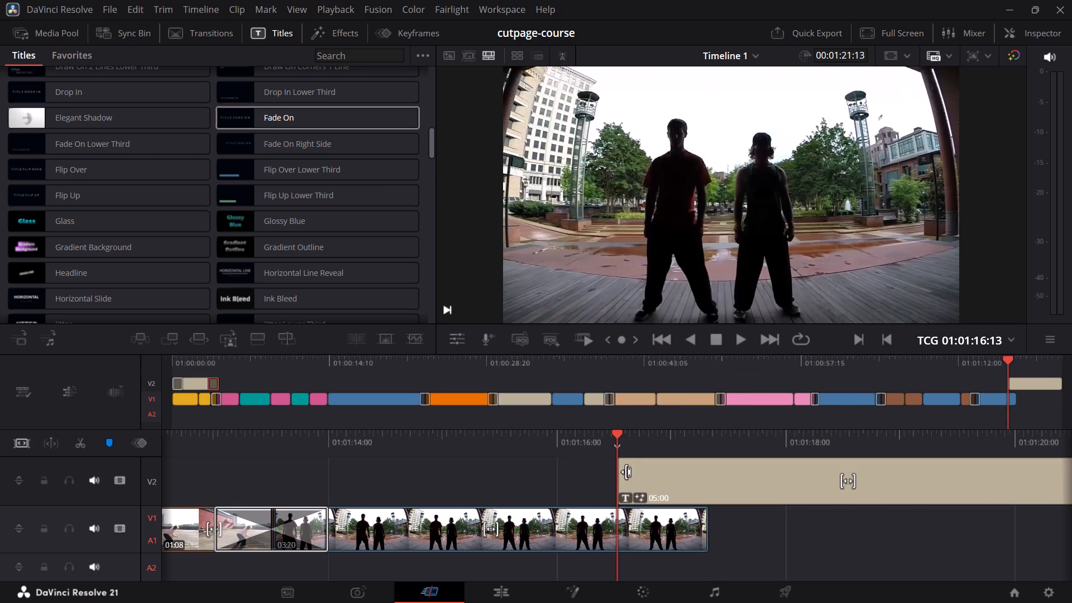
Replace the sample text of the Fade On title with "Thanks fror watching".
double_click(705, 486)
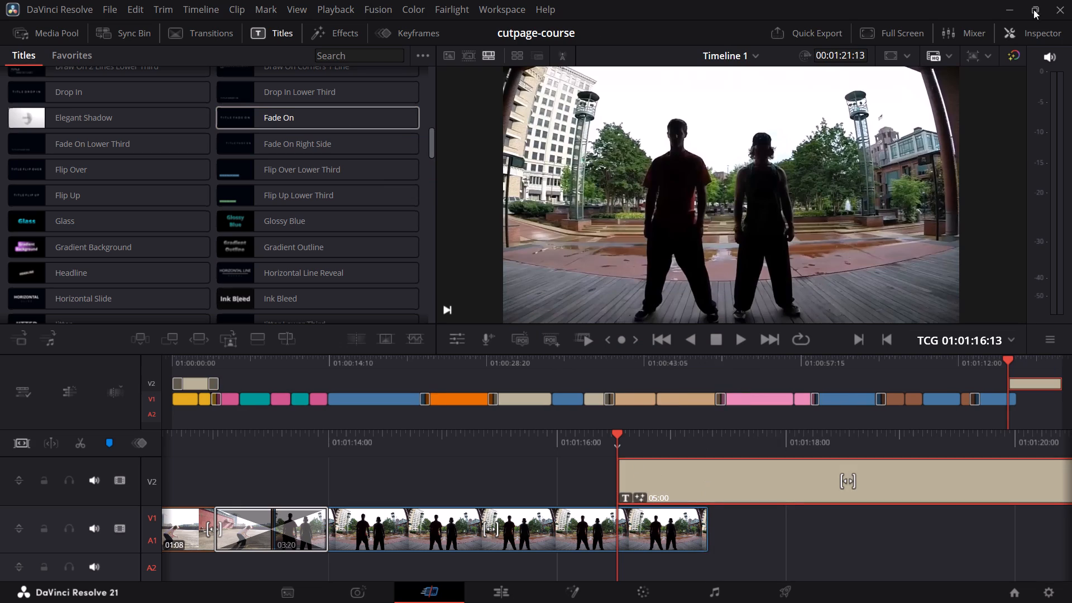
left_click(1043, 35)
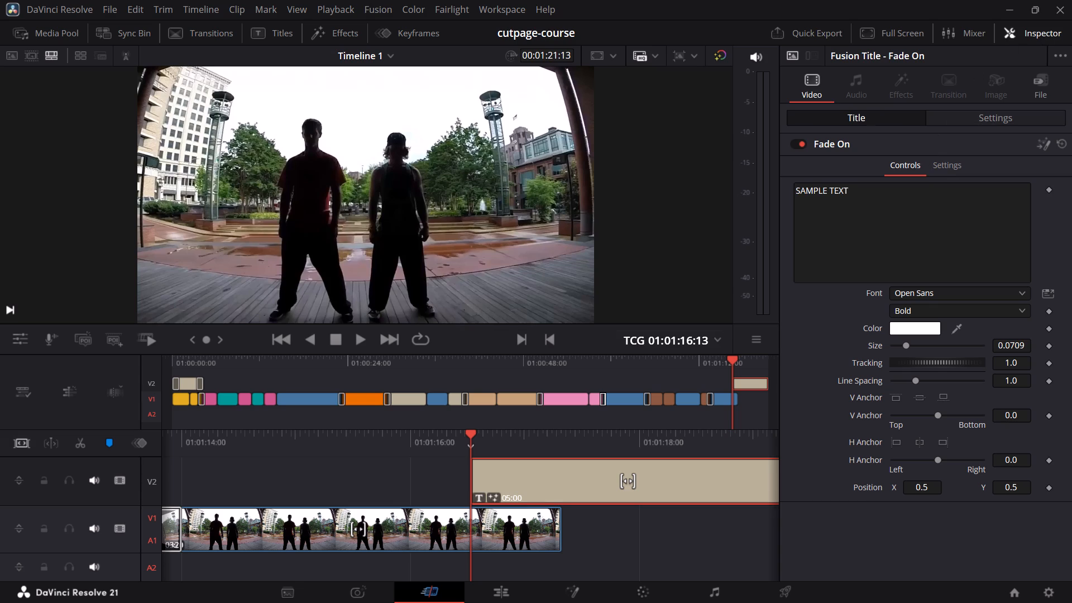
left_click_drag(905, 197, 734, 210)
left_click_drag(852, 186, 805, 193)
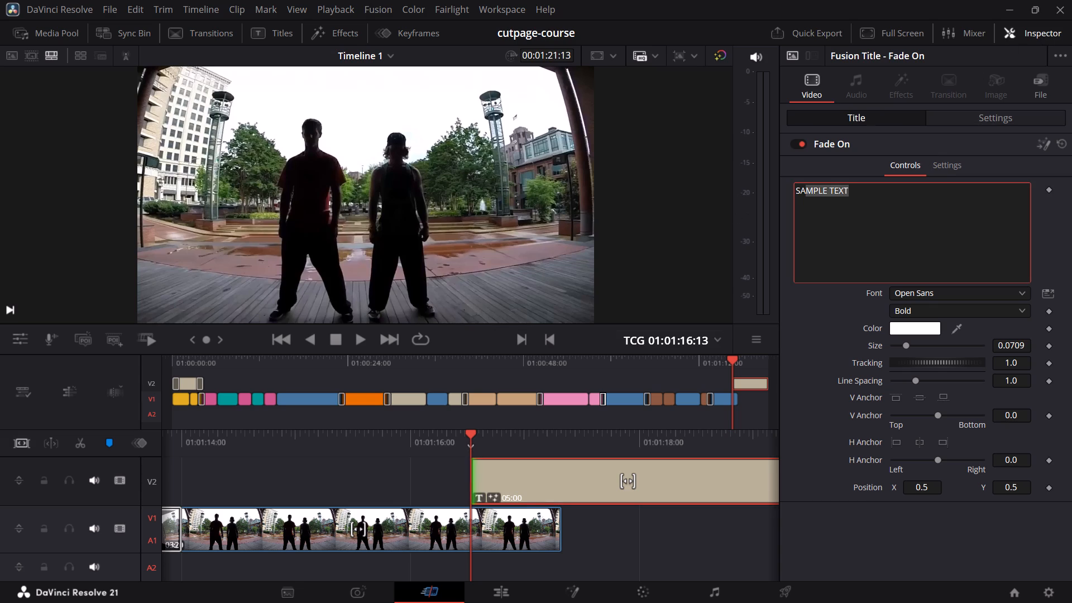
left_click_drag(856, 193, 751, 210)
left_click(851, 192)
left_click_drag(851, 191, 770, 195)
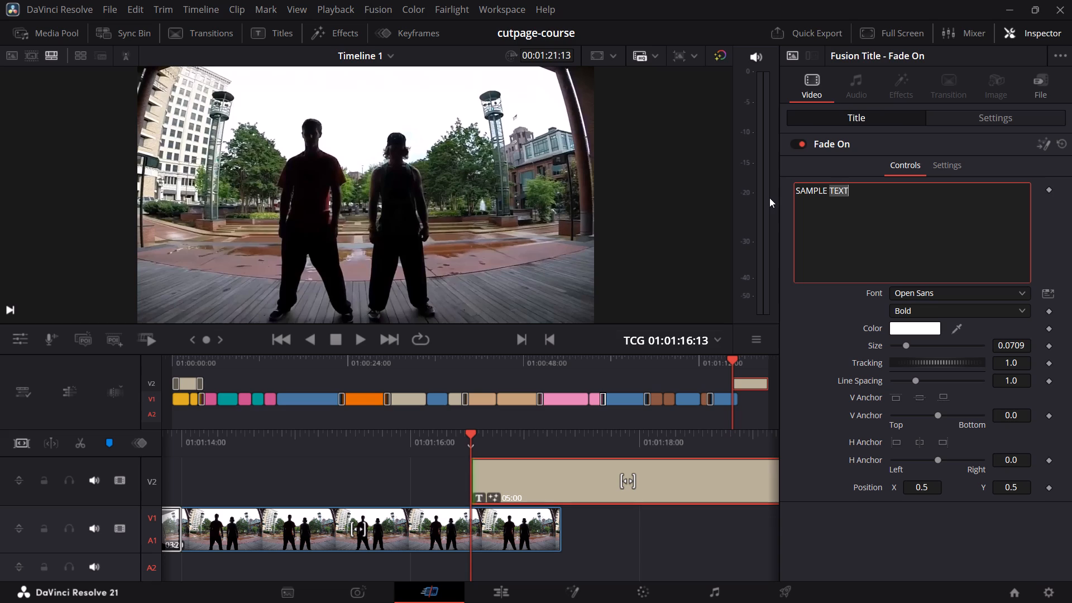
key("BackSpace")
key("BackSpace")
key("BackSpace")
key("BackSpace")
key("BackSpace")
key("BackSpace")
key("BackSpace")
key("BackSpace")
key("BackSpace")
key("BackSpace")
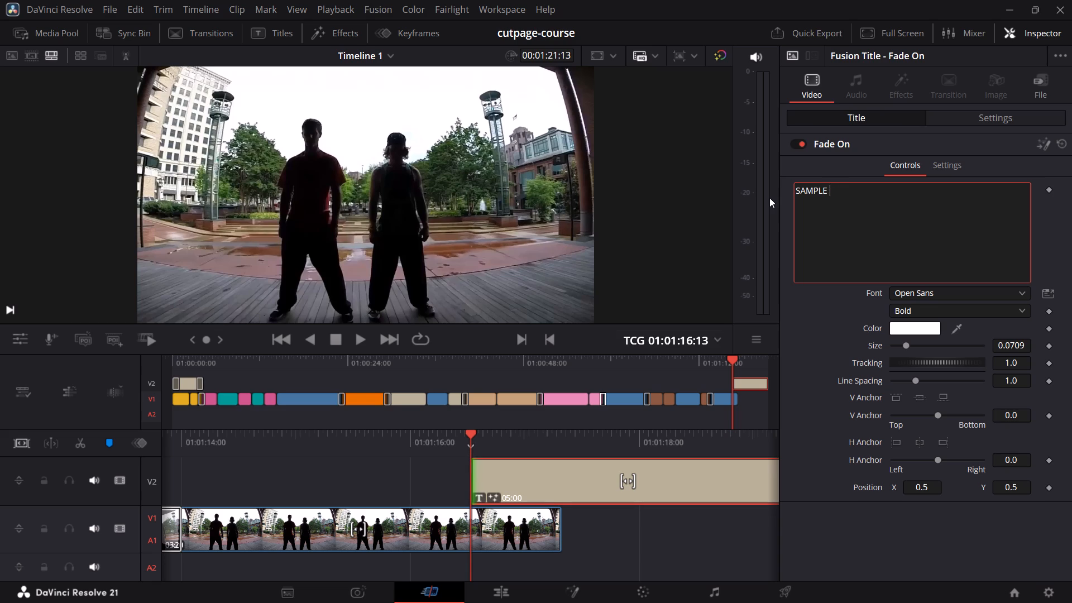
key("BackSpace")
type("Thanks fr")
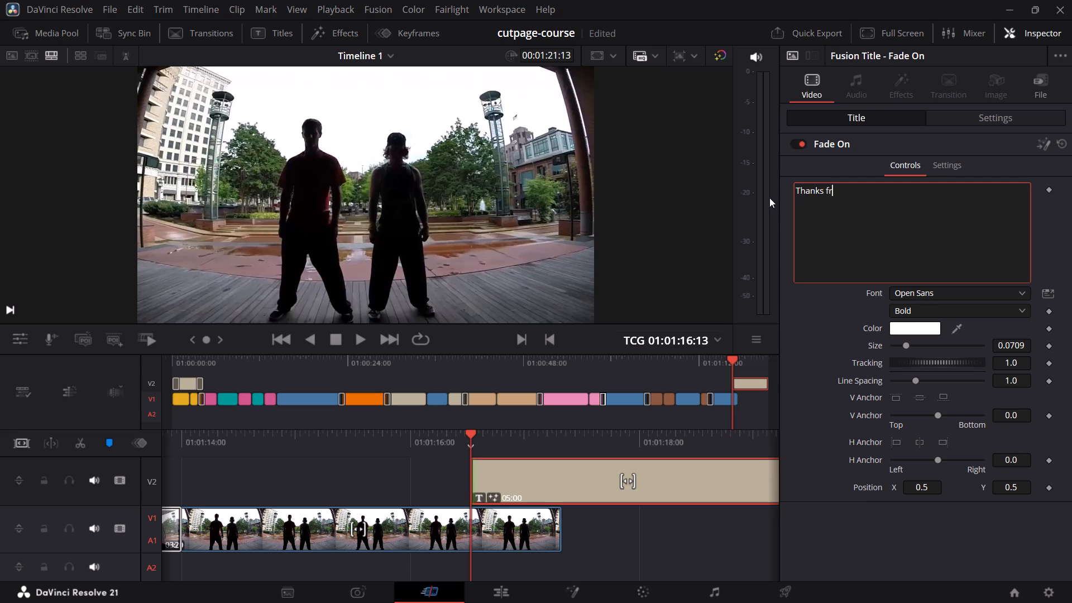
key("o")
key("BackSpace")
type("or watchin")
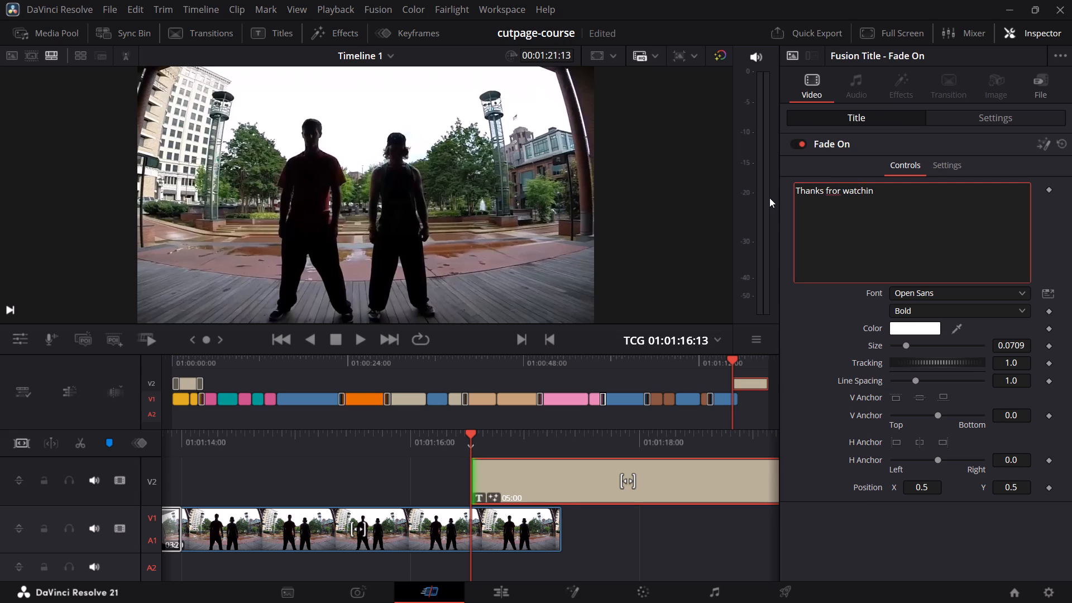
key("g")
key("Return")
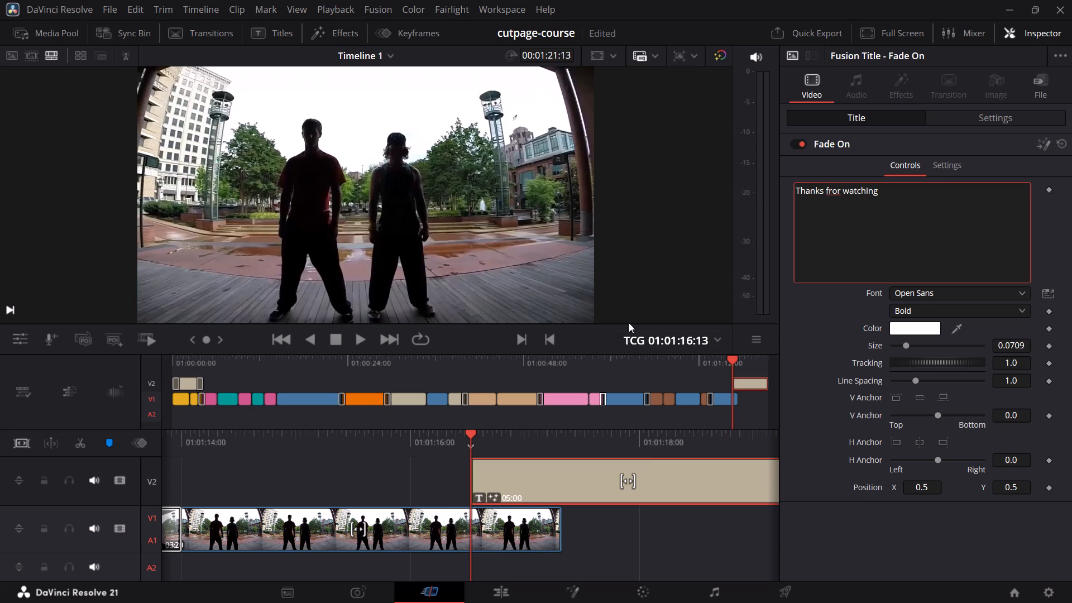
Preview the closing title at 01:01:18:06 and correct its text to "Thanks for watching".
left_click_drag(672, 438, 612, 442)
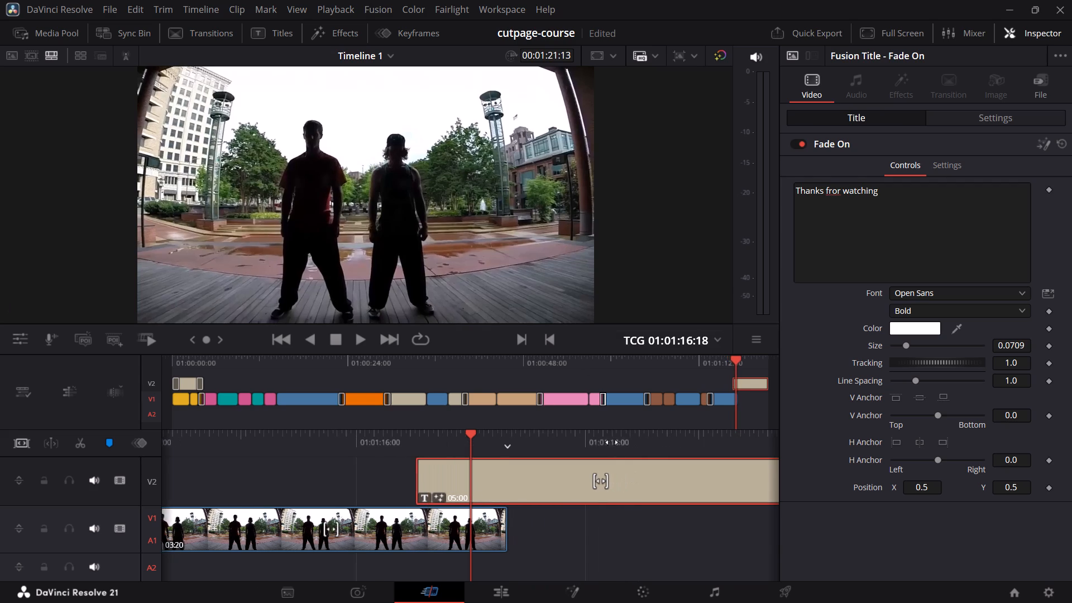
left_click_drag(612, 442, 474, 445)
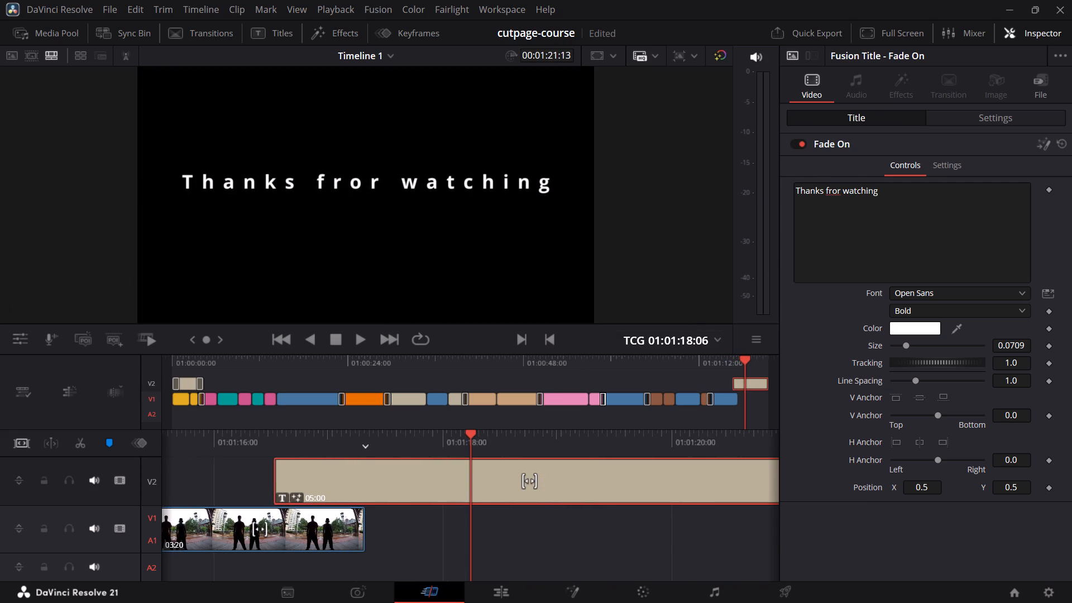
left_click(839, 193)
key("BackSpace")
key("BackSpace")
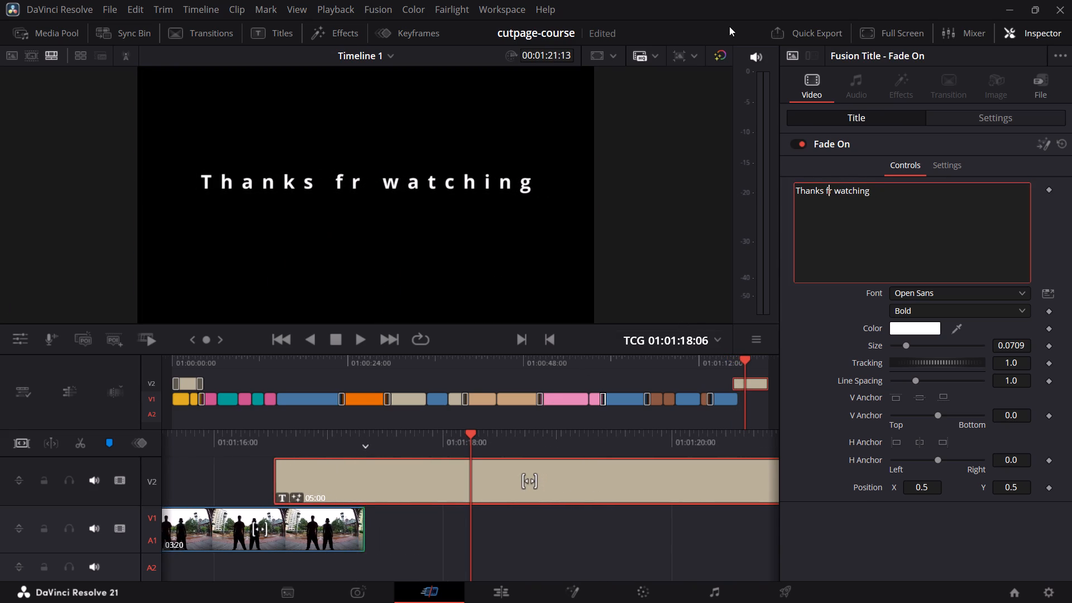
key("o")
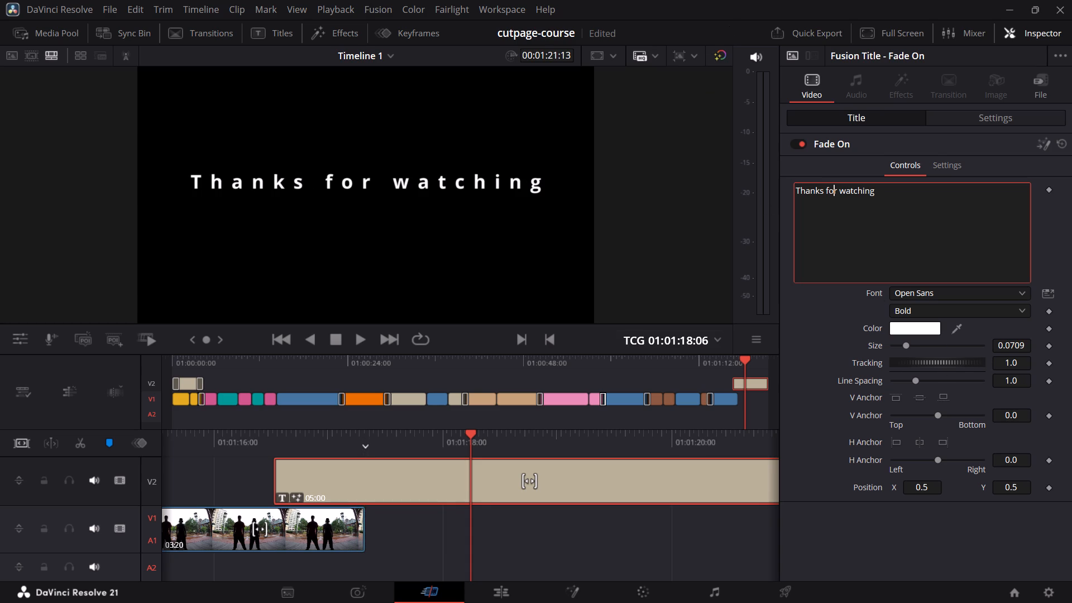
Tighten the letter spacing of the closing Fade On title by reducing its tracking to 0.921.
left_click_drag(1014, 363, 1006, 365)
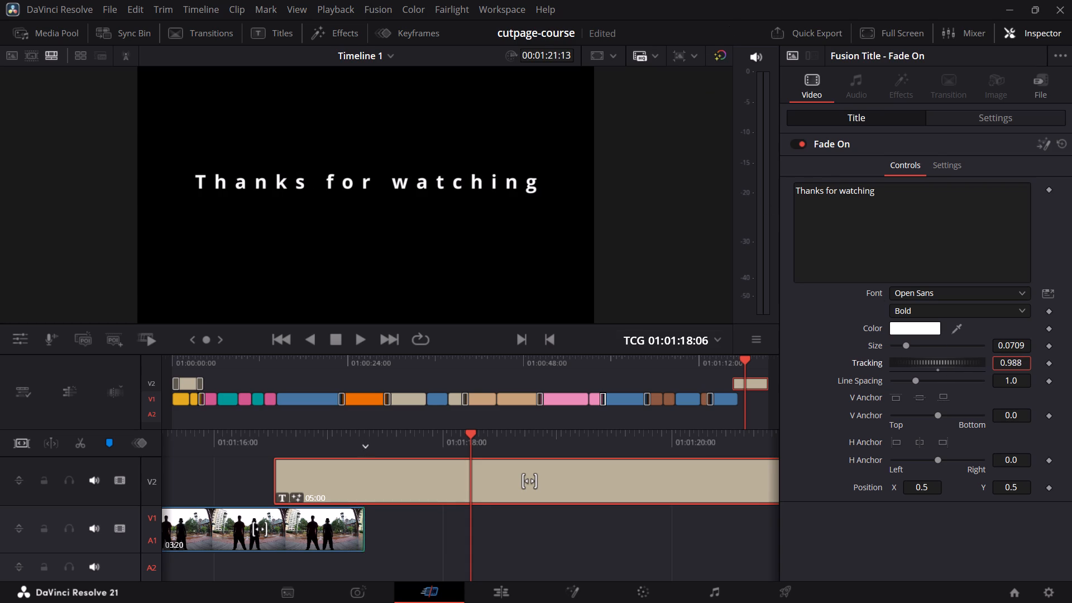
left_click_drag(1006, 365, 978, 366)
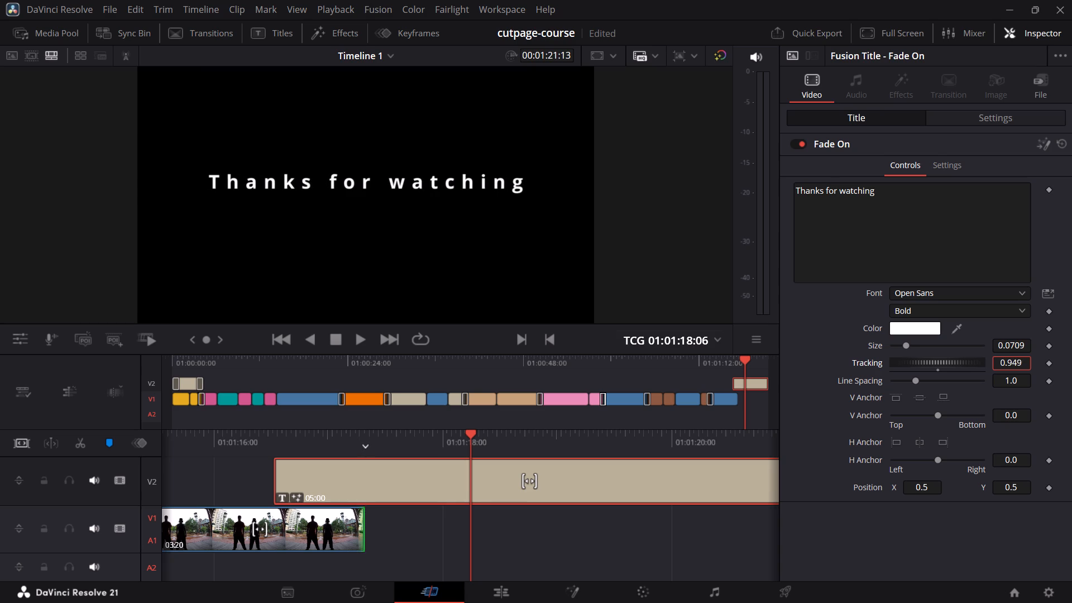
left_click_drag(978, 366, 959, 370)
Preview the closing title, and shift it about 7 frames earlier on track V2 over the final clip.
left_click(717, 366)
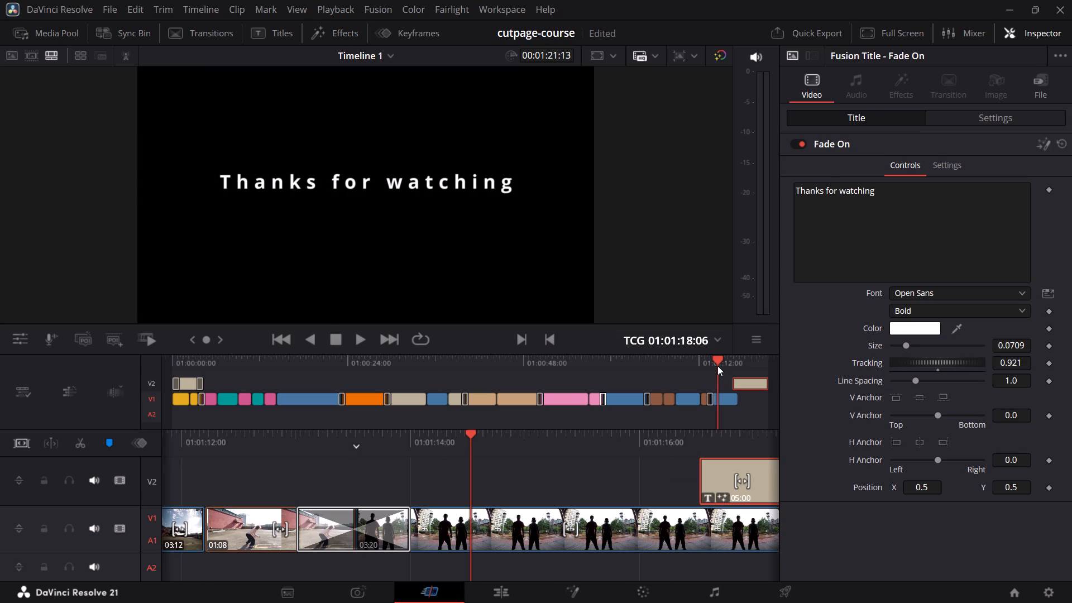
key("space")
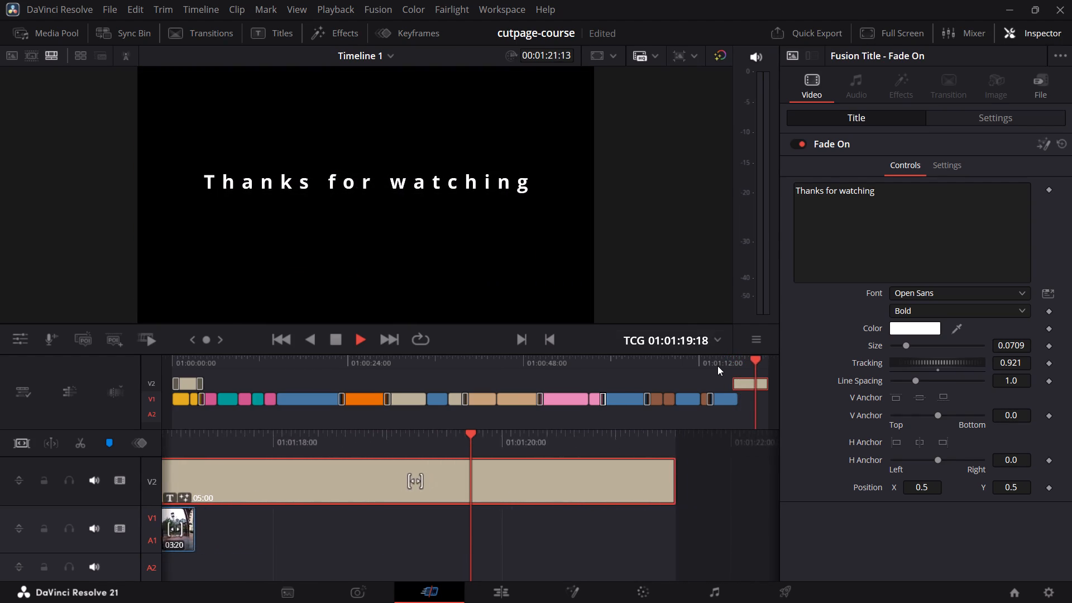
key("space")
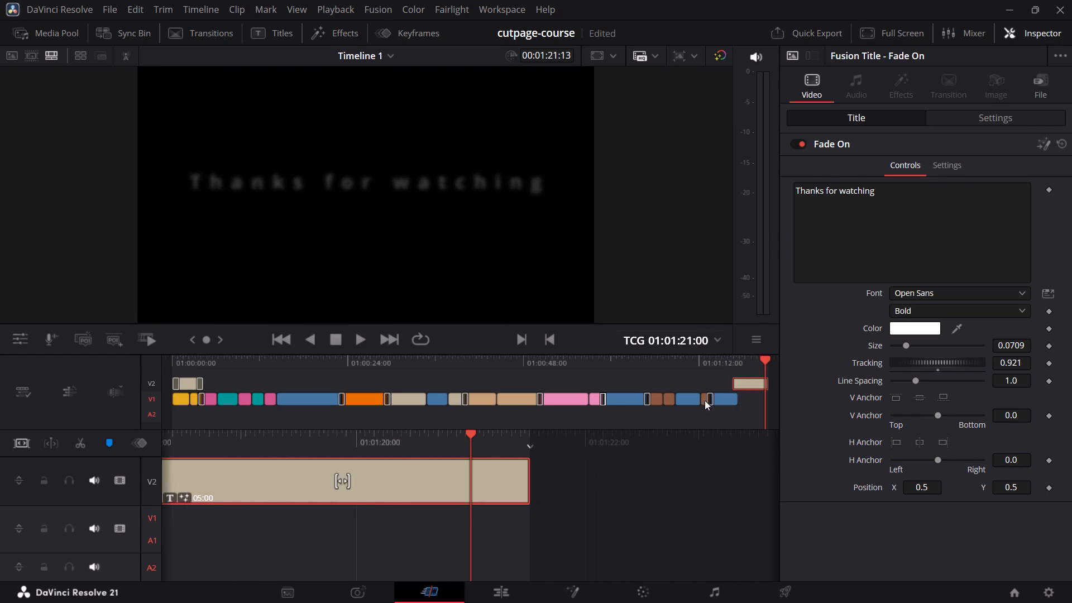
left_click_drag(422, 433, 803, 442)
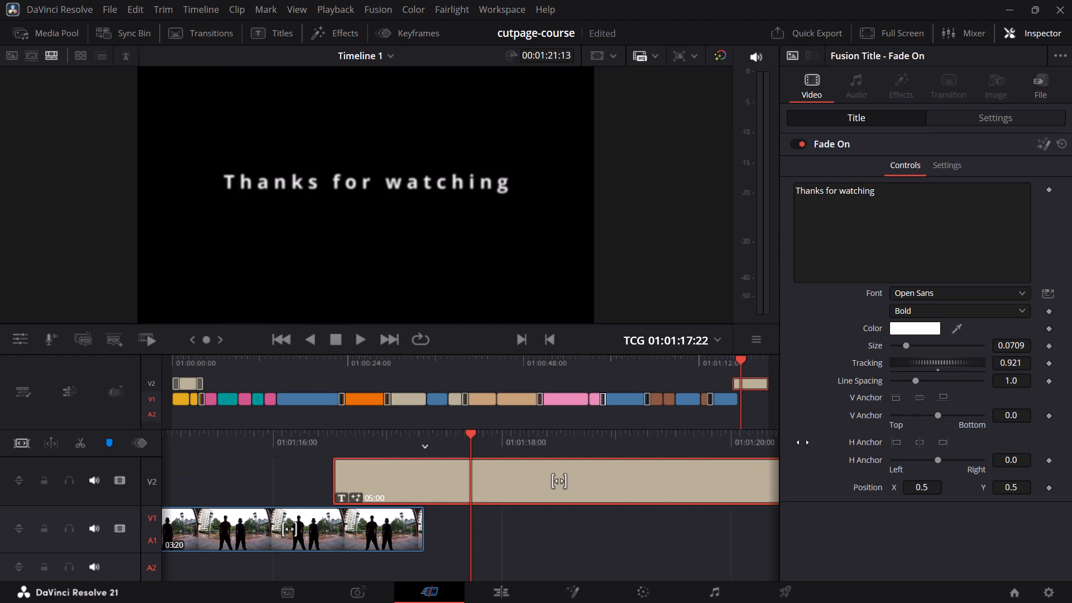
left_click_drag(643, 484, 609, 481)
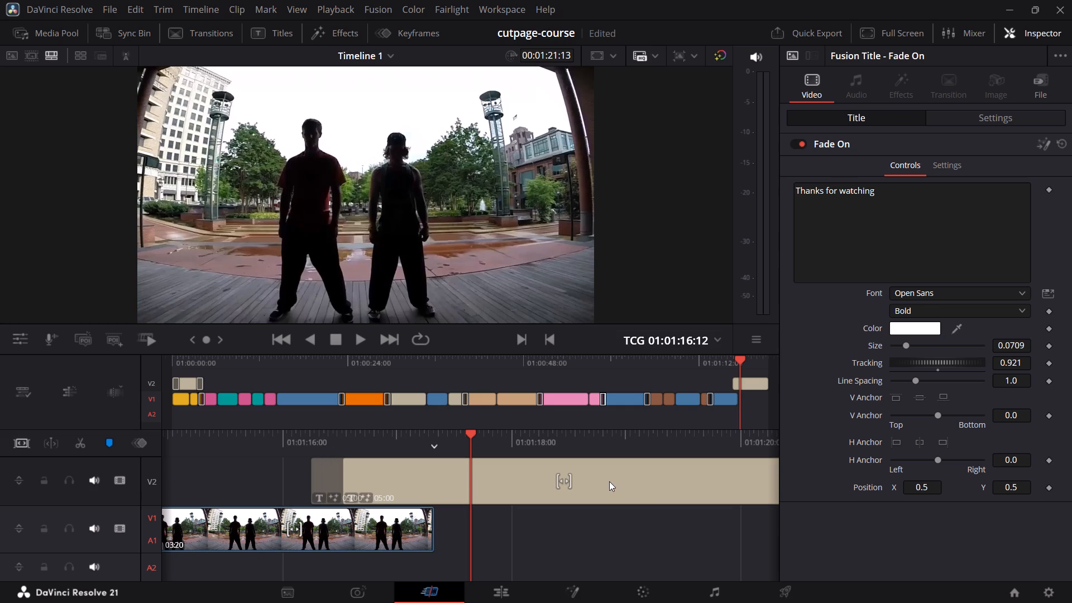
left_click_drag(609, 481, 609, 481)
Play and scrub through the ending, examining the transition into the final clip and the closing title's fade-in.
left_click(706, 360)
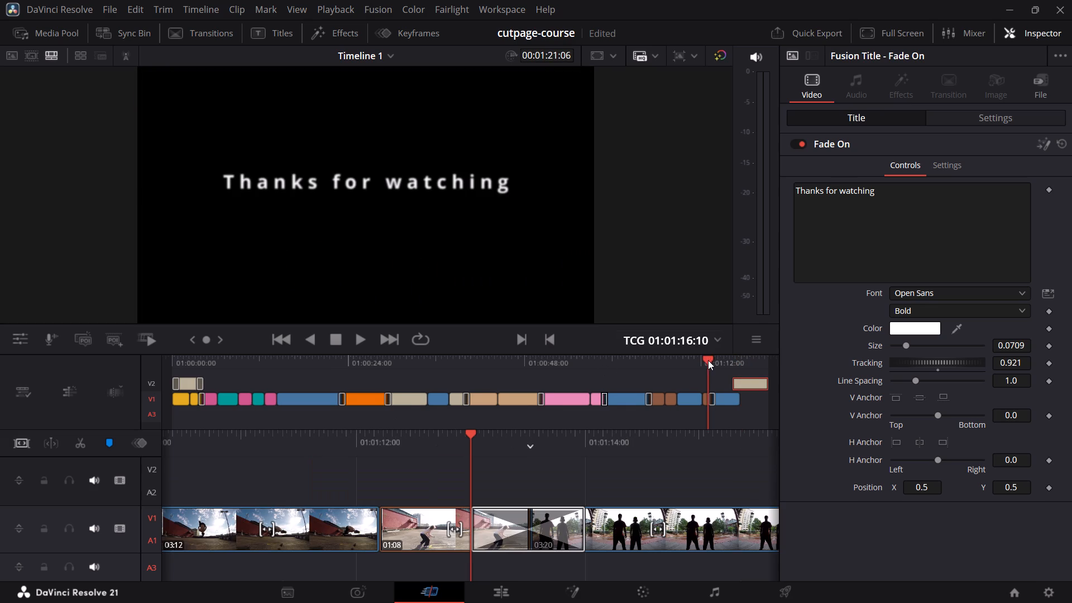
key("space")
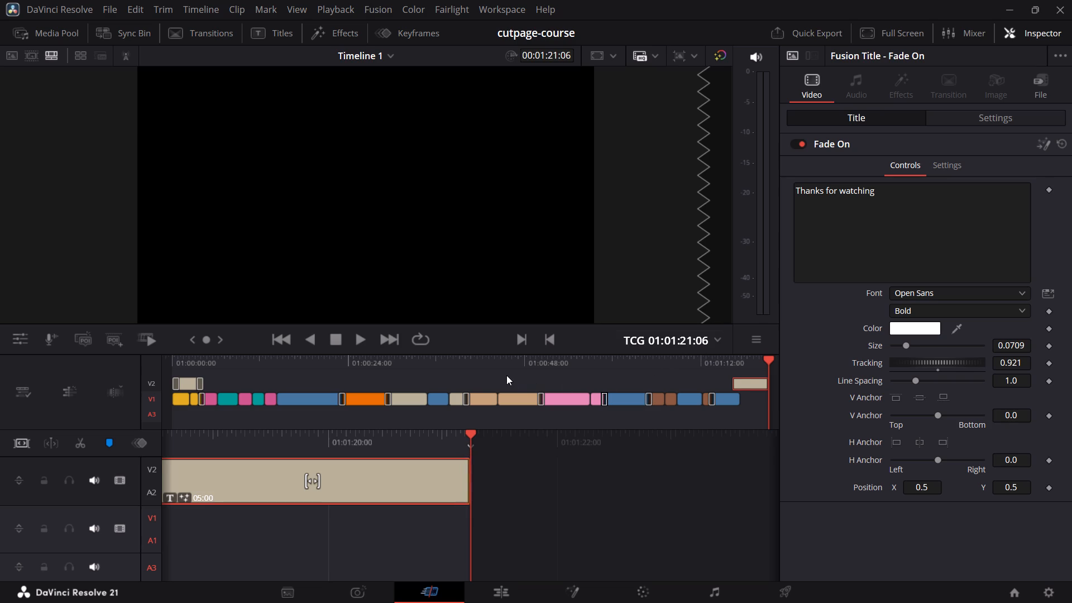
left_click_drag(506, 375, 589, 374)
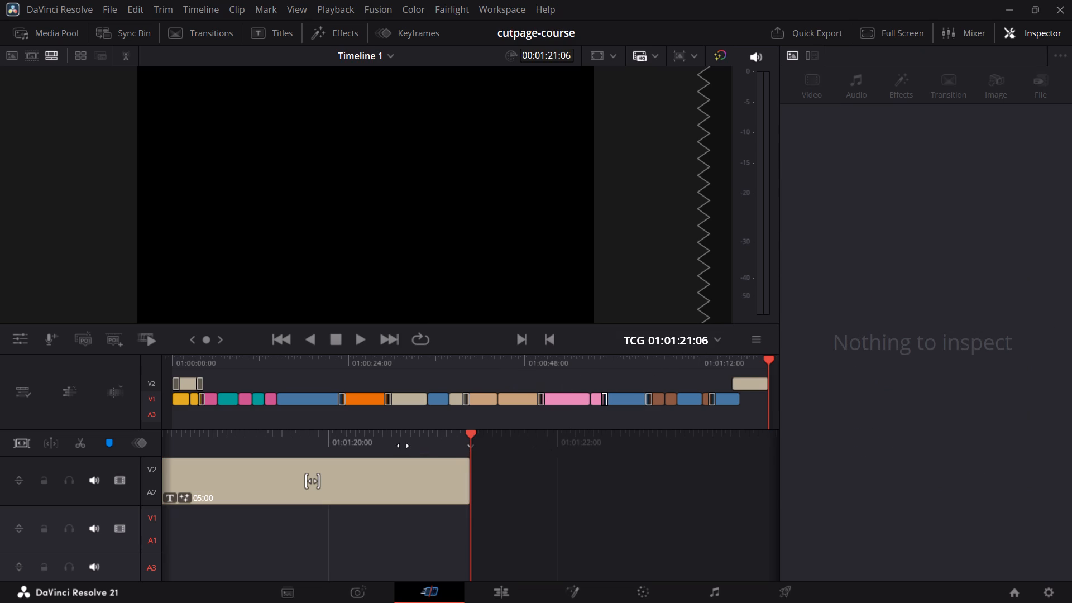
left_click_drag(336, 442, 927, 470)
left_click_drag(338, 445, 495, 457)
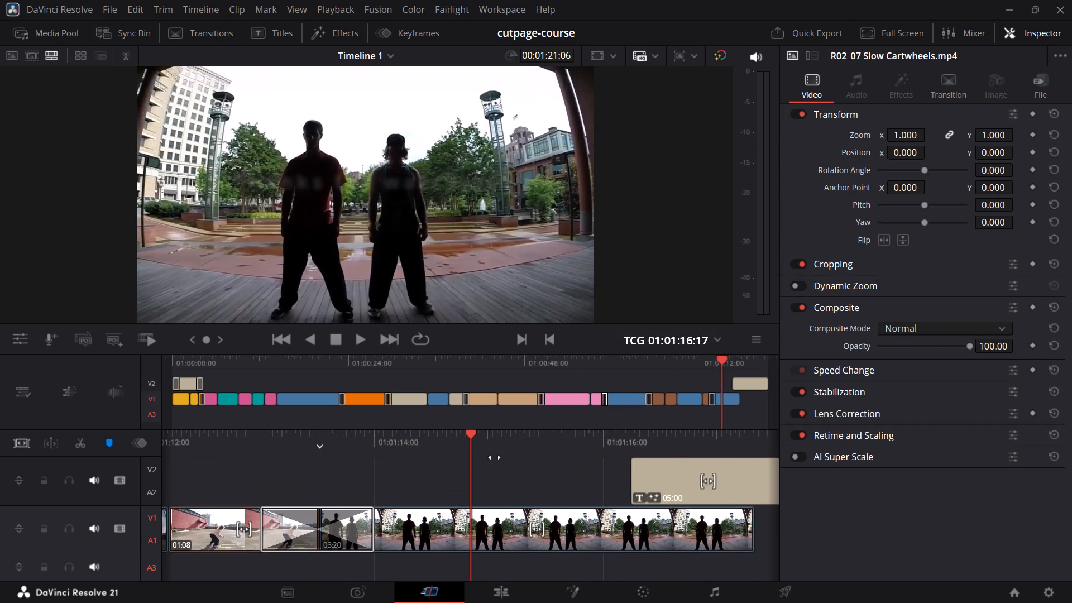
left_click_drag(495, 457, 718, 476)
key("space")
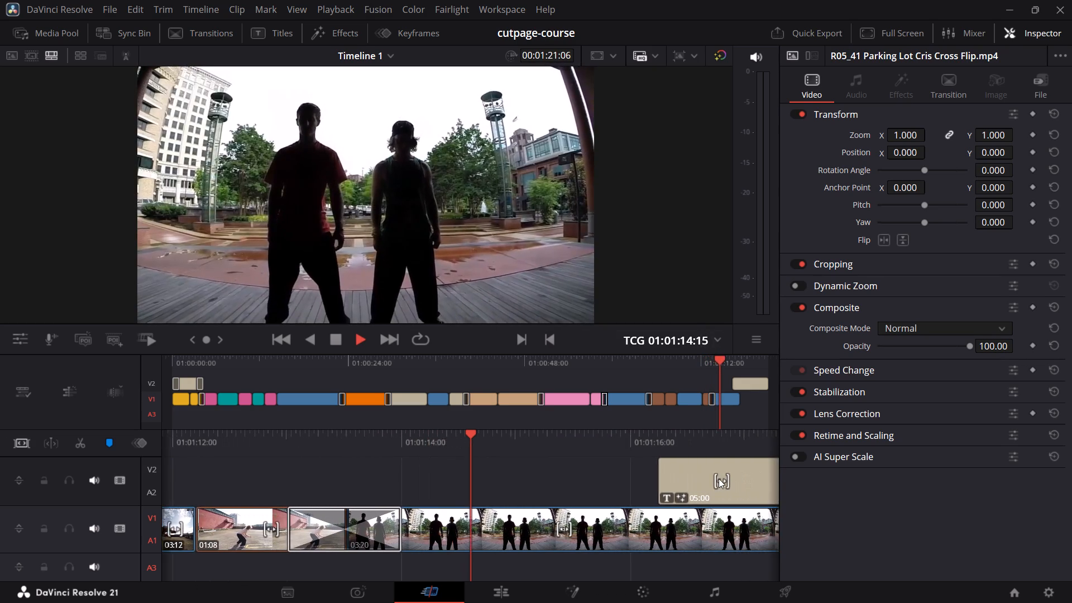
key("space")
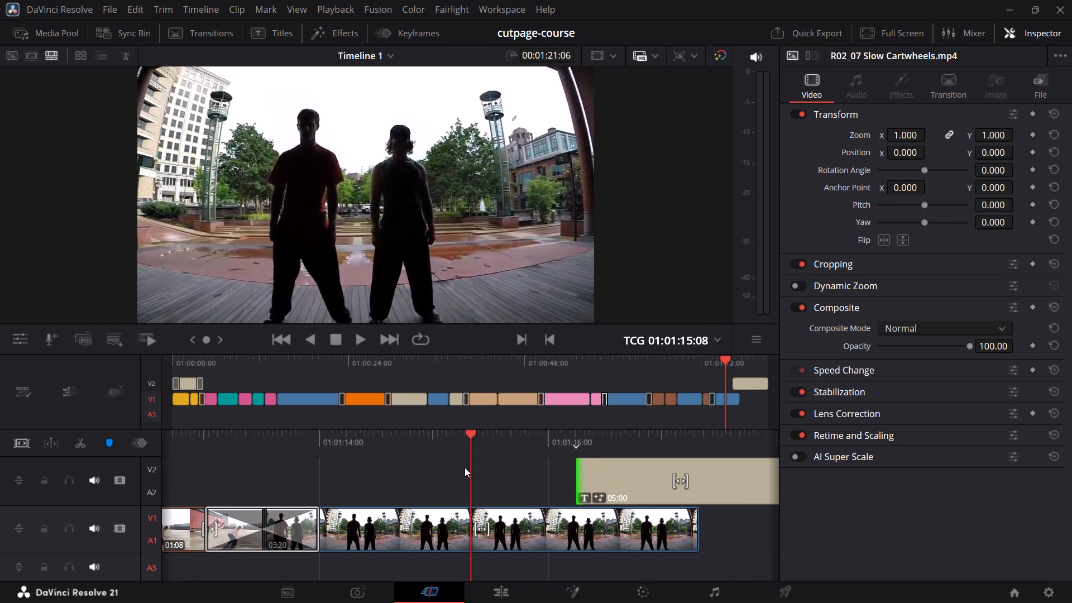
Delete the transition between the 01:08 clip and the final clip on track V1.
left_click_drag(443, 443, 645, 470)
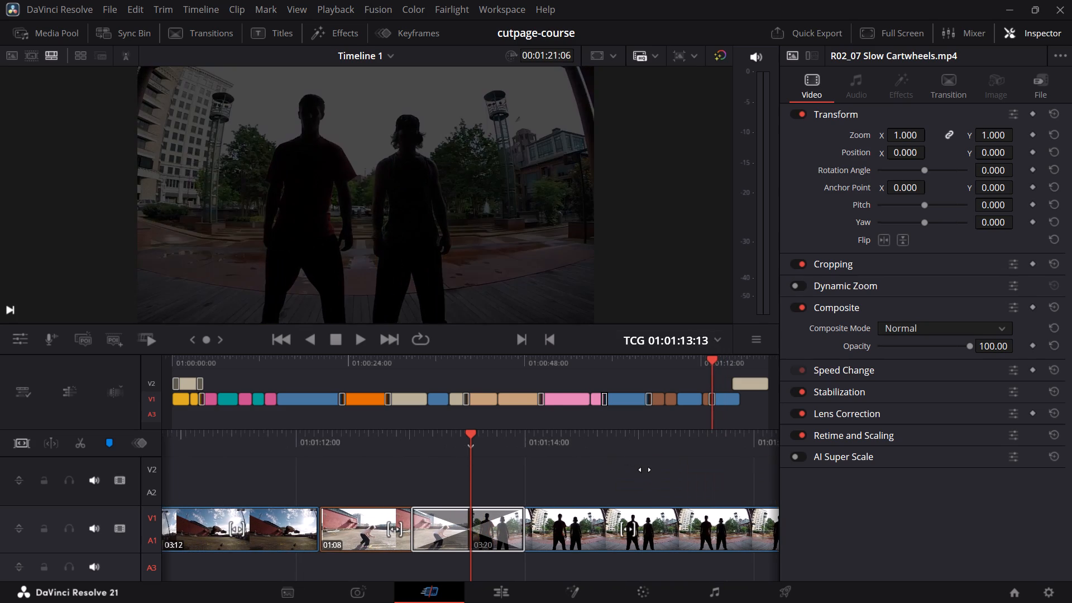
left_click_drag(645, 470, 649, 471)
left_click(498, 514)
key("BackSpace")
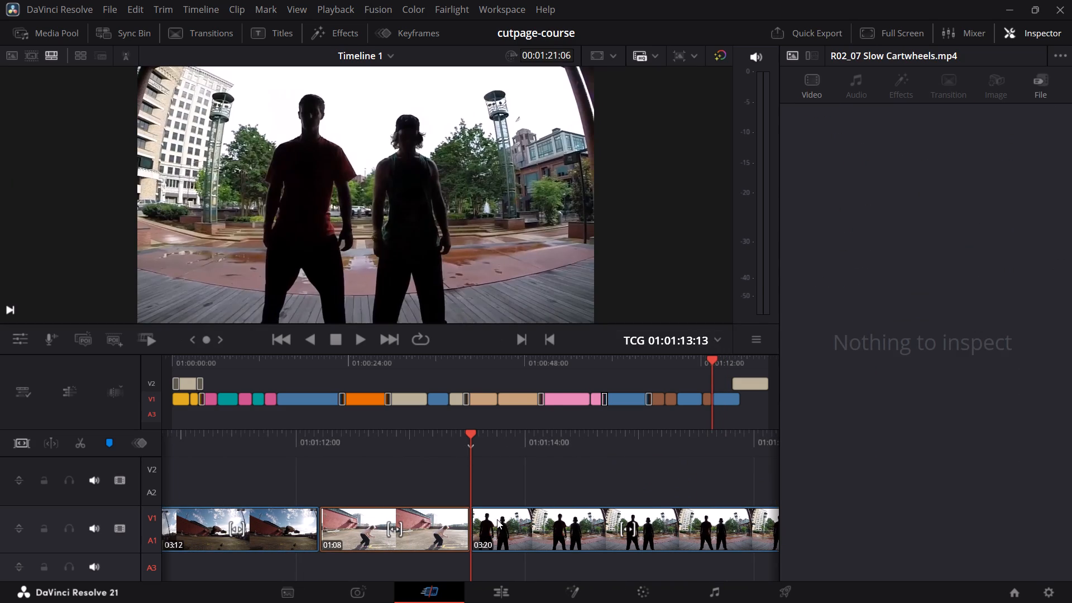
Play through the ending, and extend the end of the final V1 clip by 17 frames to a duration of 04:12.
key("slash")
key("space")
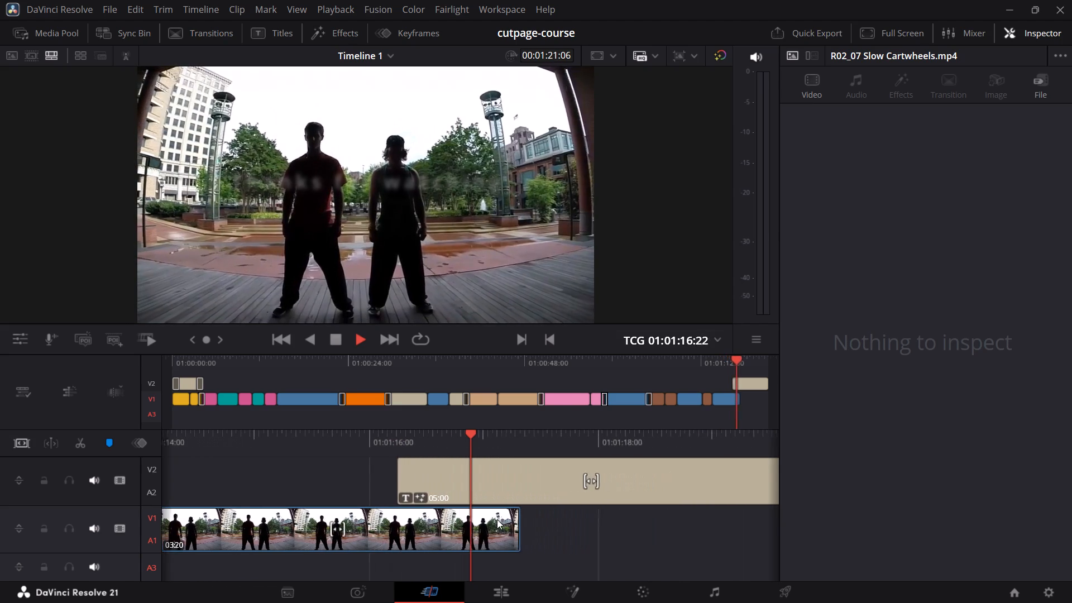
key("space")
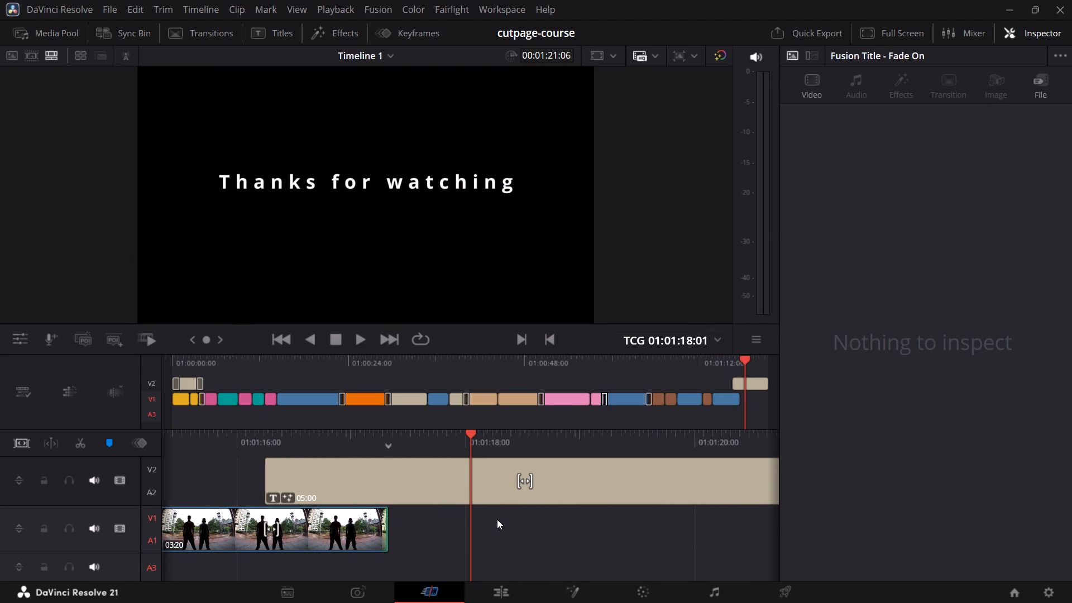
left_click_drag(378, 532, 440, 545)
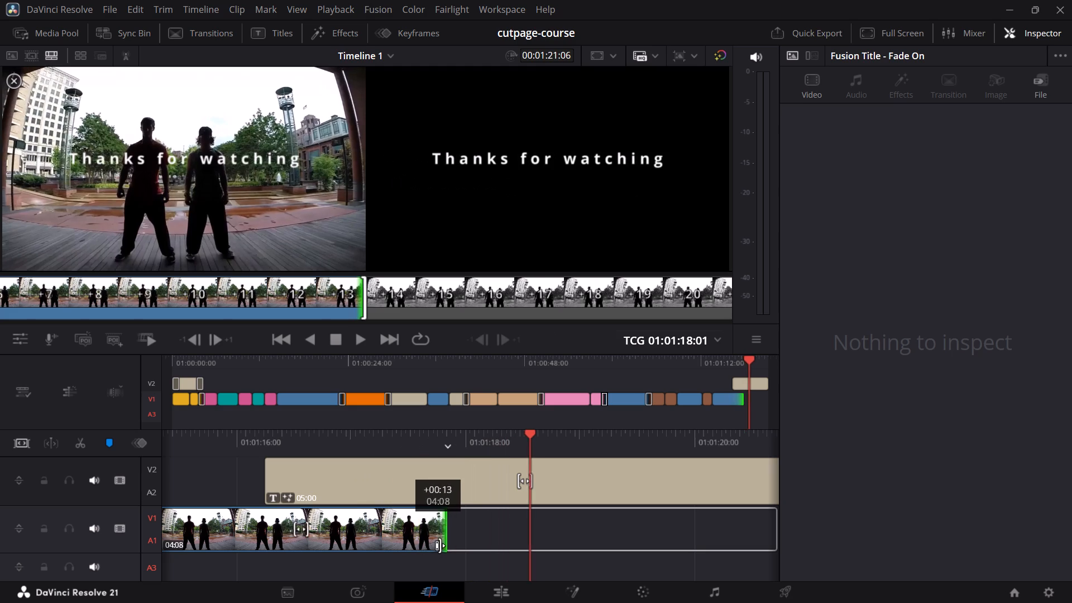
left_click_drag(440, 545, 451, 549)
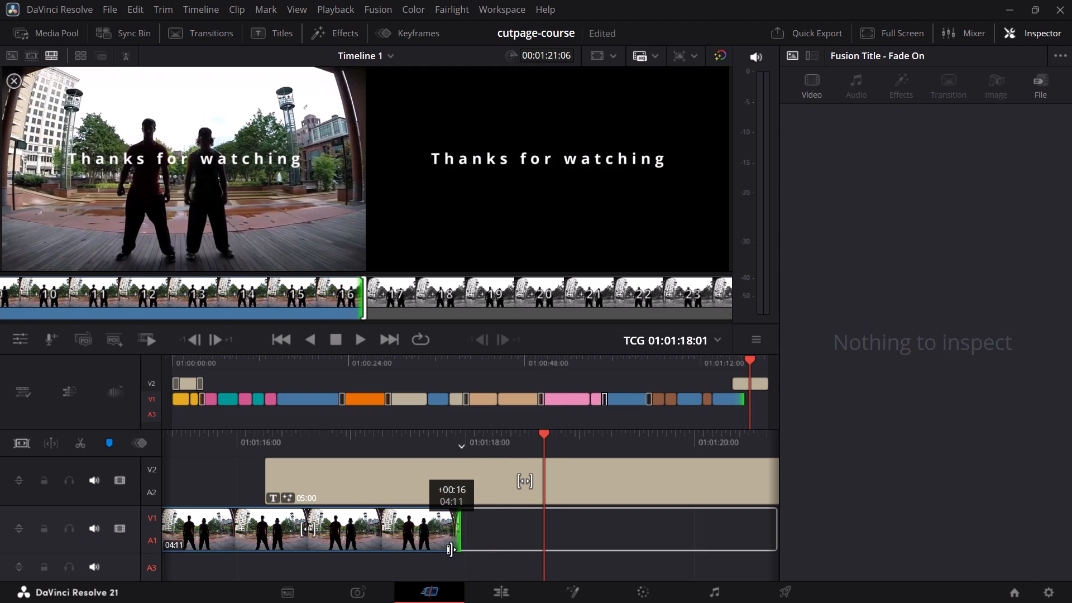
left_click_drag(451, 549, 456, 551)
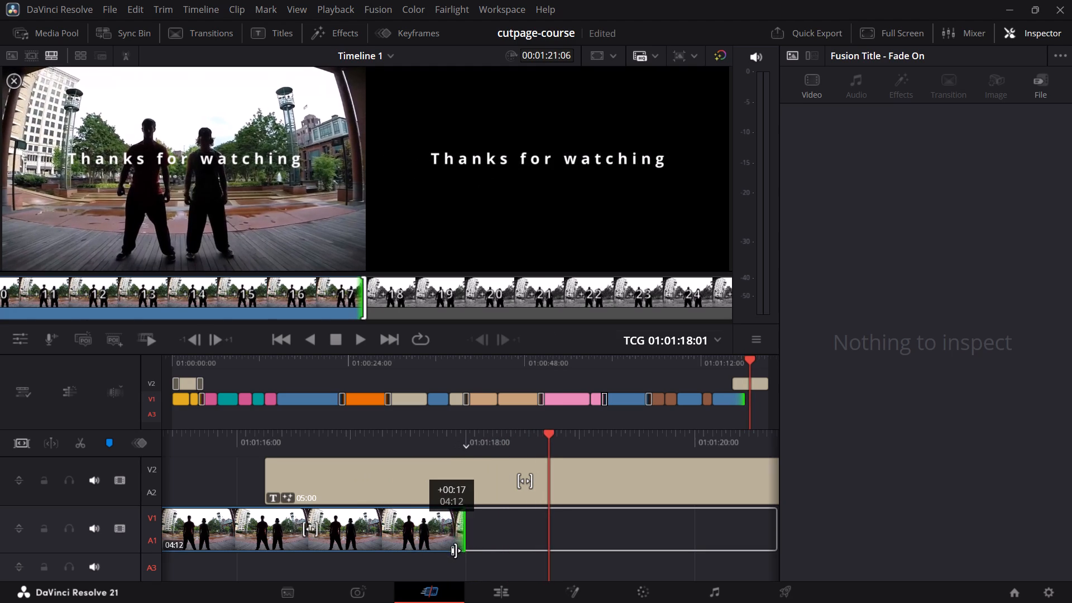
left_click_drag(456, 551, 456, 551)
Replay and scrub the ending to examine how the closing title overlaps the end of the extended final clip.
left_click(254, 366)
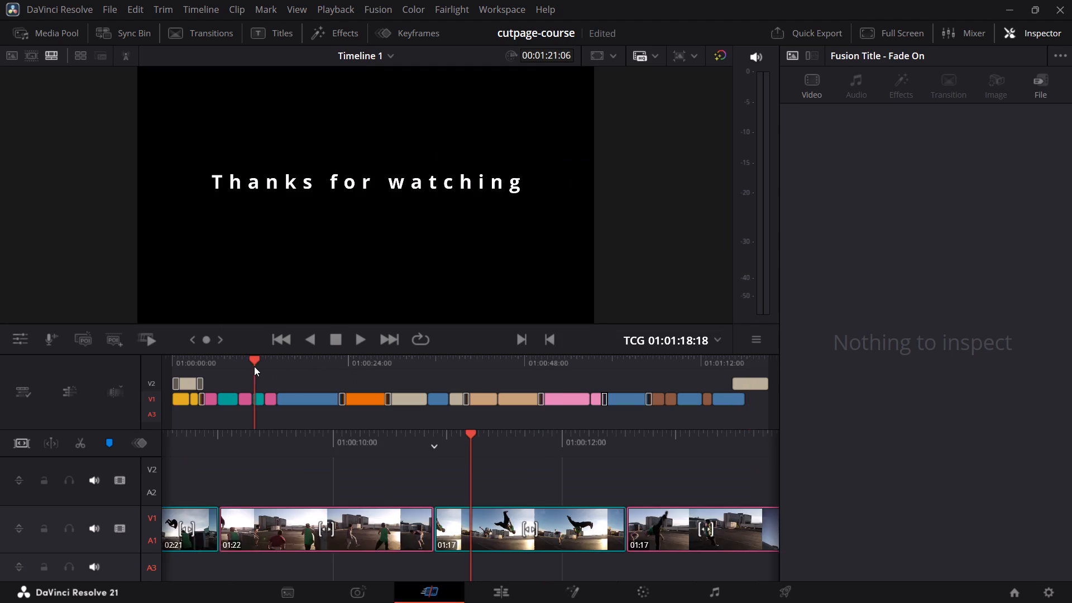
left_click(718, 363)
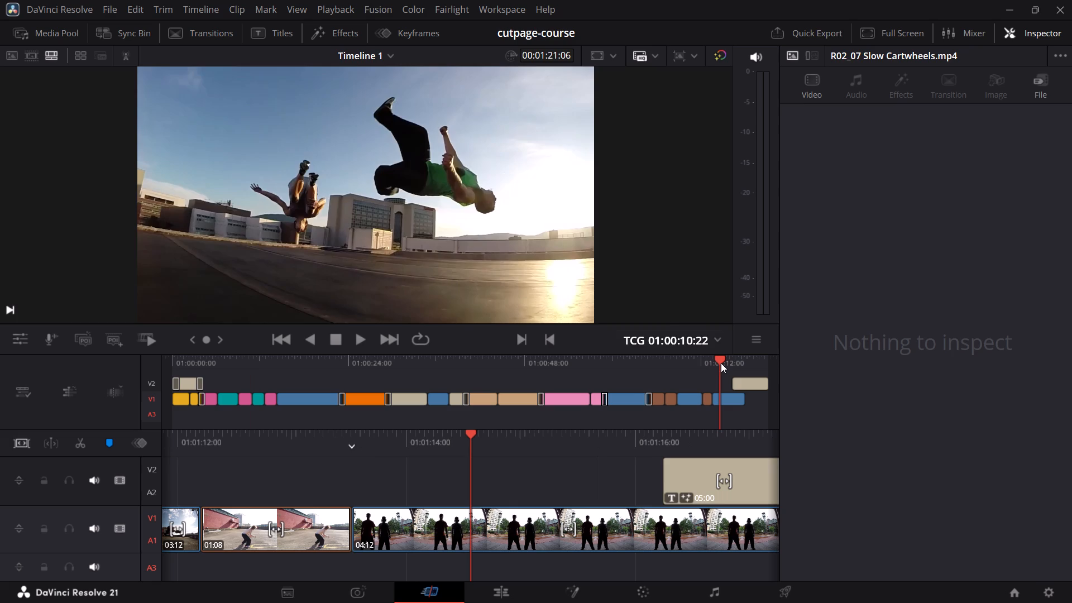
key("space")
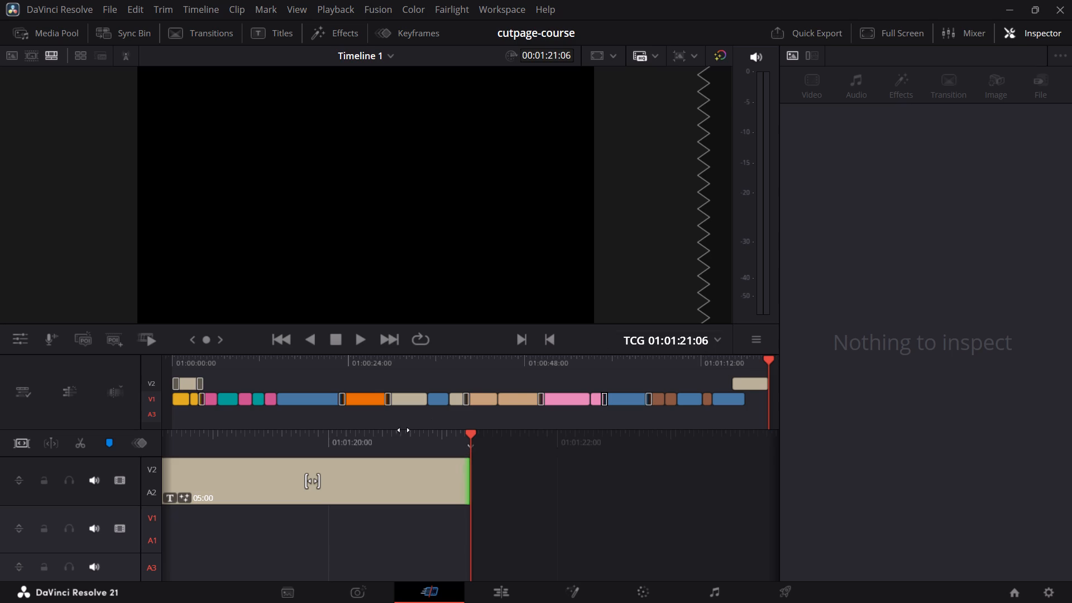
left_click_drag(364, 441, 858, 457)
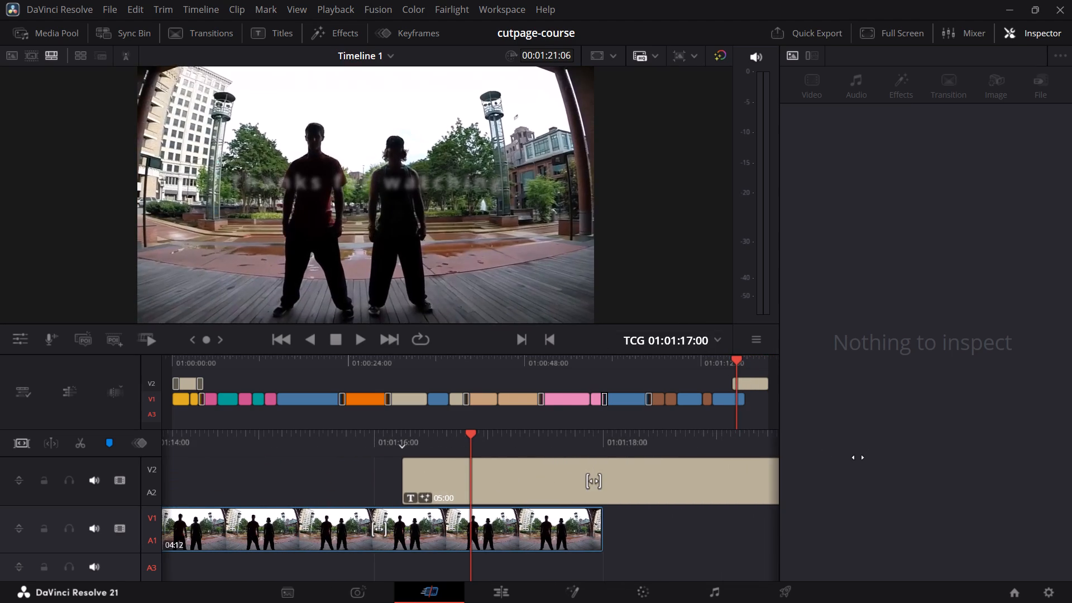
left_click_drag(858, 457, 763, 497)
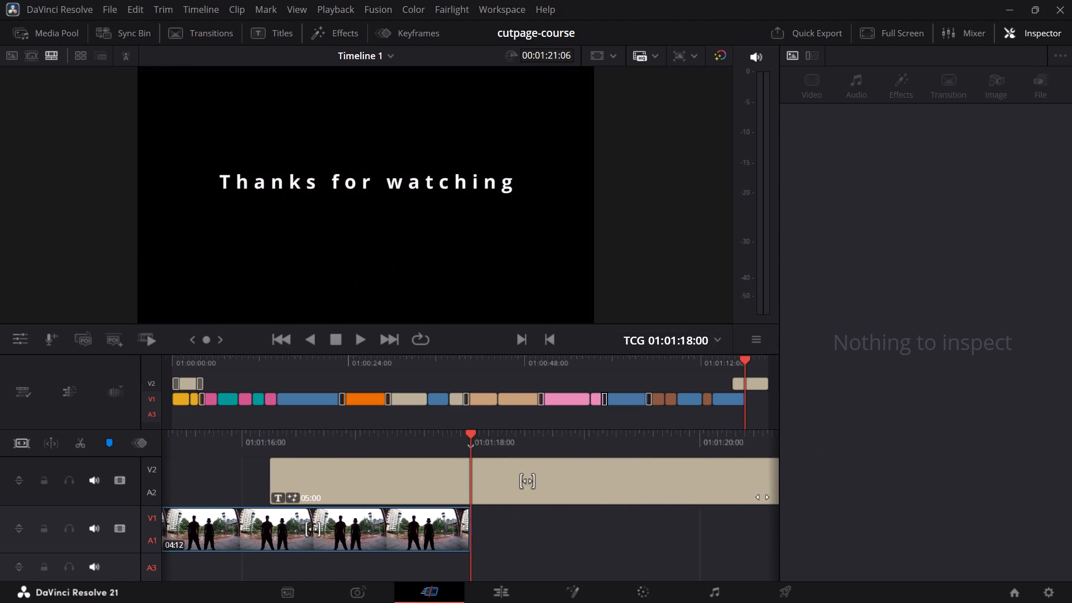
left_click_drag(763, 497, 735, 524)
left_click_drag(735, 524, 730, 524)
left_click_drag(559, 439, 573, 441)
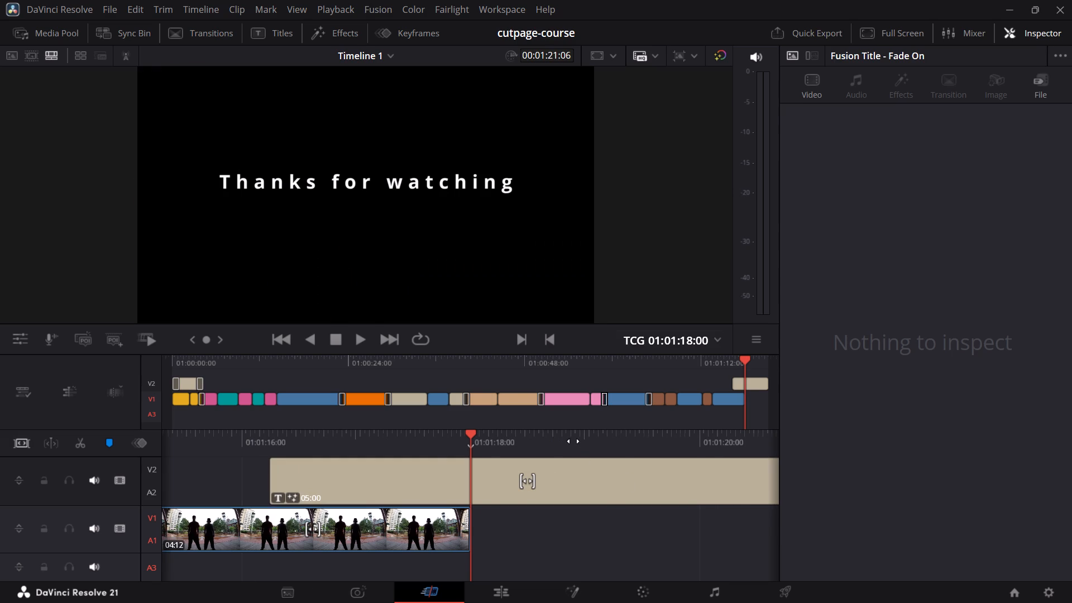
left_click_drag(573, 441, 691, 452)
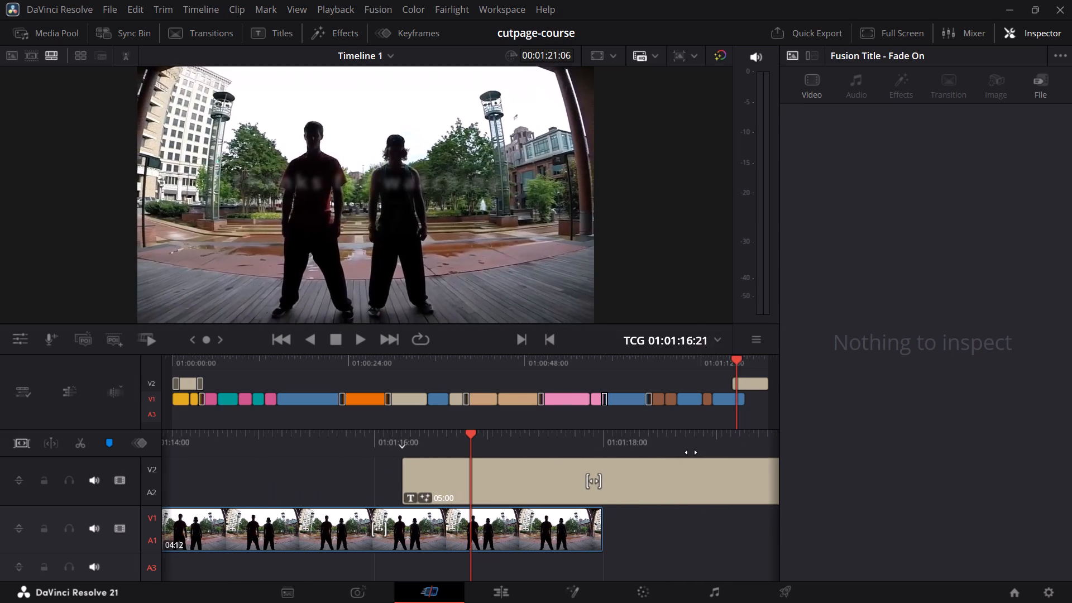
left_click_drag(691, 452, 623, 426)
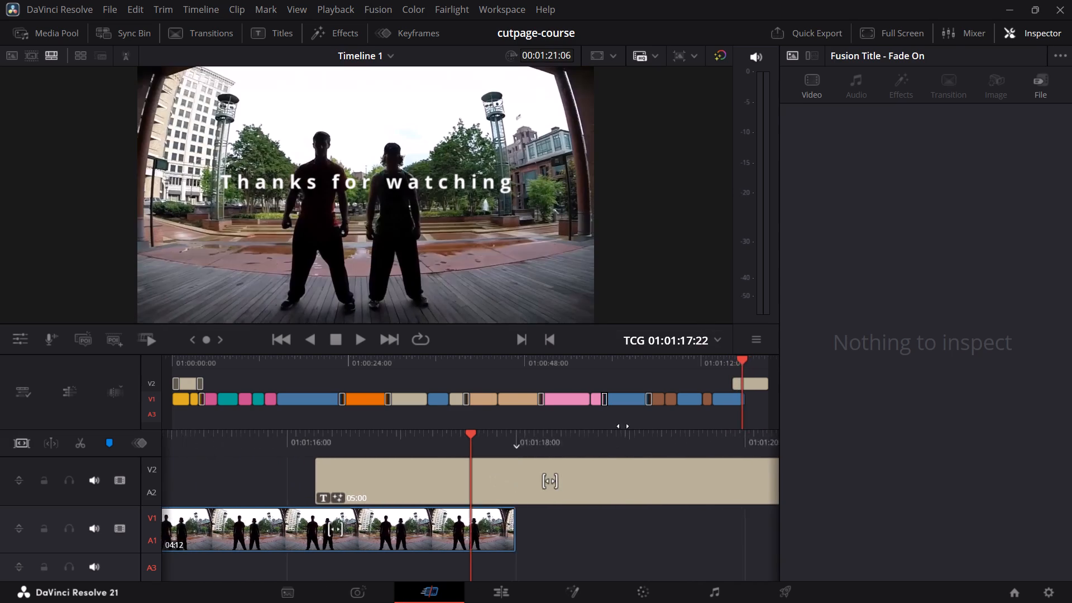
left_click_drag(623, 426, 951, 425)
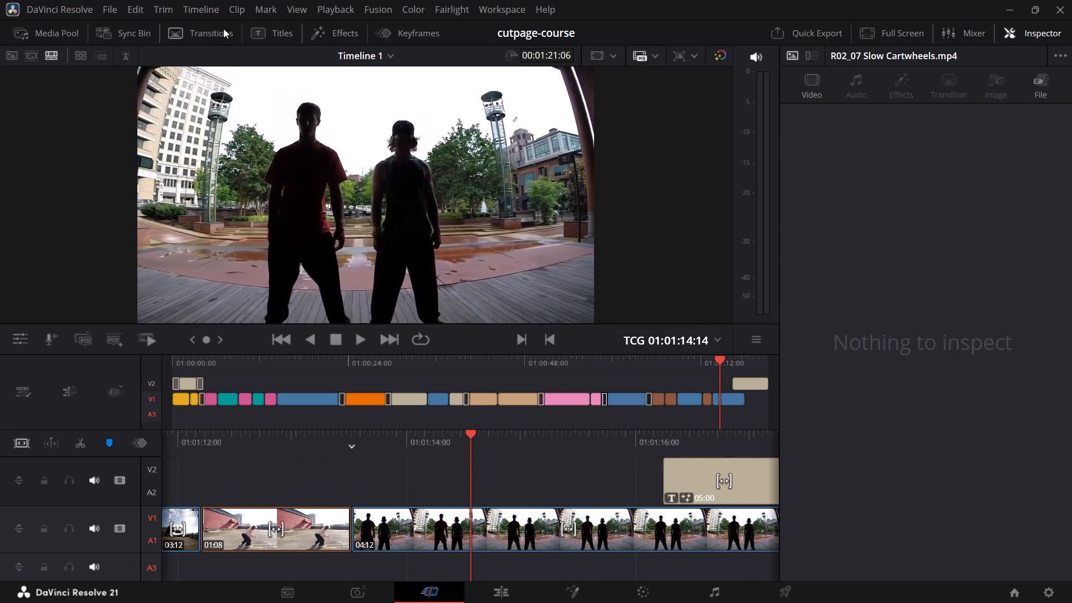
Browse the library of titles and Fusion titles, examining the available styles.
left_click(265, 27)
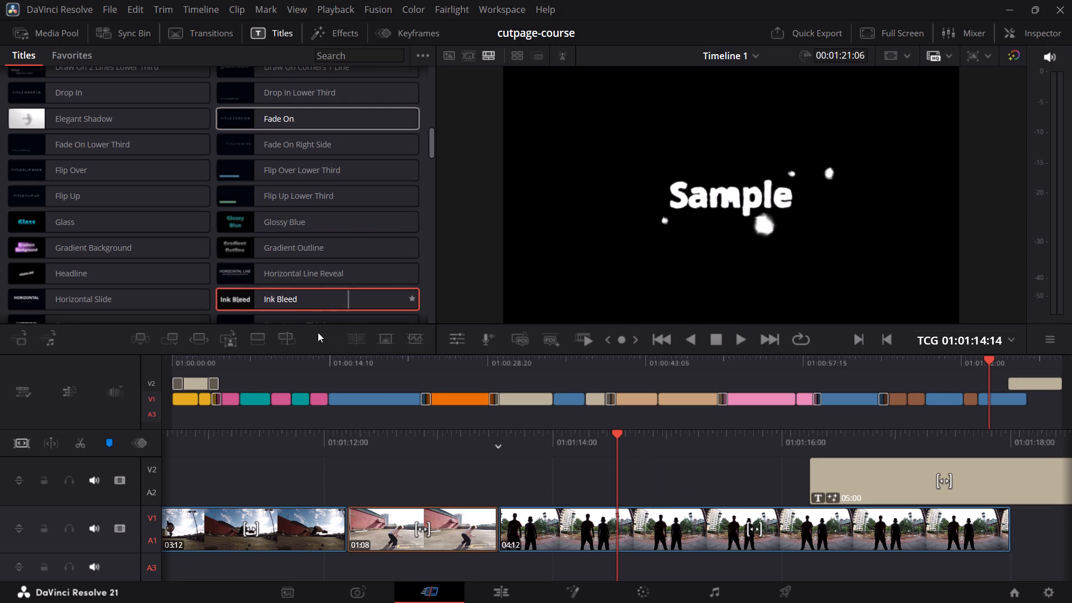
scroll(205, 217, "down", 3)
scroll(204, 217, "up", 1)
scroll(204, 217, "down", 3)
scroll(204, 217, "up", 6)
scroll(205, 218, "down", 1)
scroll(205, 218, "up", 3)
scroll(204, 217, "down", 1)
scroll(204, 217, "up", 2)
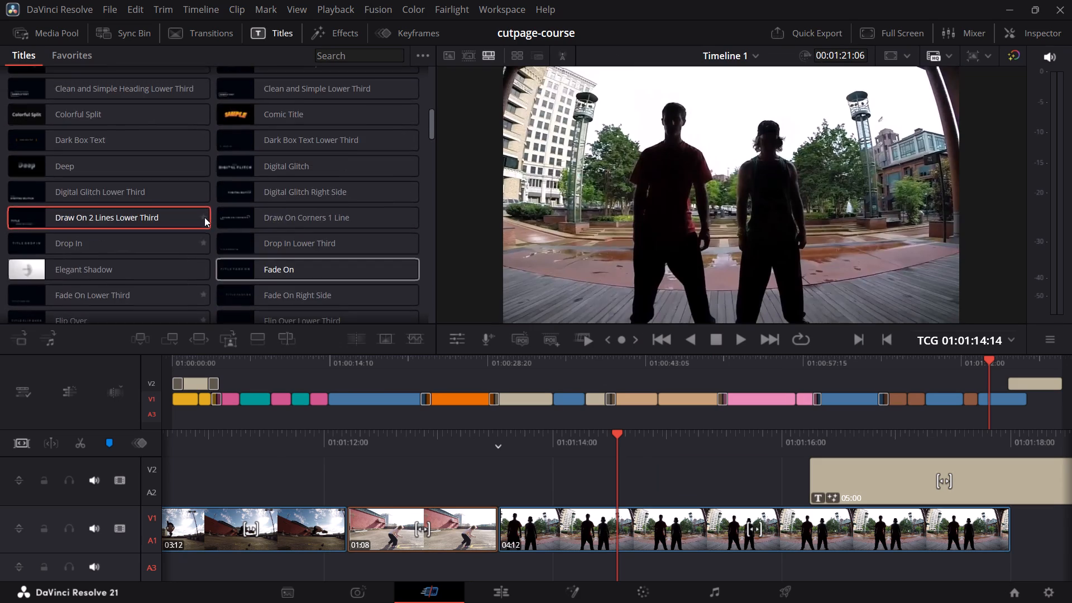
scroll(204, 217, "up", 12)
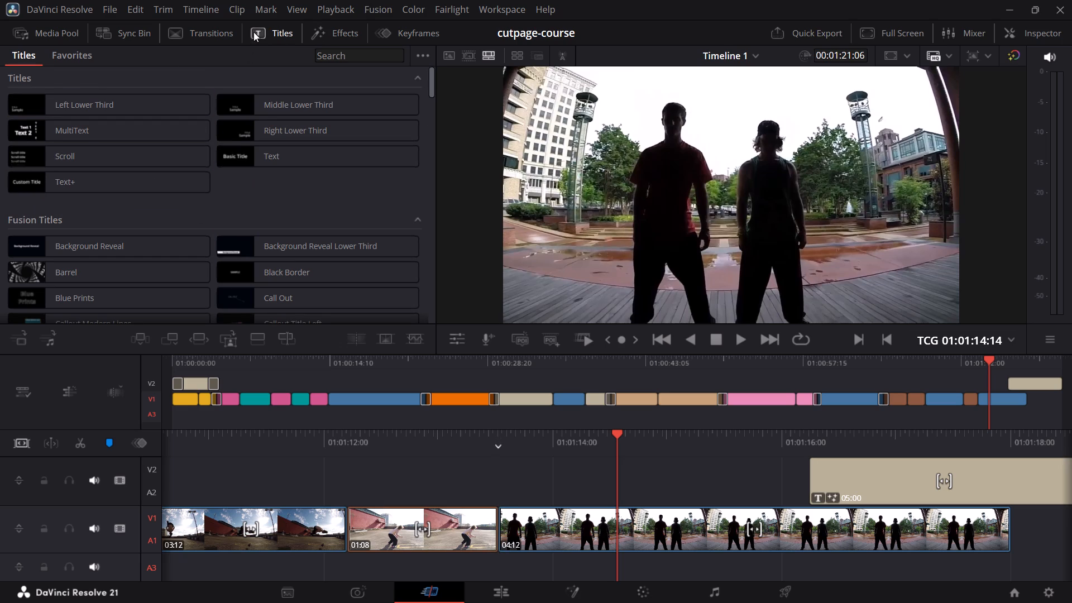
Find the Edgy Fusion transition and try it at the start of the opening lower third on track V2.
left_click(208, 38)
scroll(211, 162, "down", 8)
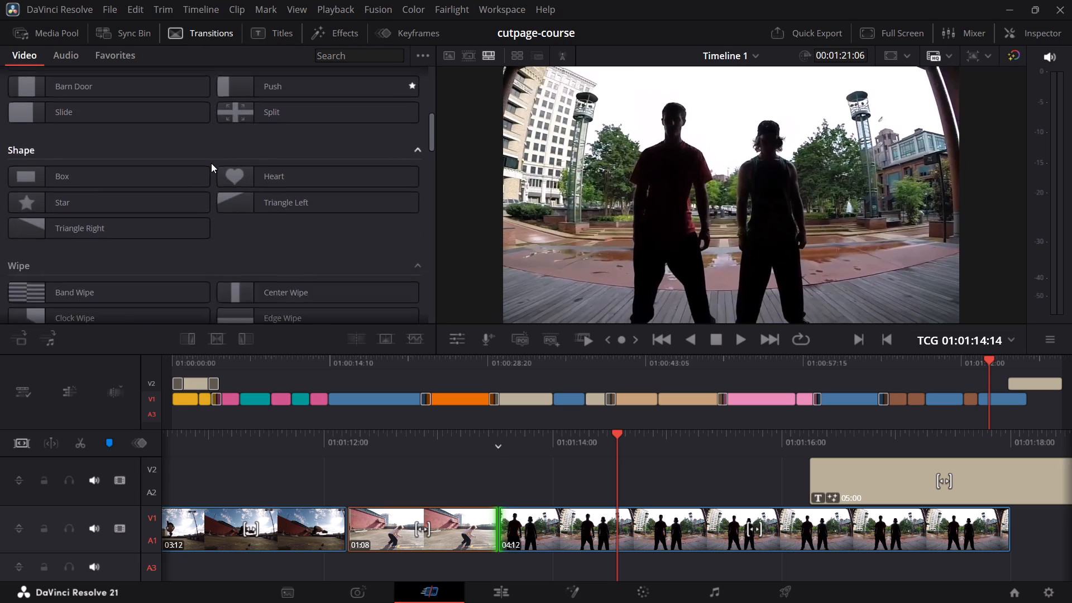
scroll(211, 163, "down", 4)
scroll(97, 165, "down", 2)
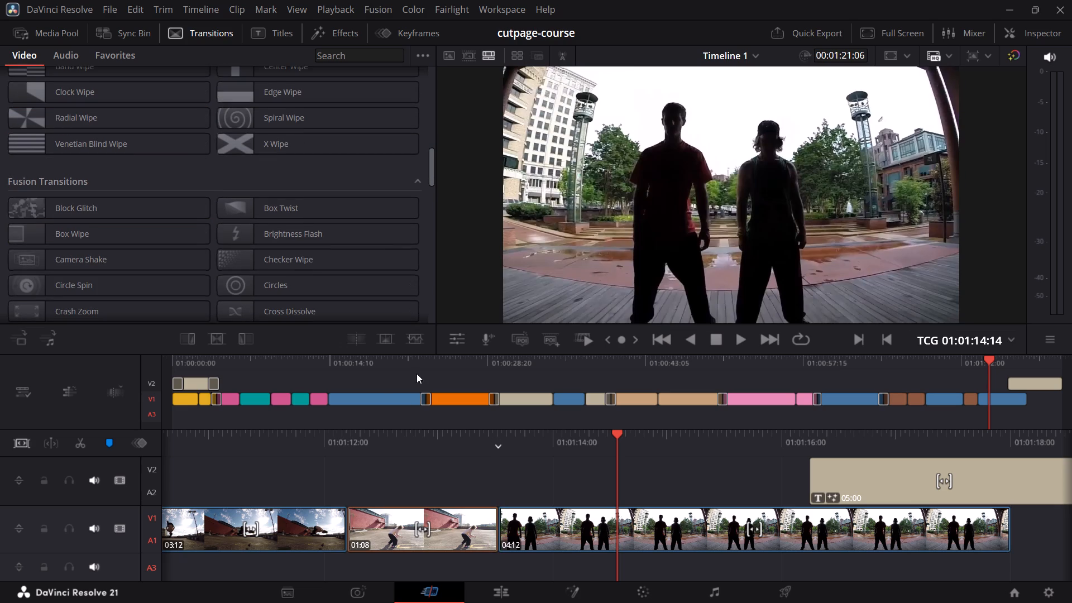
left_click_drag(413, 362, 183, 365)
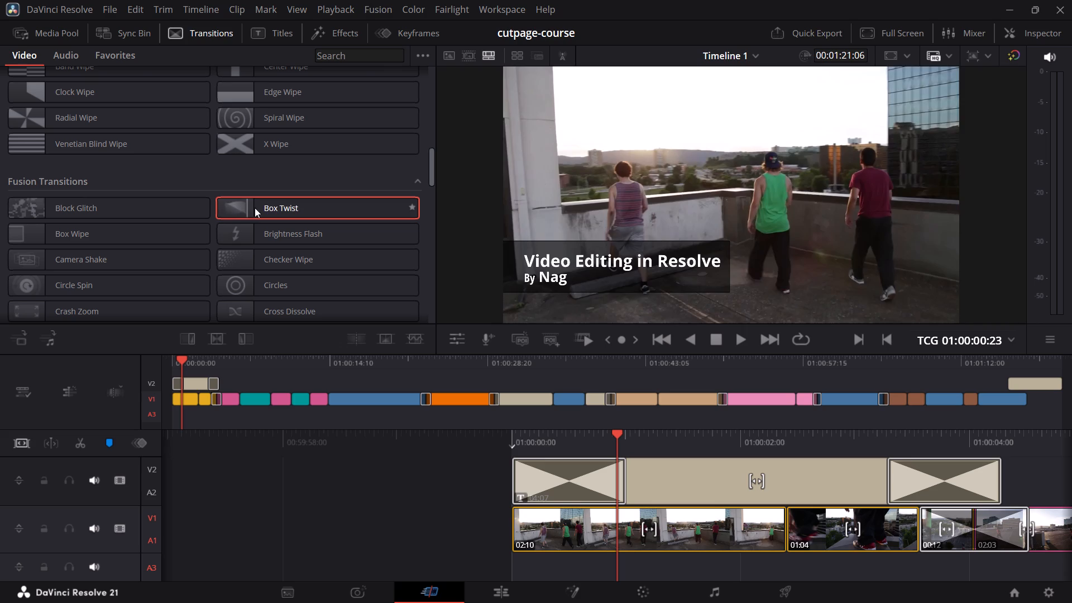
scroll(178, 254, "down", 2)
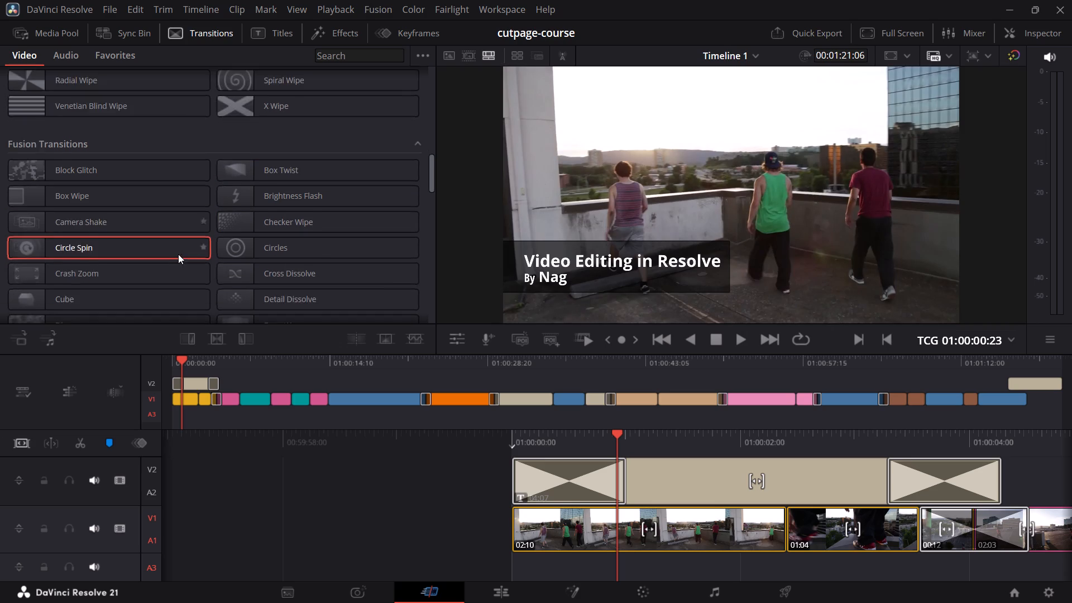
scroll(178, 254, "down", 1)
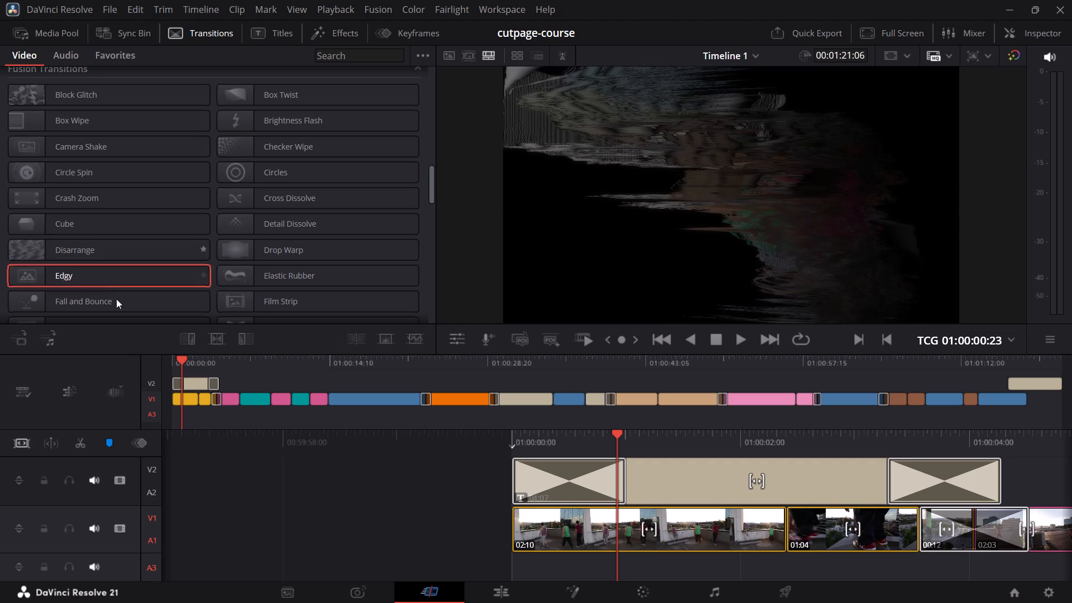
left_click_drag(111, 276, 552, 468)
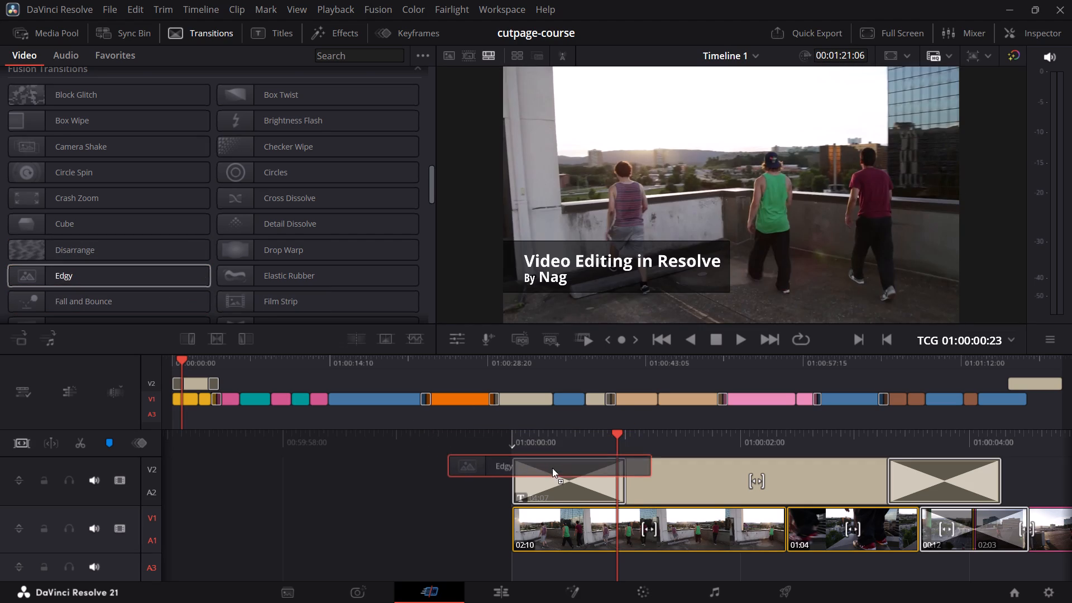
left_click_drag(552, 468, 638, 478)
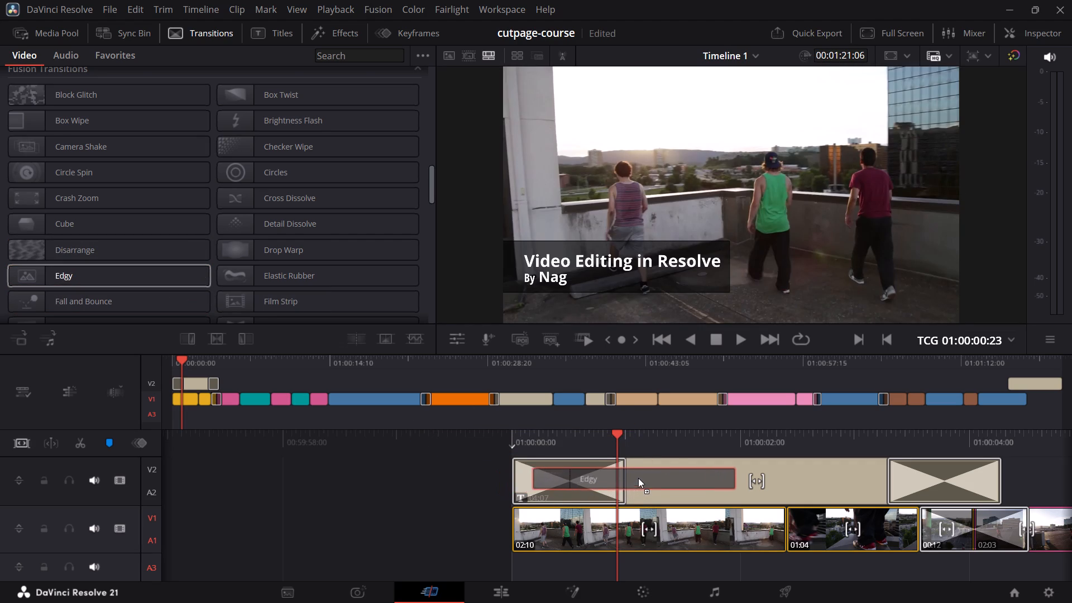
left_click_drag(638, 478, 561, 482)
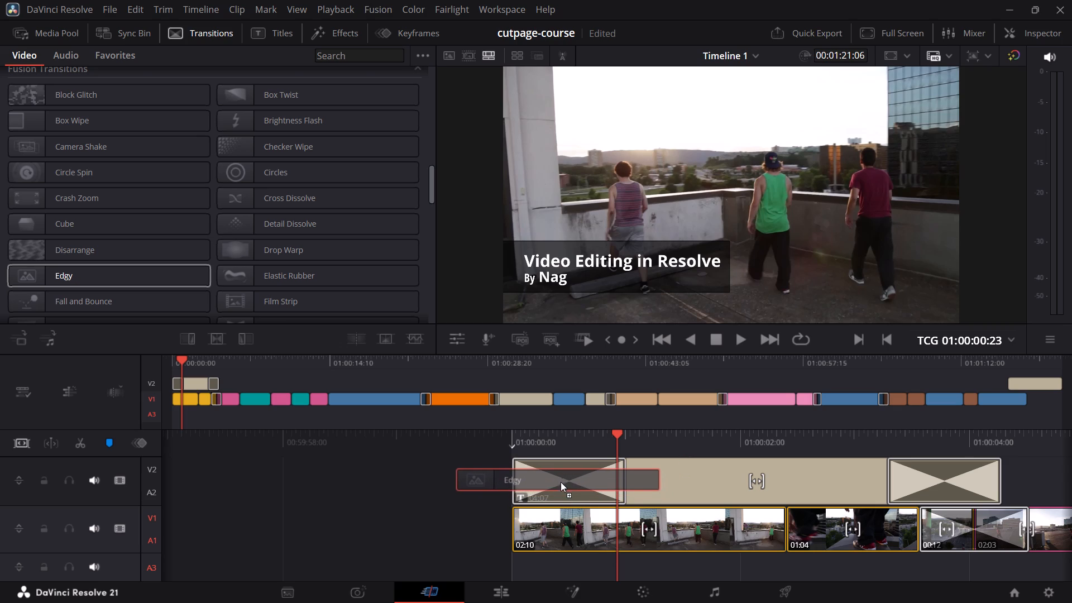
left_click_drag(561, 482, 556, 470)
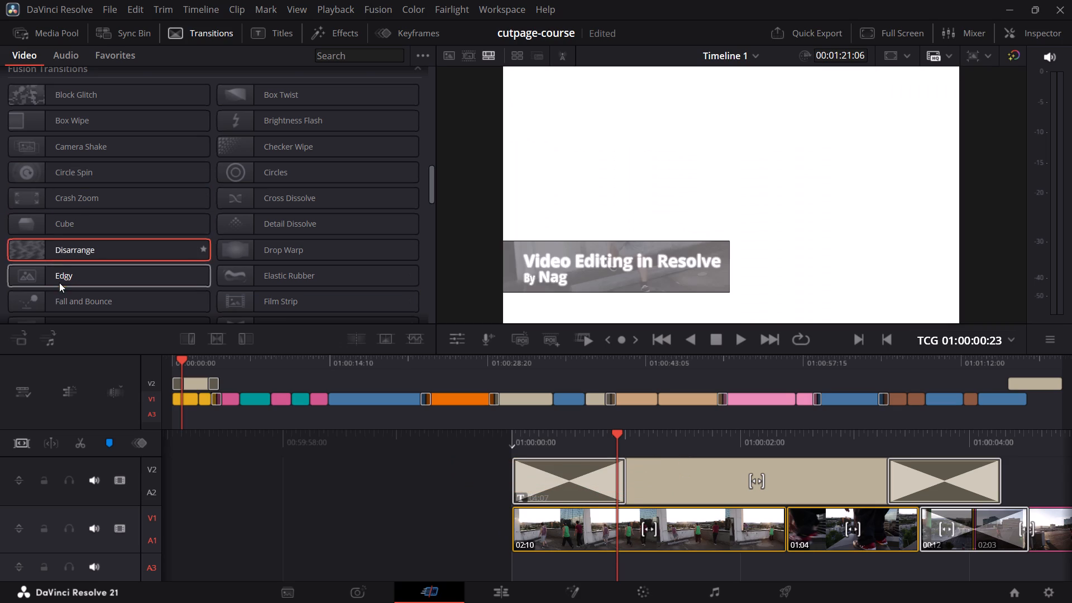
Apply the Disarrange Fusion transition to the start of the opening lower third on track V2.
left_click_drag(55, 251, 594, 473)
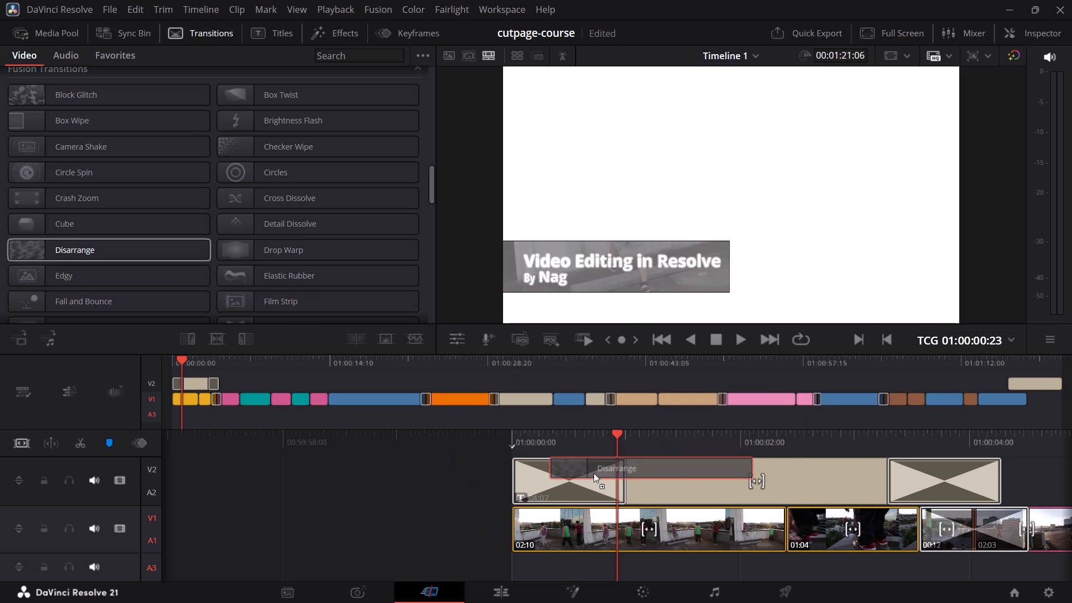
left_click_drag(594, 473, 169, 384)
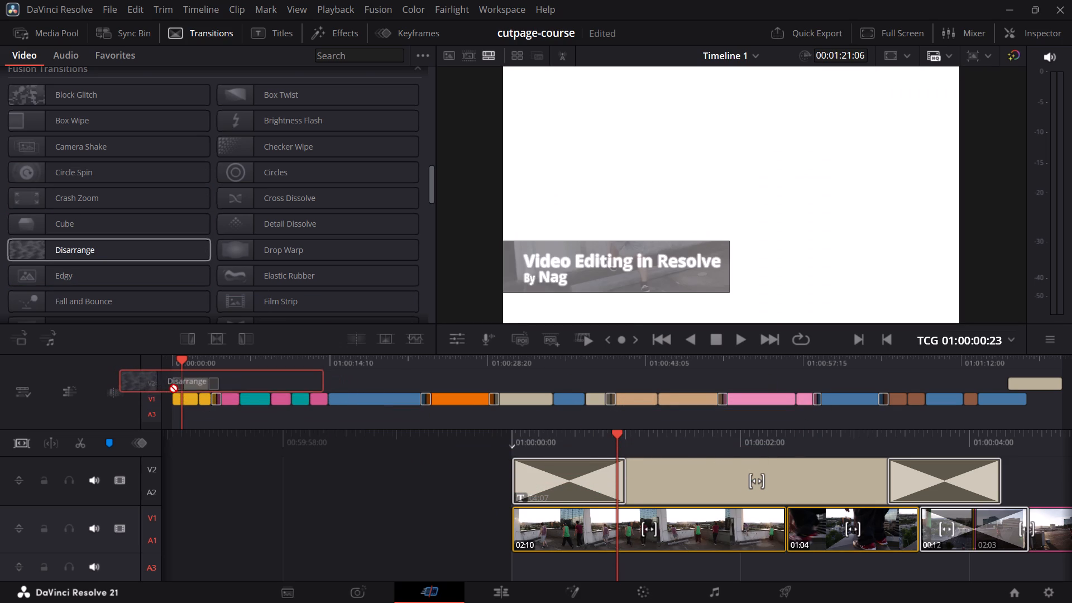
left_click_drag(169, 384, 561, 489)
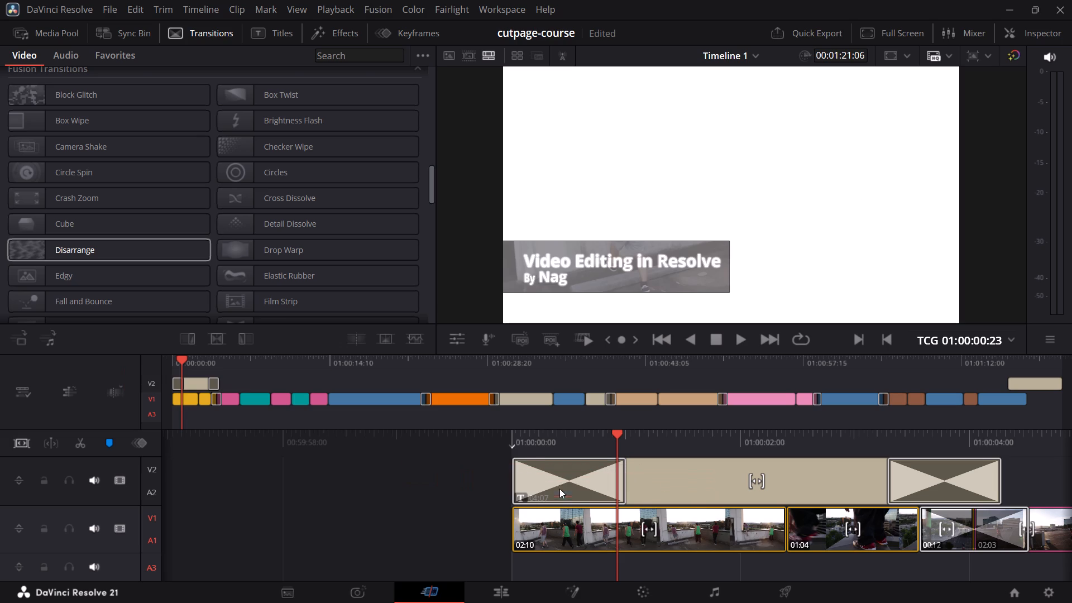
Examine the Disarrange transition's settings and play back the start of the opening lower third.
left_click(552, 467)
left_click(1008, 31)
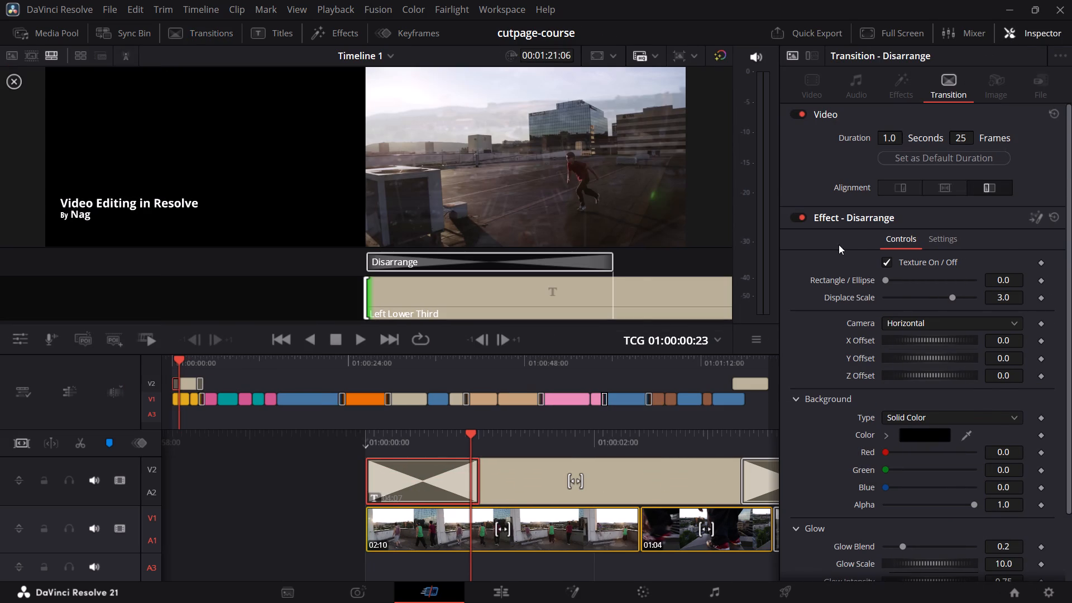
scroll(837, 246, "down", 4)
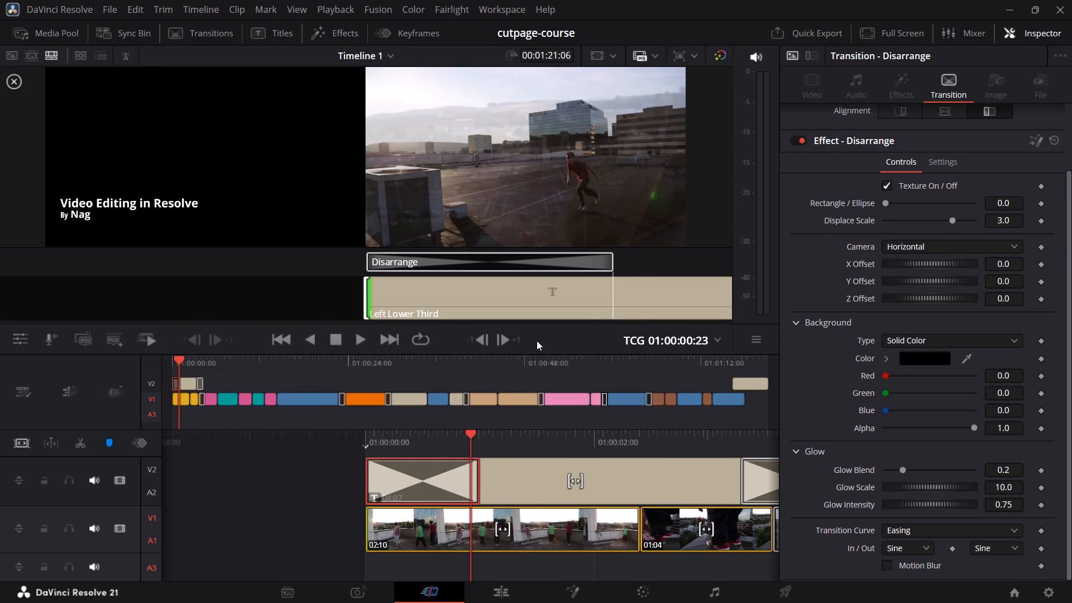
left_click_drag(434, 445, 530, 458)
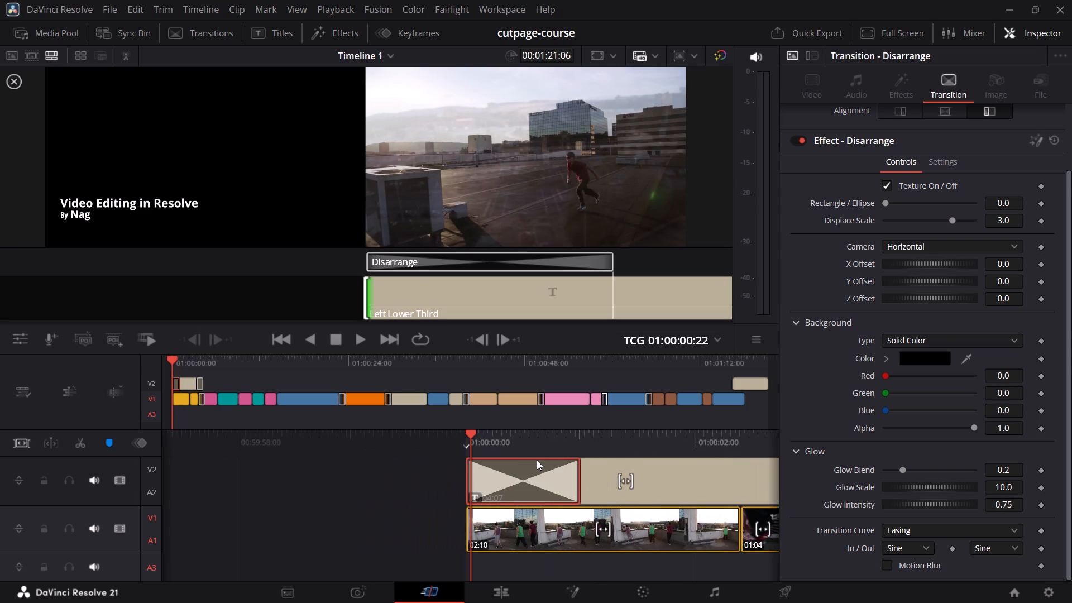
key("space")
key("space")
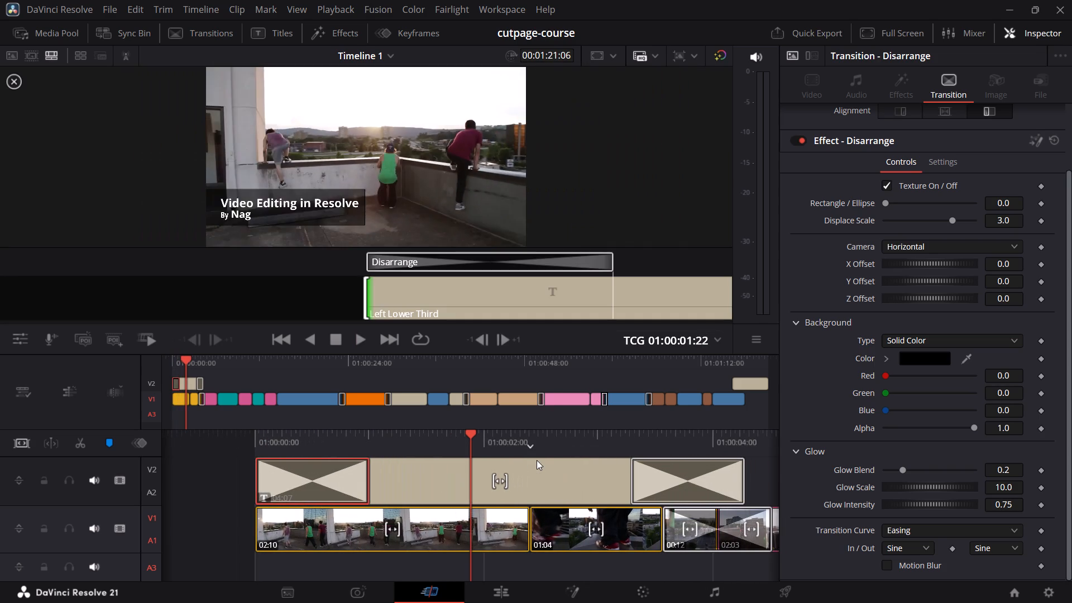
left_click_drag(402, 442, 774, 465)
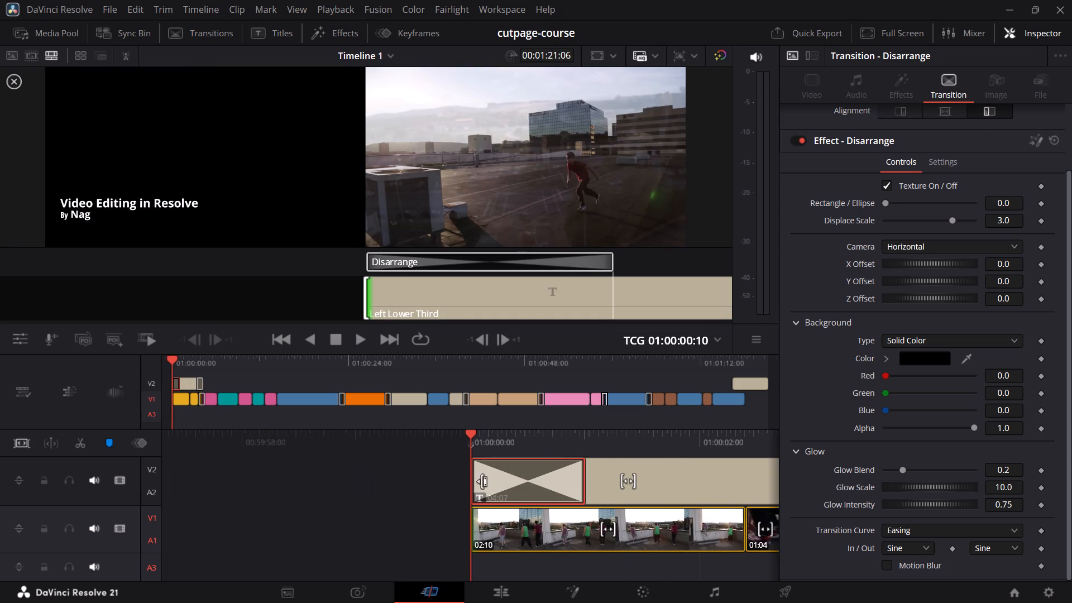
Replay the opening lower third and examine its title text, transform and start and end transition settings.
left_click(421, 484)
key("space")
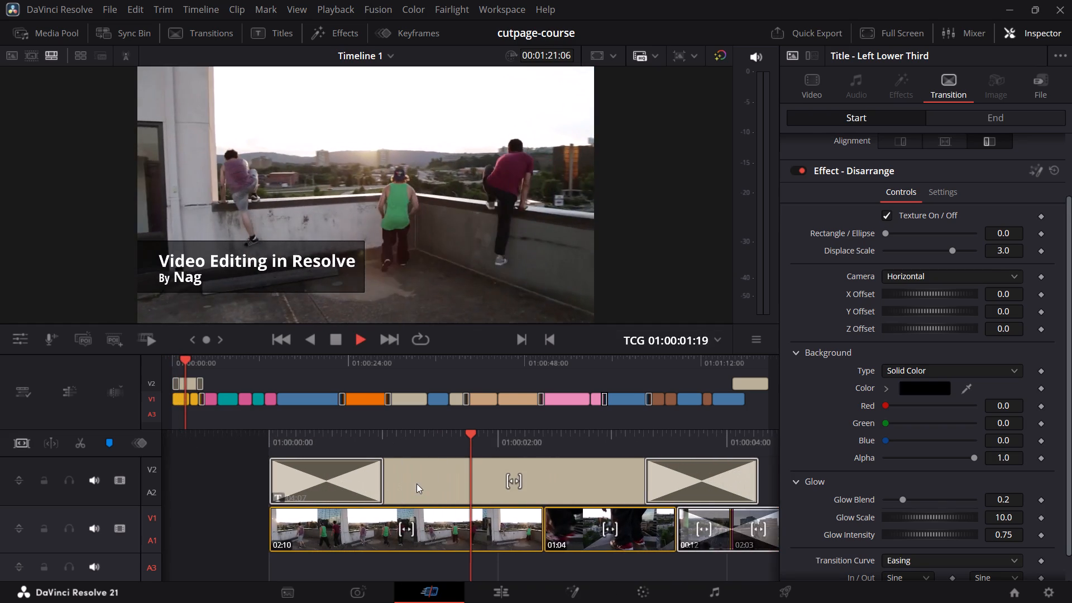
key("space")
left_click_drag(408, 439, 423, 437)
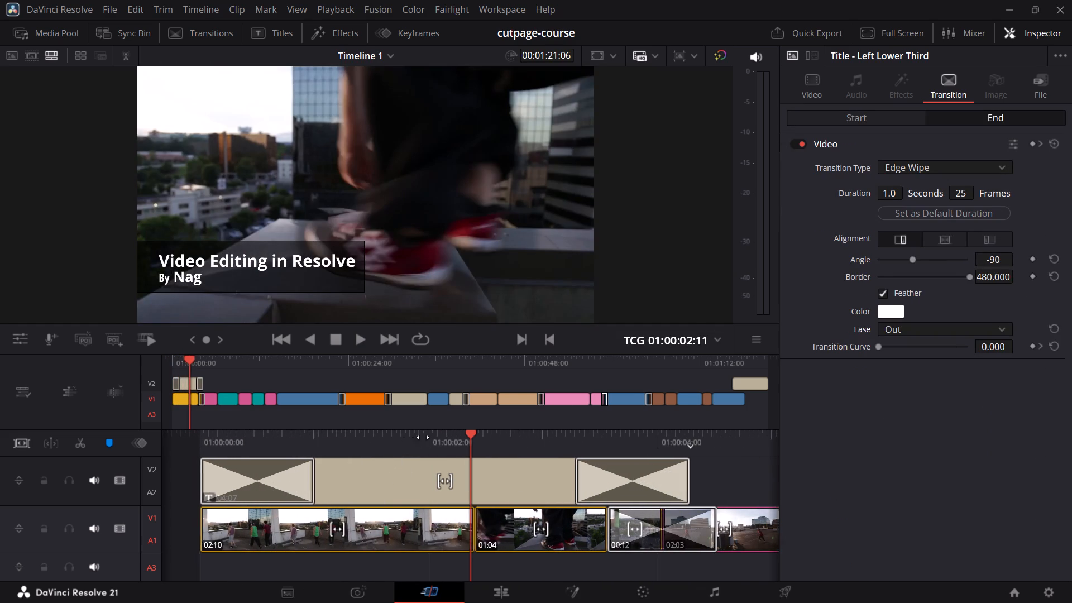
left_click_drag(423, 437, 669, 448)
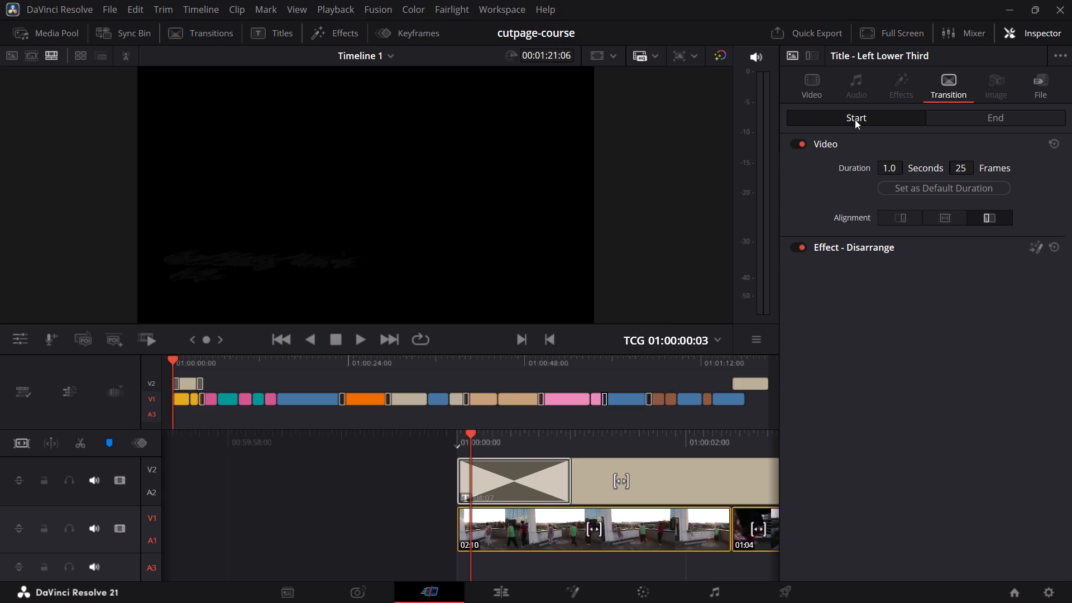
left_click(819, 89)
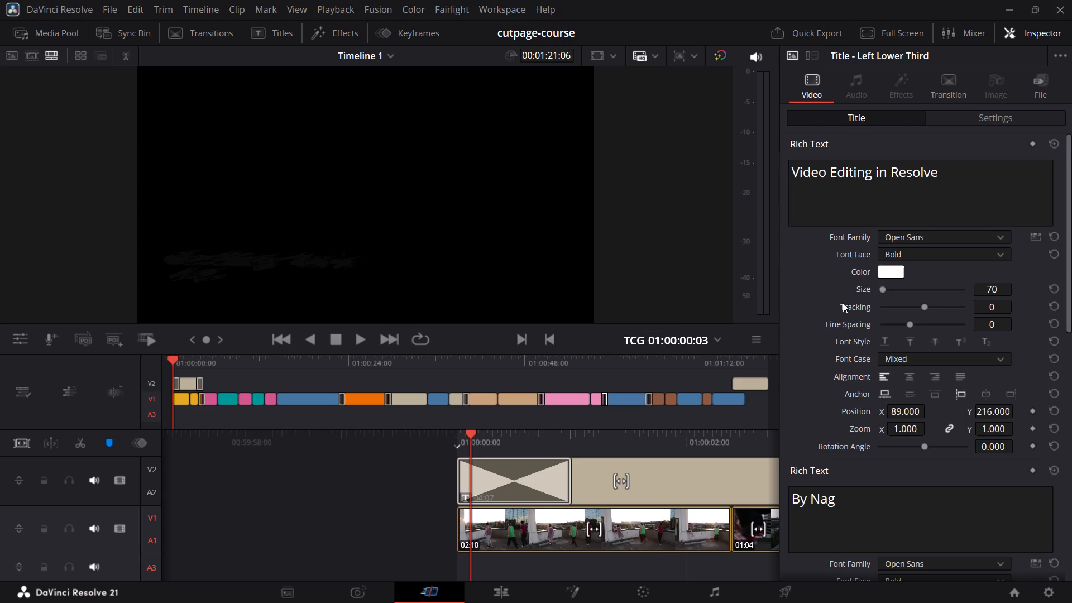
scroll(841, 304, "down", 1)
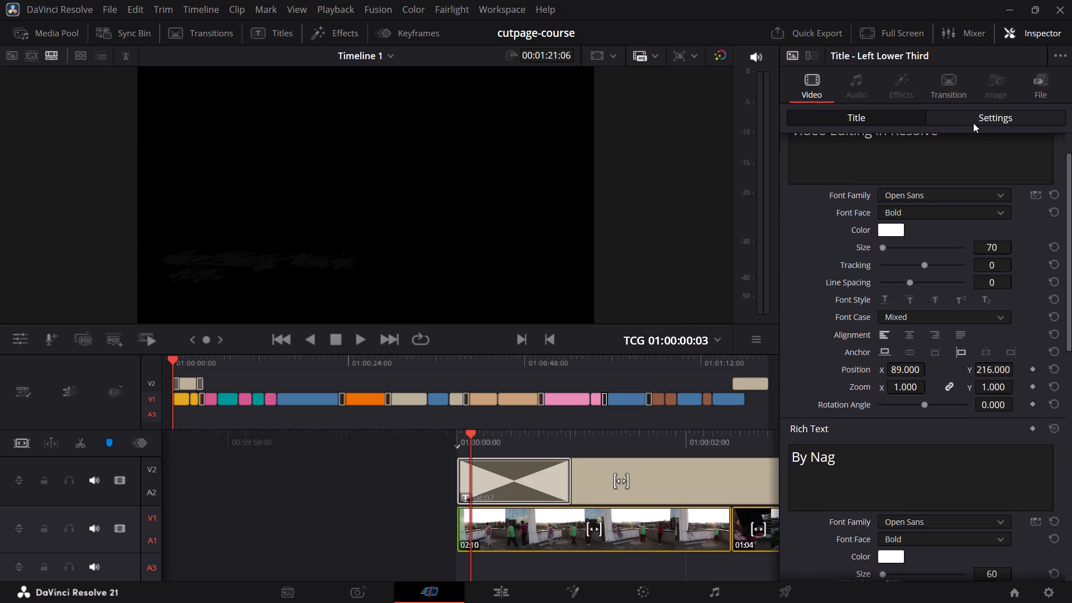
left_click(973, 122)
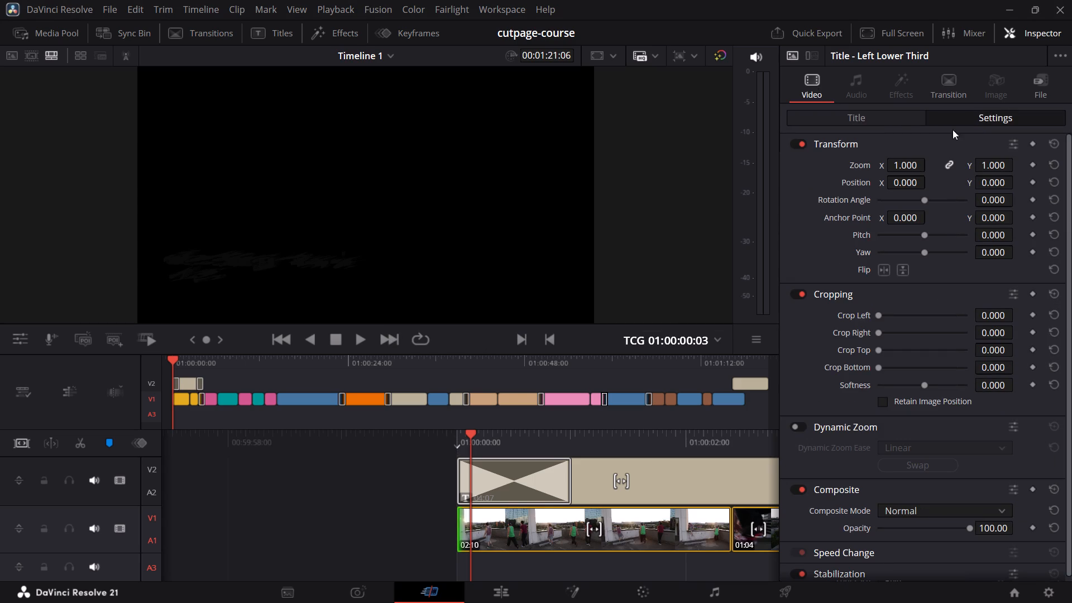
left_click(946, 84)
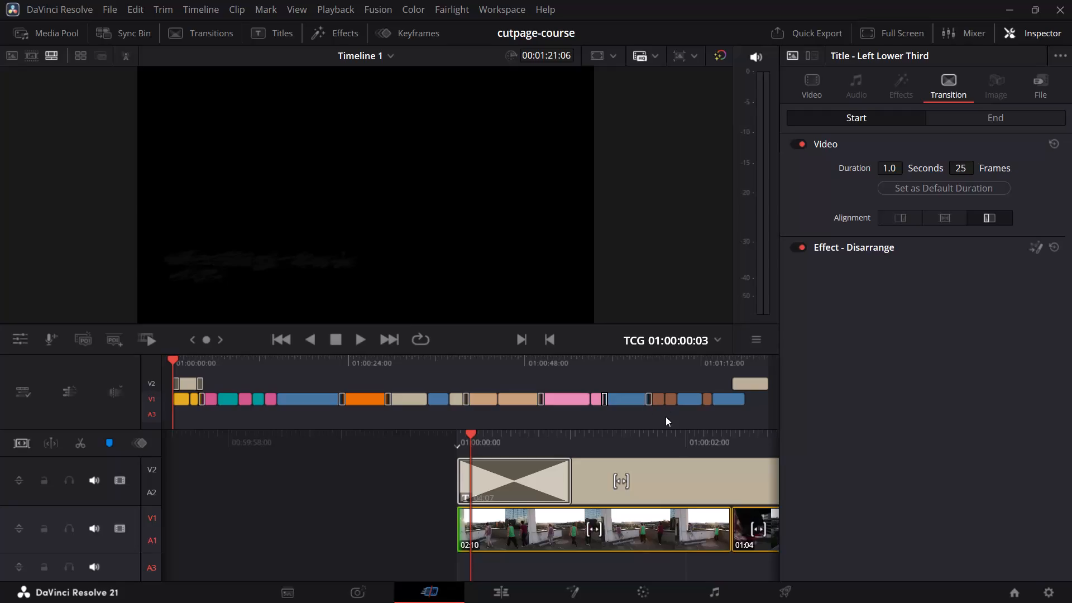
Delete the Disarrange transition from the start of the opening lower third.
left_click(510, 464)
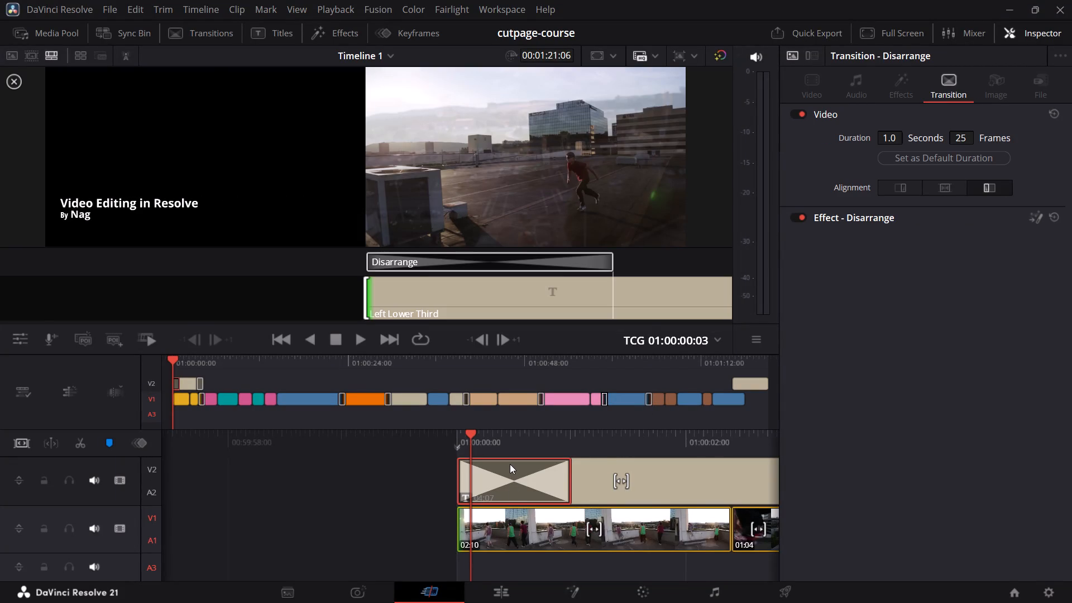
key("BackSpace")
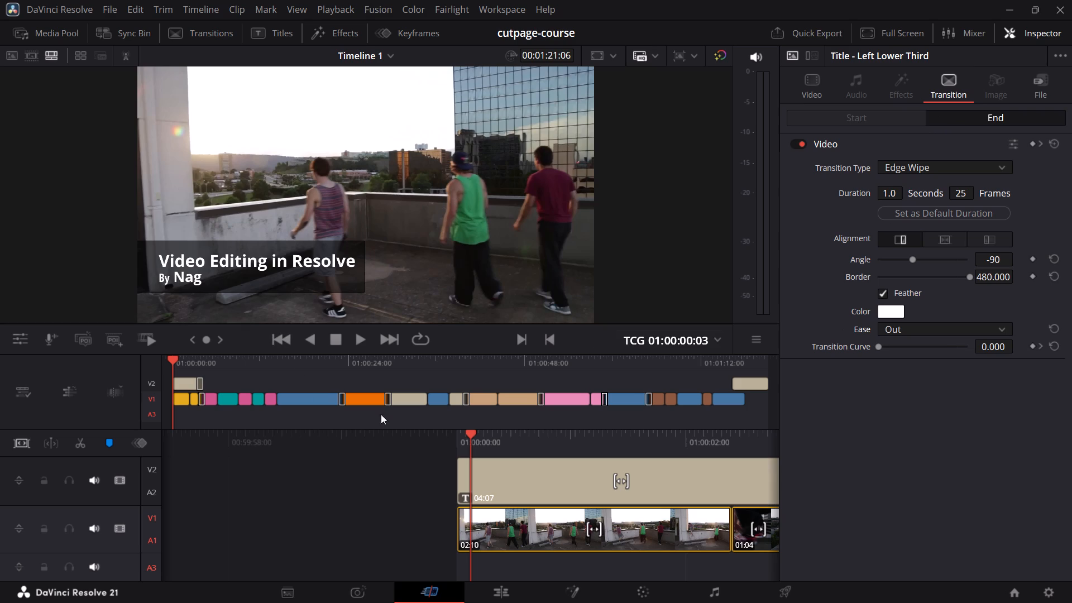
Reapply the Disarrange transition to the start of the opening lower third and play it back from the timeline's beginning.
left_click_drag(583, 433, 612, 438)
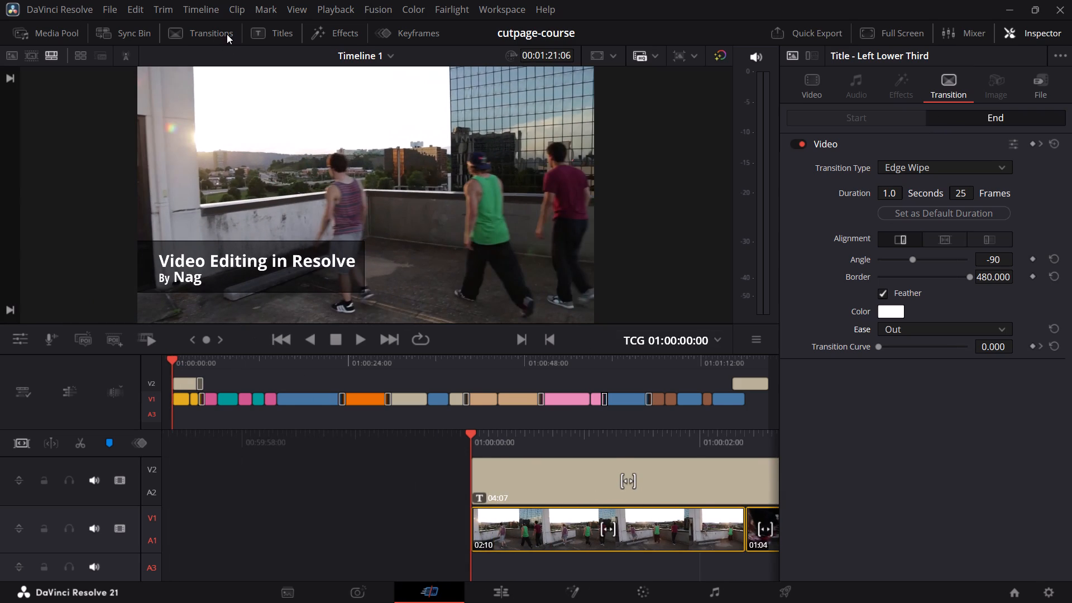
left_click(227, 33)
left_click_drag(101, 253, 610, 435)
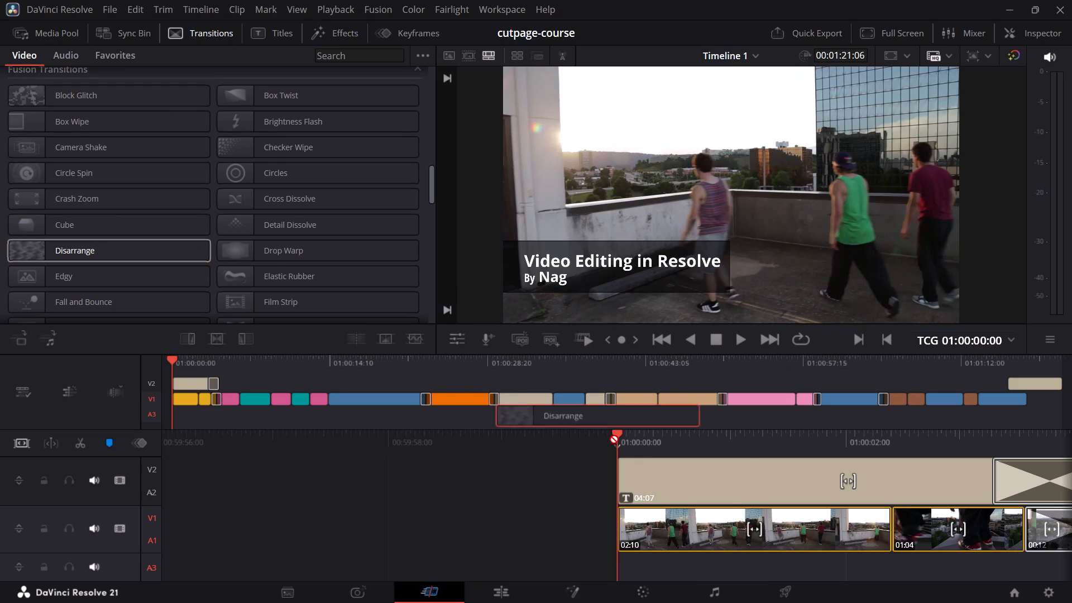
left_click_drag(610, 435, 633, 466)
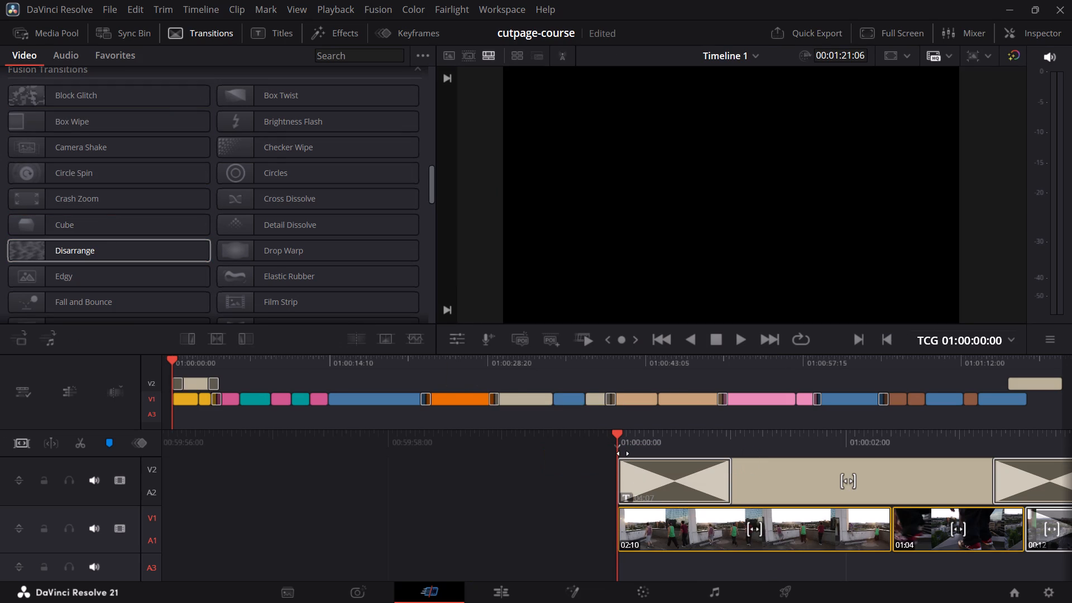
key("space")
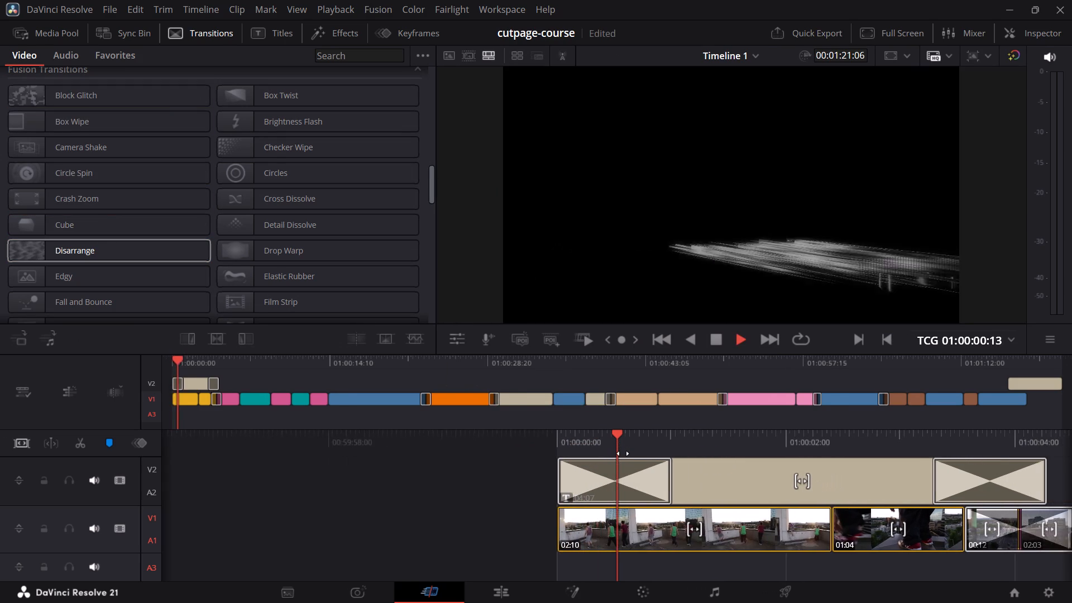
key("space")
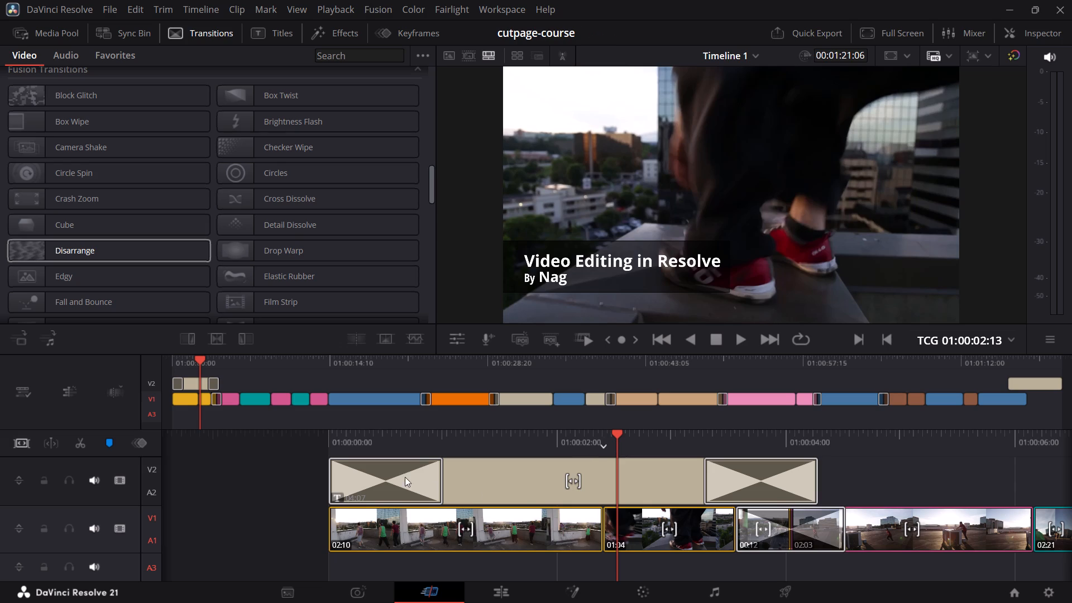
Delete the transition at the start of the opening lower third on track V2 and replay the opening.
left_click(400, 475)
key("BackSpace")
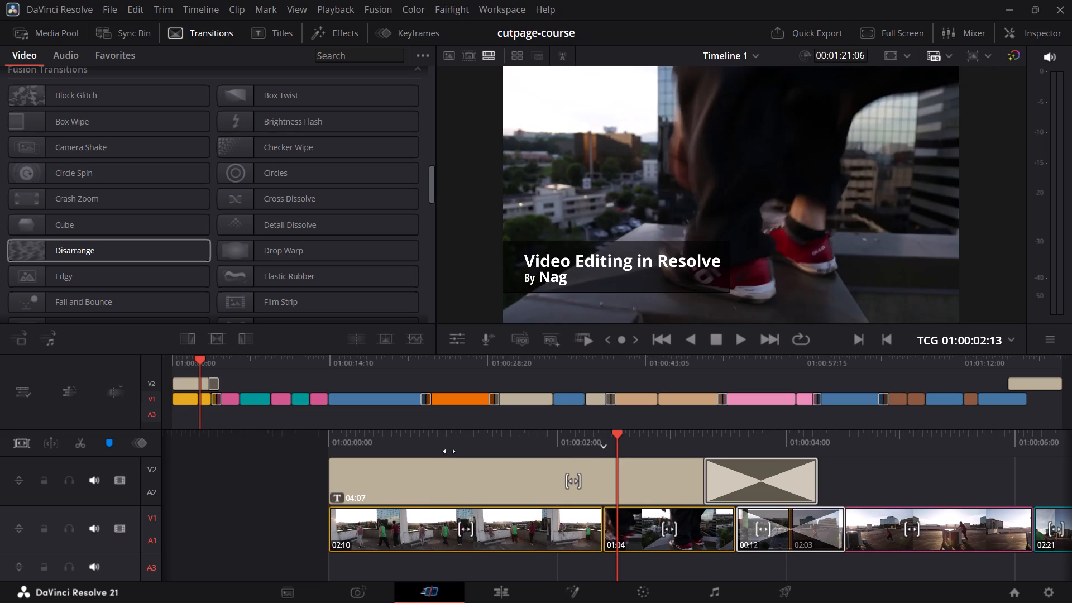
left_click_drag(451, 438, 954, 426)
key("space")
key("space")
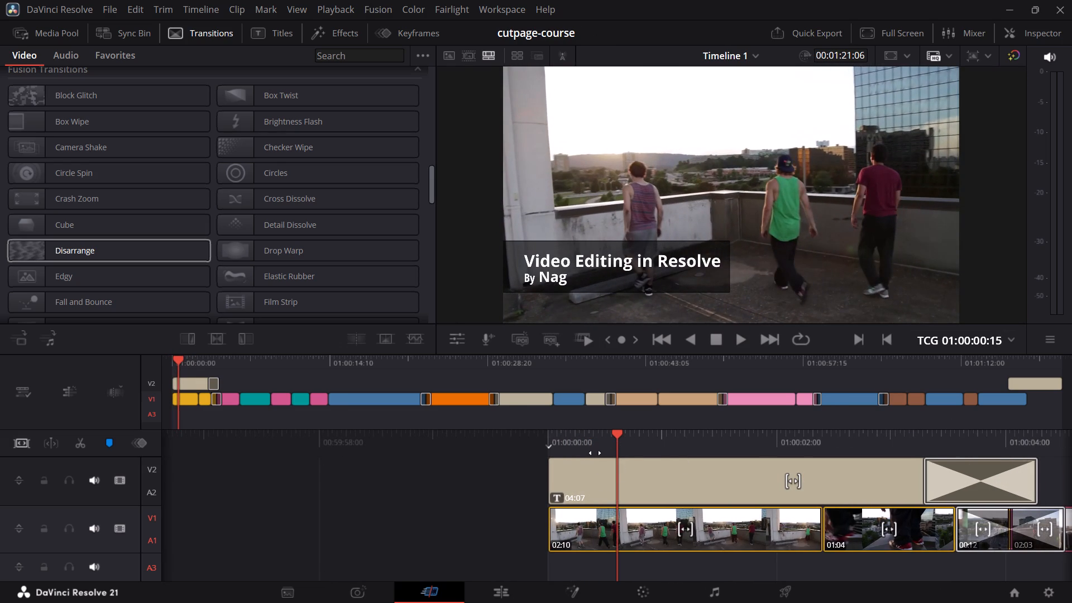
left_click_drag(594, 440, 510, 455)
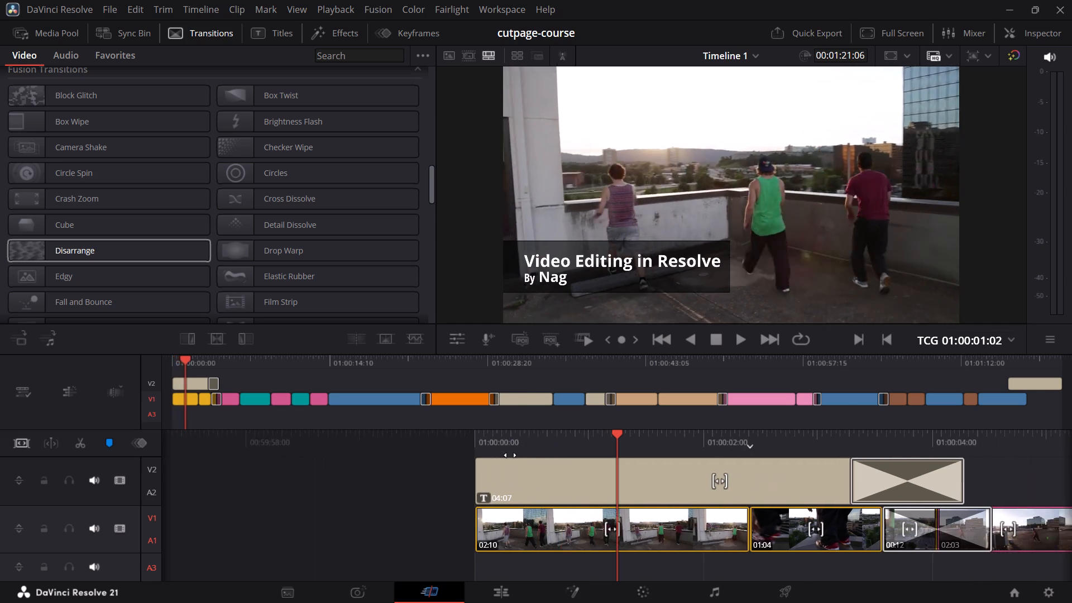
left_click_drag(510, 455, 736, 432)
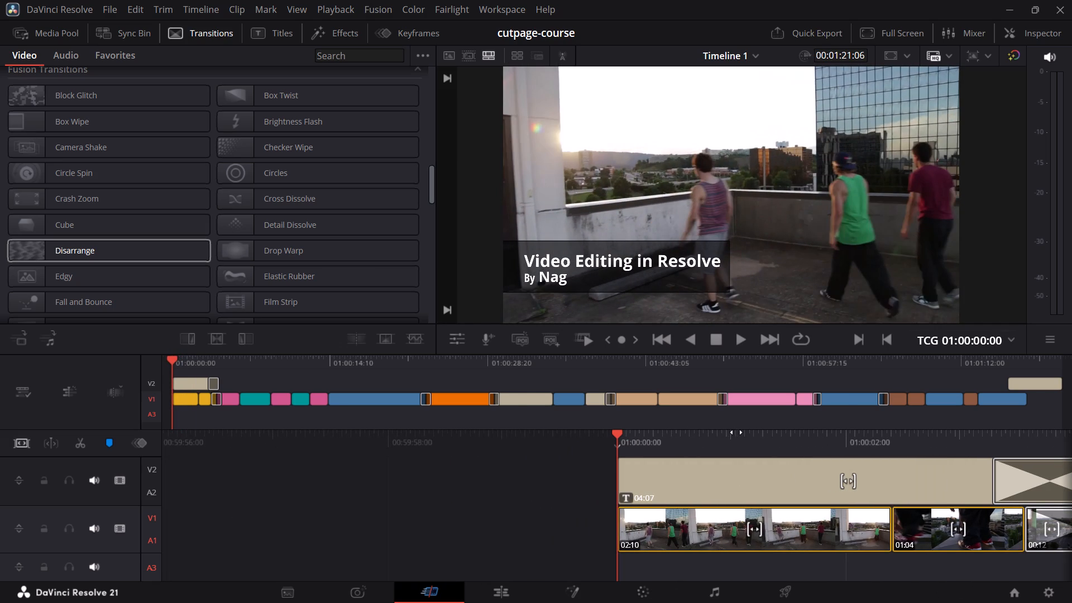
Apply the Page Curl Fusion transition to the start of the opening lower third on track V2 and play it back.
left_click_drag(748, 439, 686, 455)
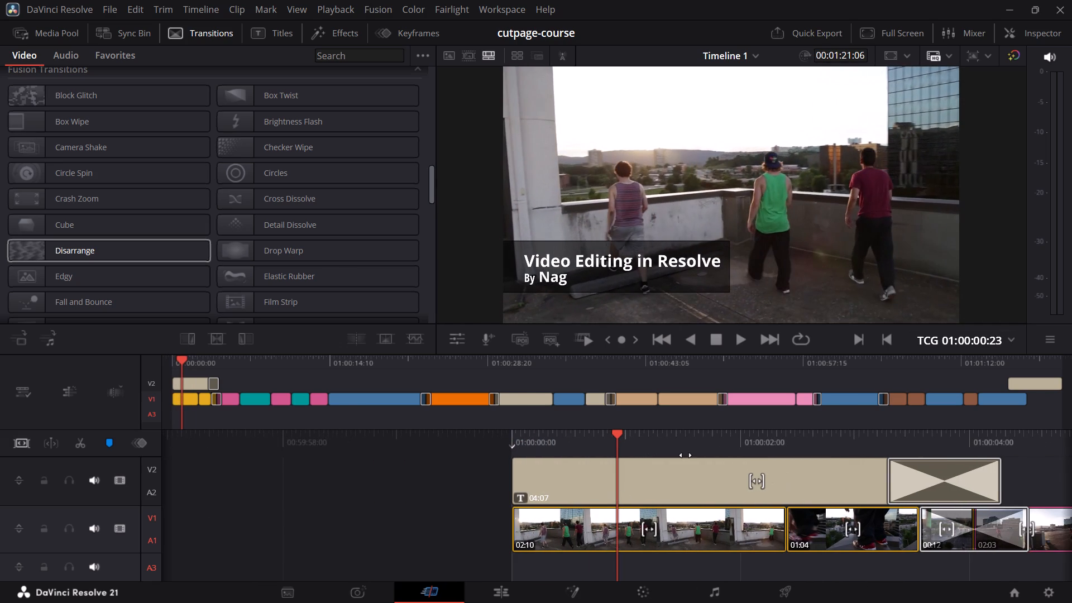
left_click_drag(686, 455, 821, 470)
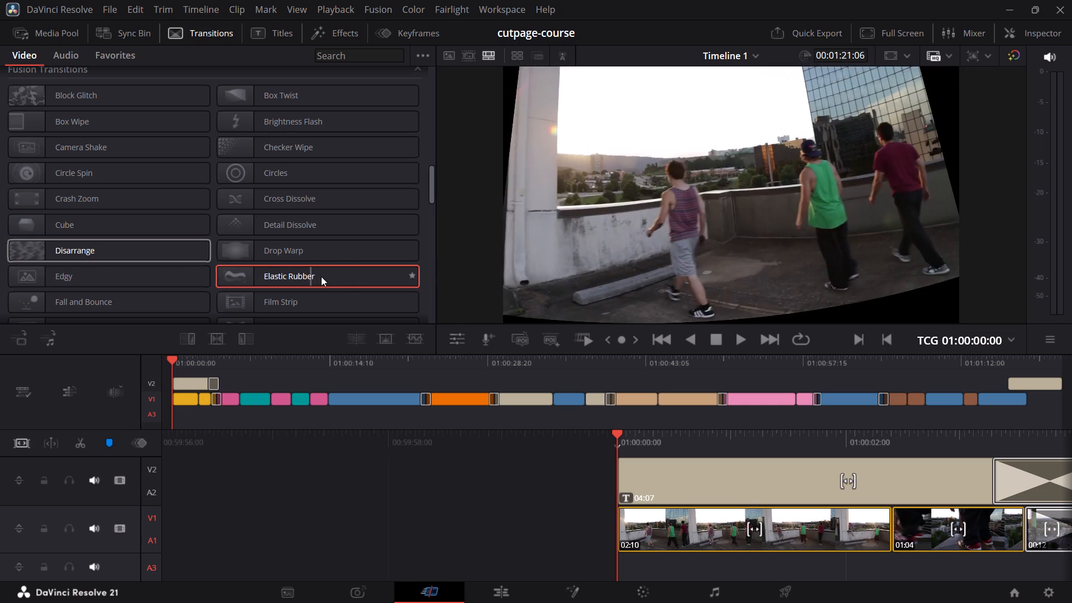
scroll(274, 277, "down", 3)
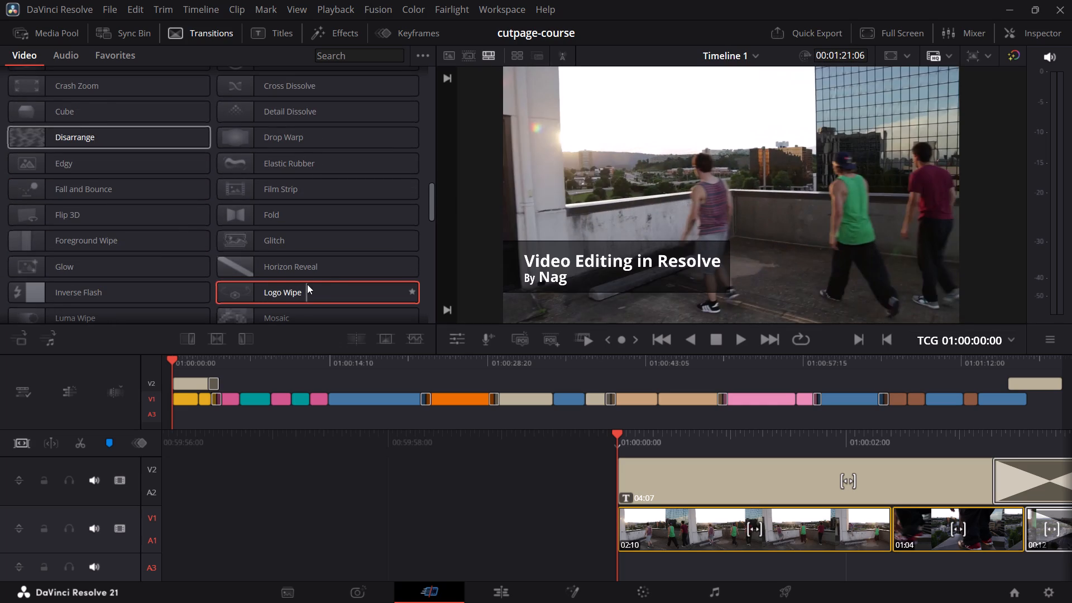
scroll(175, 277, "down", 1)
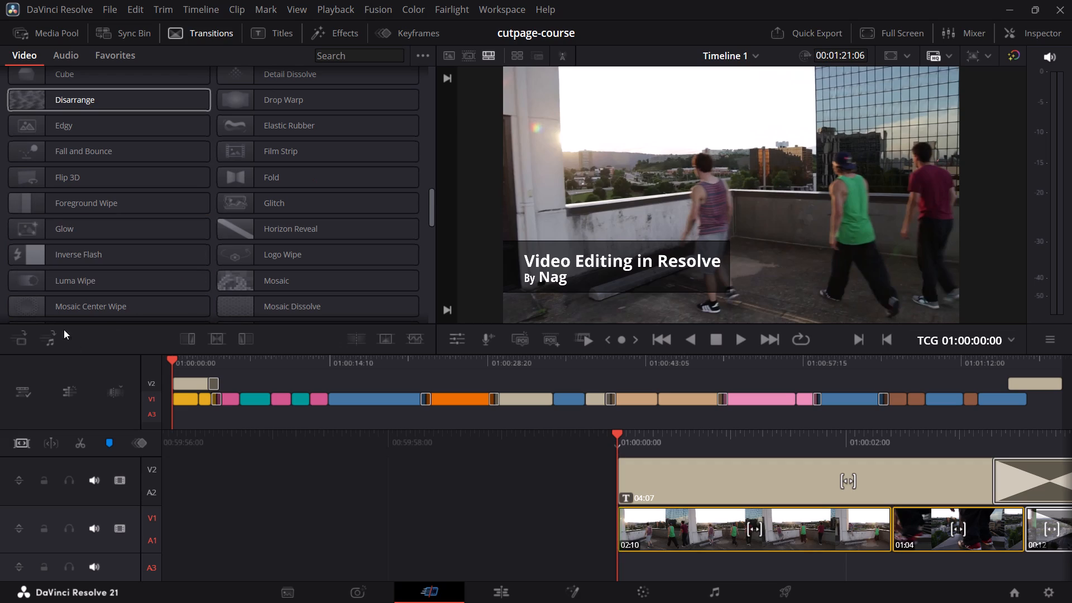
left_click_drag(45, 221, 68, 219)
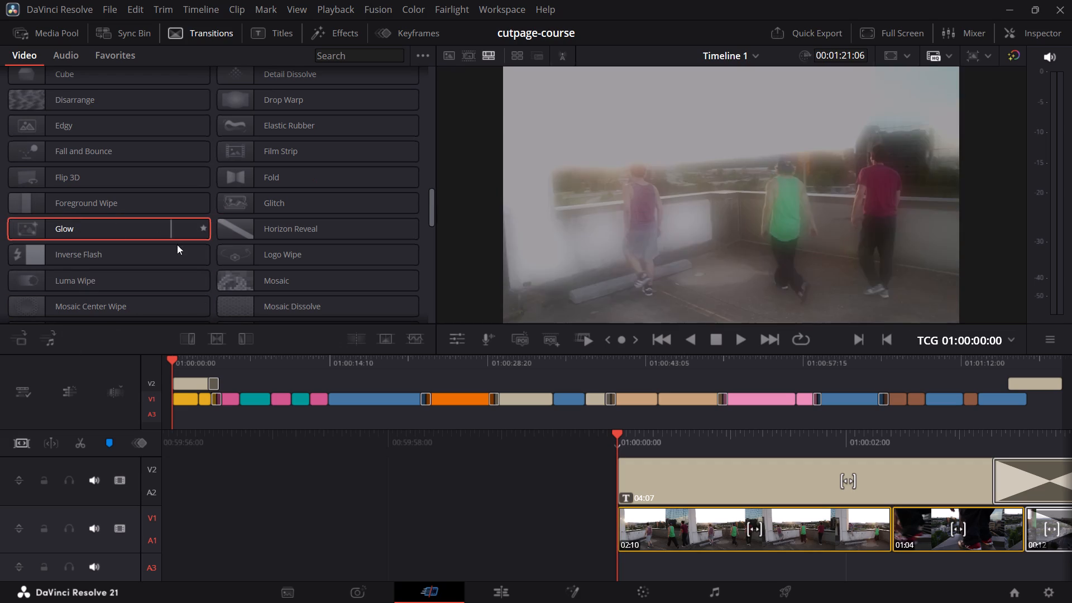
scroll(264, 235, "down", 2)
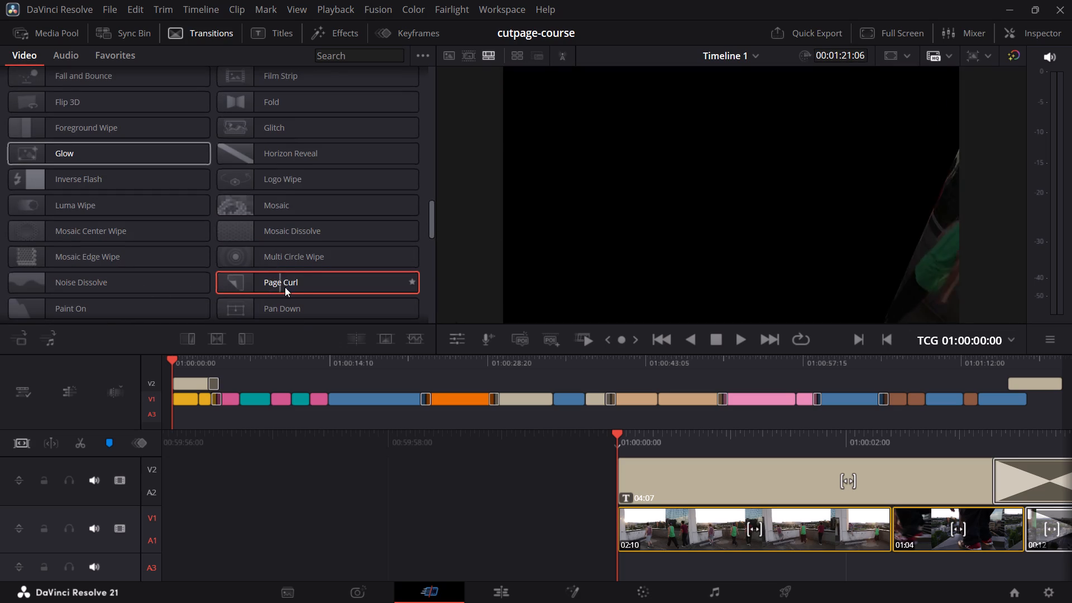
left_click_drag(284, 276, 564, 355)
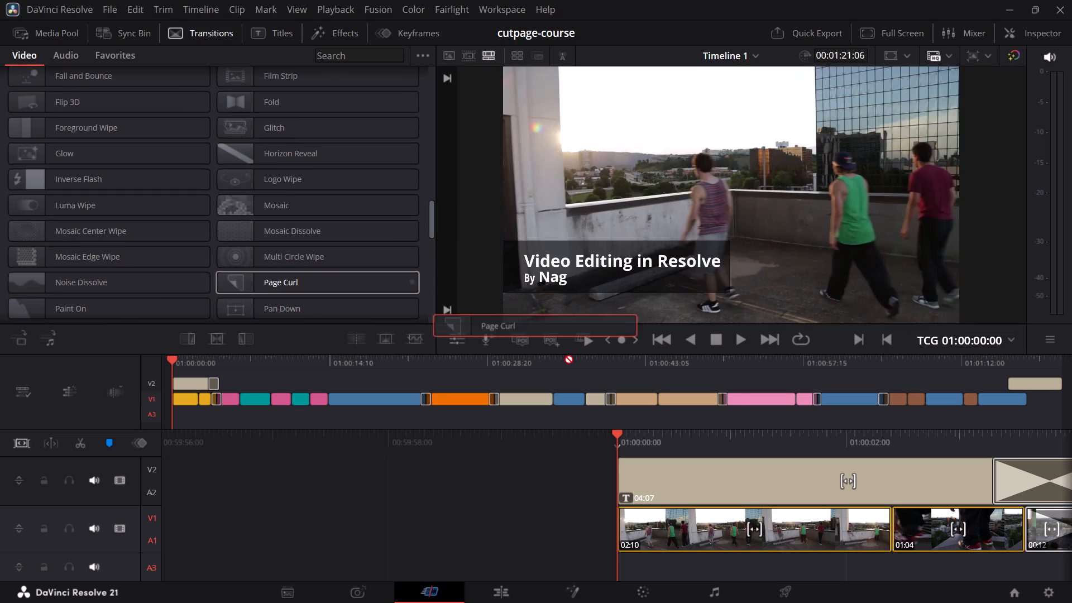
left_click_drag(564, 355, 636, 469)
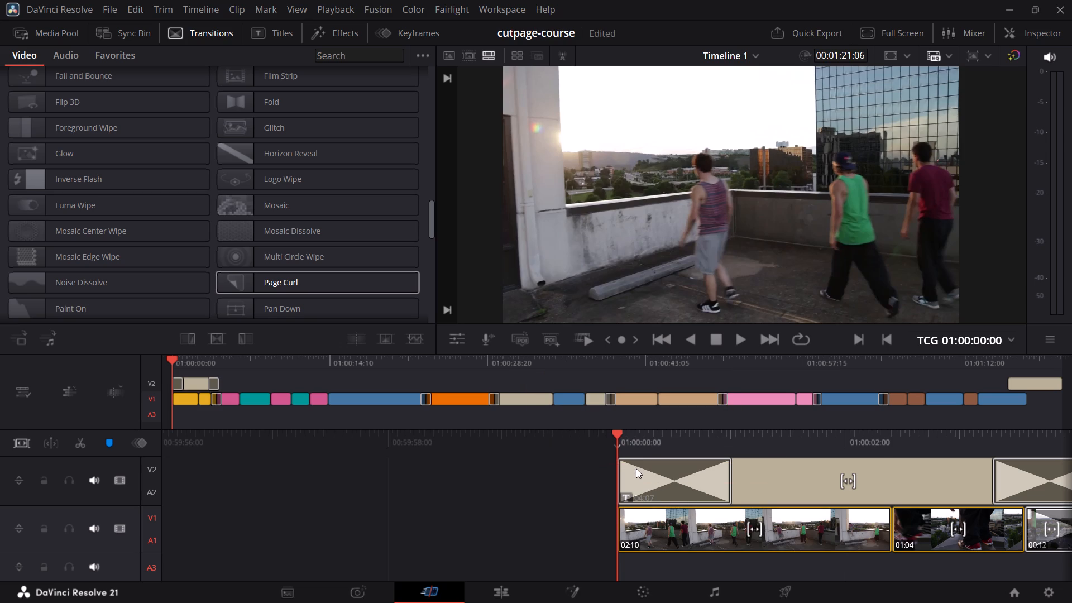
key("space")
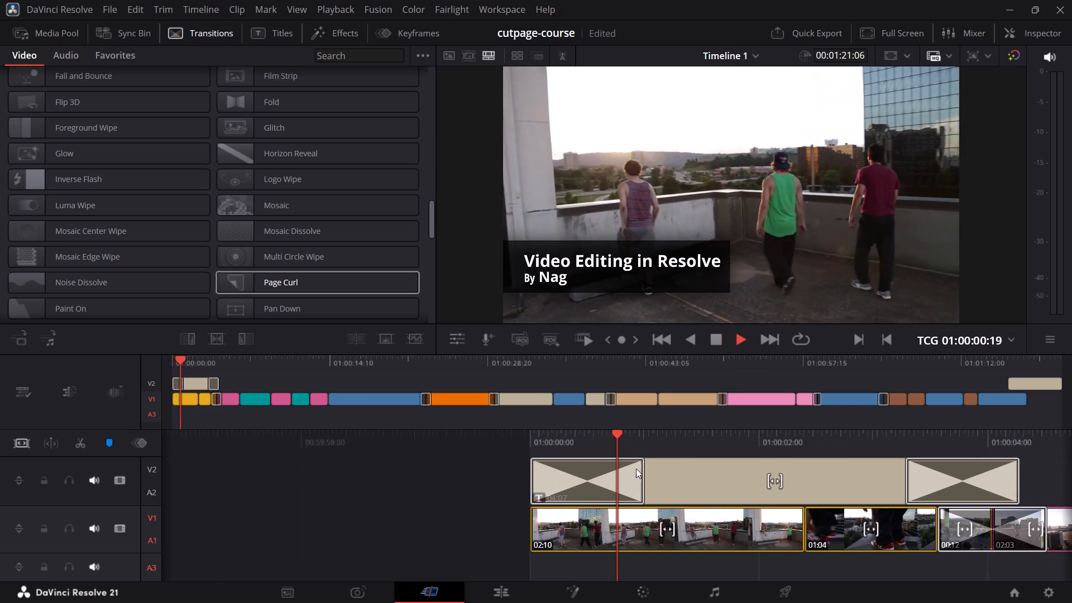
key("space")
left_click_drag(516, 439, 518, 439)
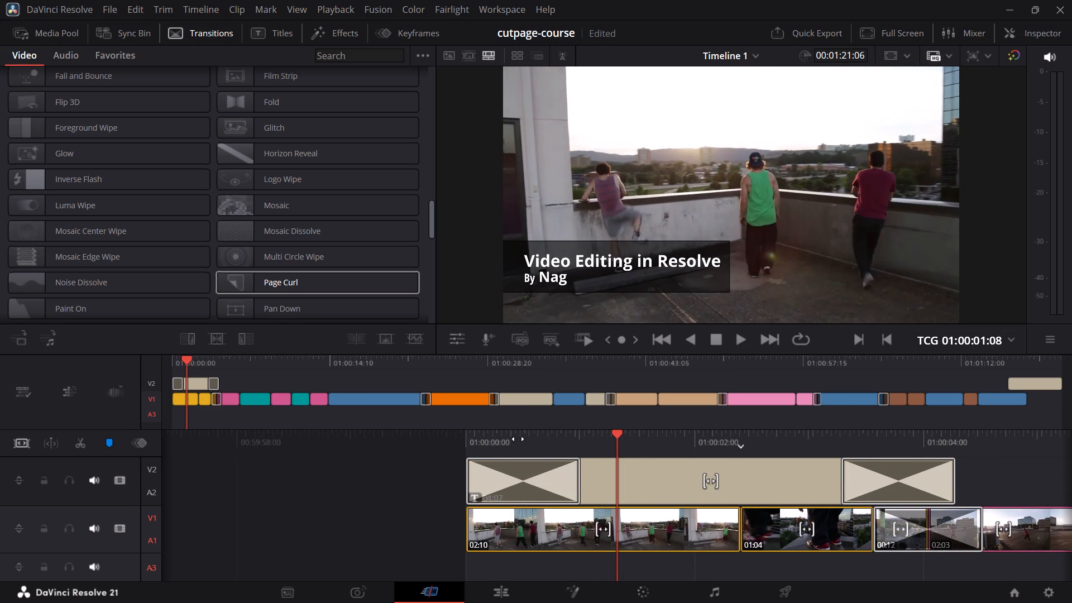
left_click_drag(518, 439, 630, 453)
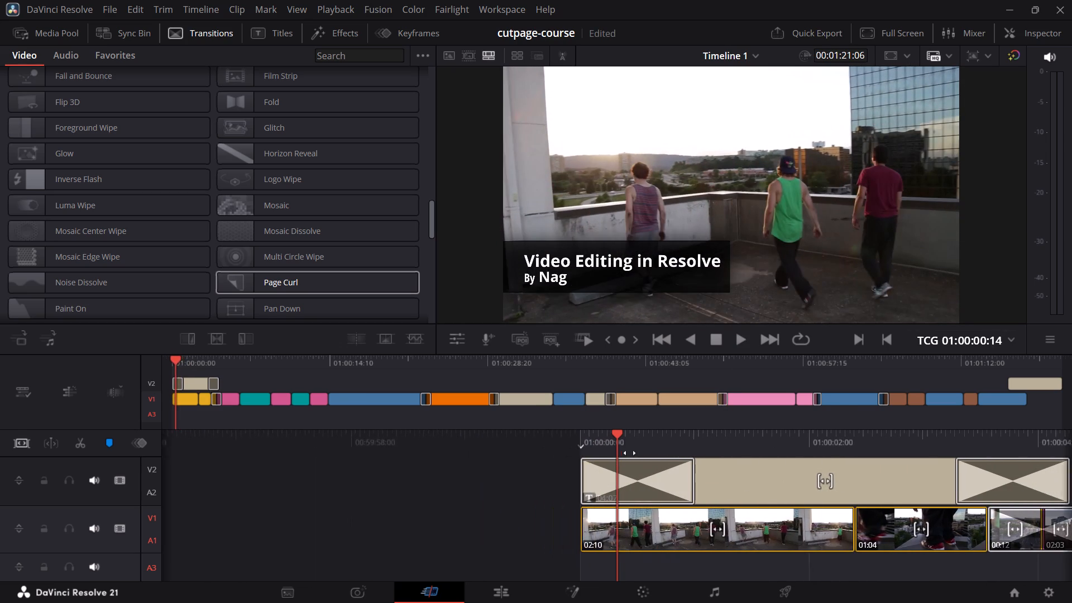
left_click_drag(630, 453, 657, 451)
Open the settings of the Page Curl transition at the start of the opening lower third.
left_click(682, 480)
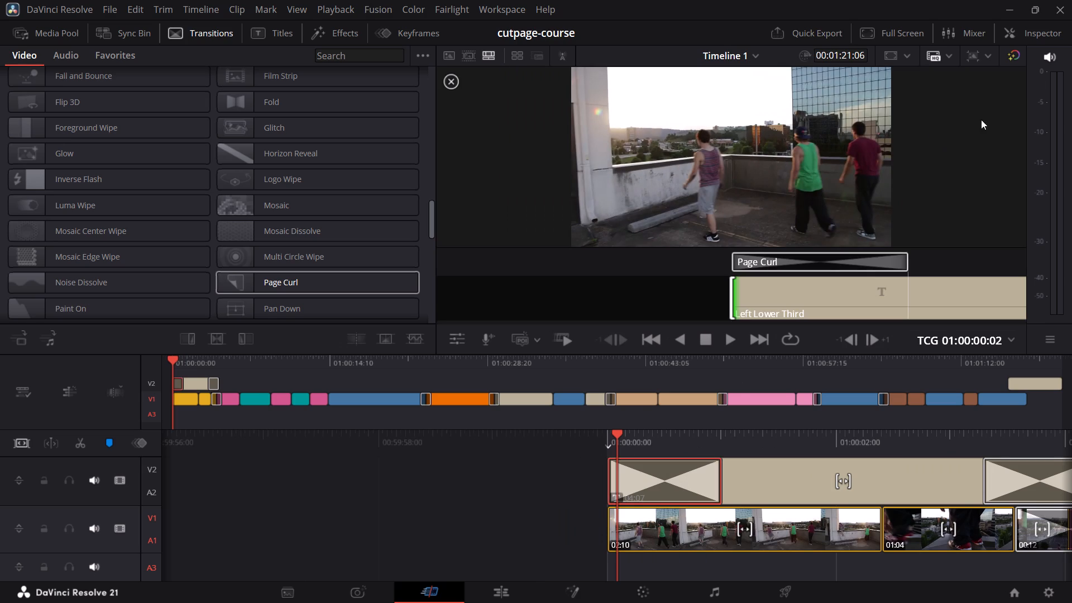
left_click(1041, 32)
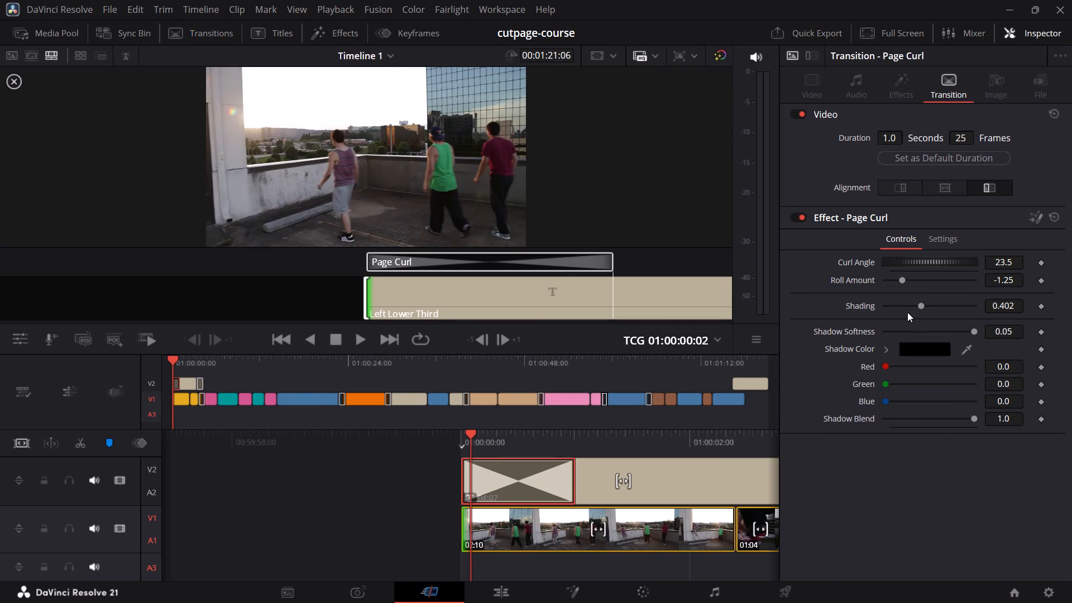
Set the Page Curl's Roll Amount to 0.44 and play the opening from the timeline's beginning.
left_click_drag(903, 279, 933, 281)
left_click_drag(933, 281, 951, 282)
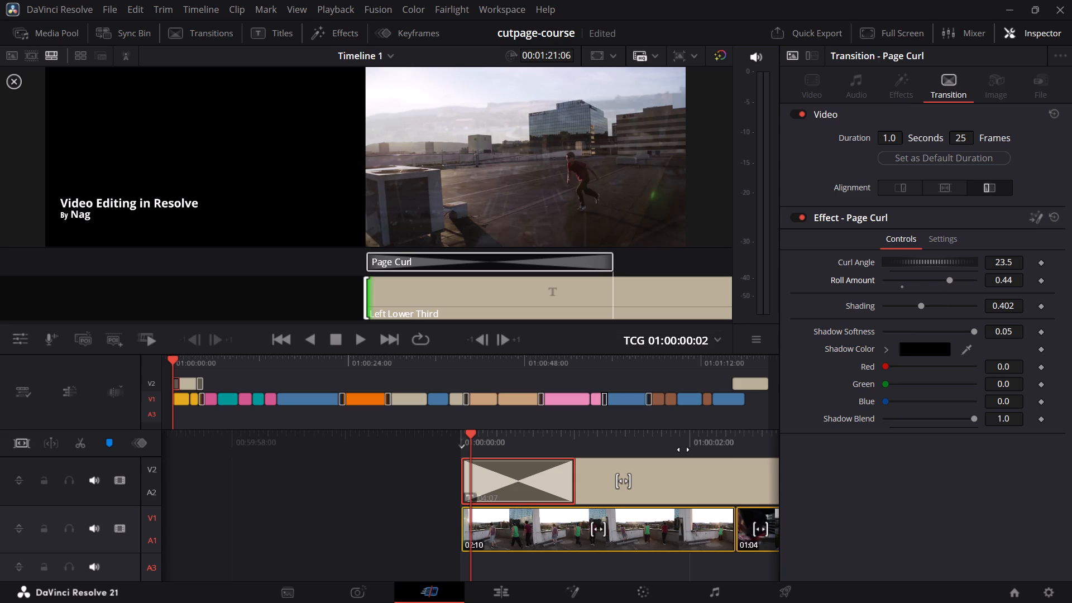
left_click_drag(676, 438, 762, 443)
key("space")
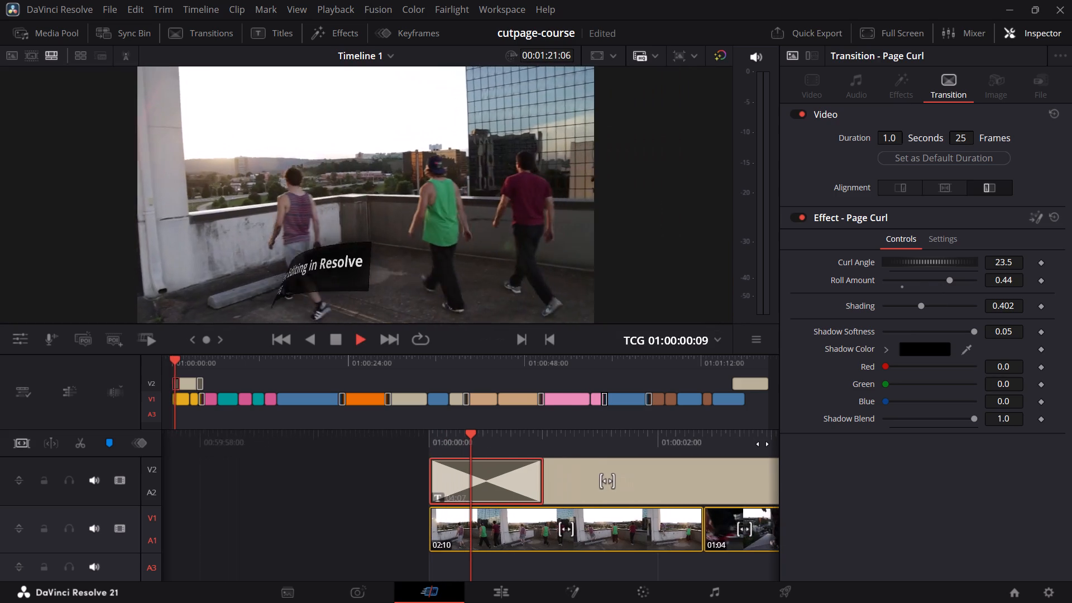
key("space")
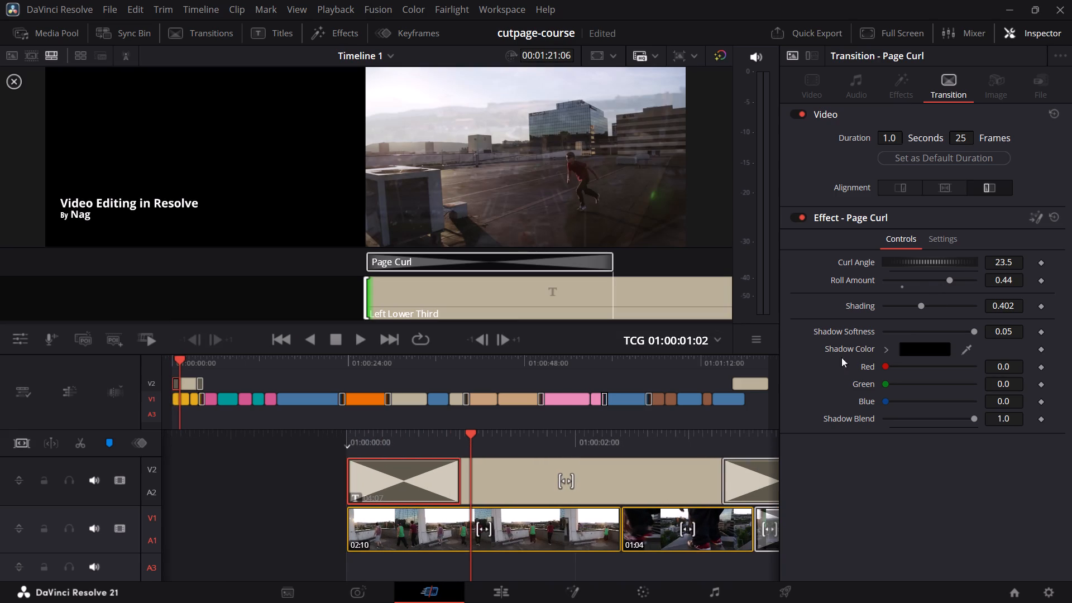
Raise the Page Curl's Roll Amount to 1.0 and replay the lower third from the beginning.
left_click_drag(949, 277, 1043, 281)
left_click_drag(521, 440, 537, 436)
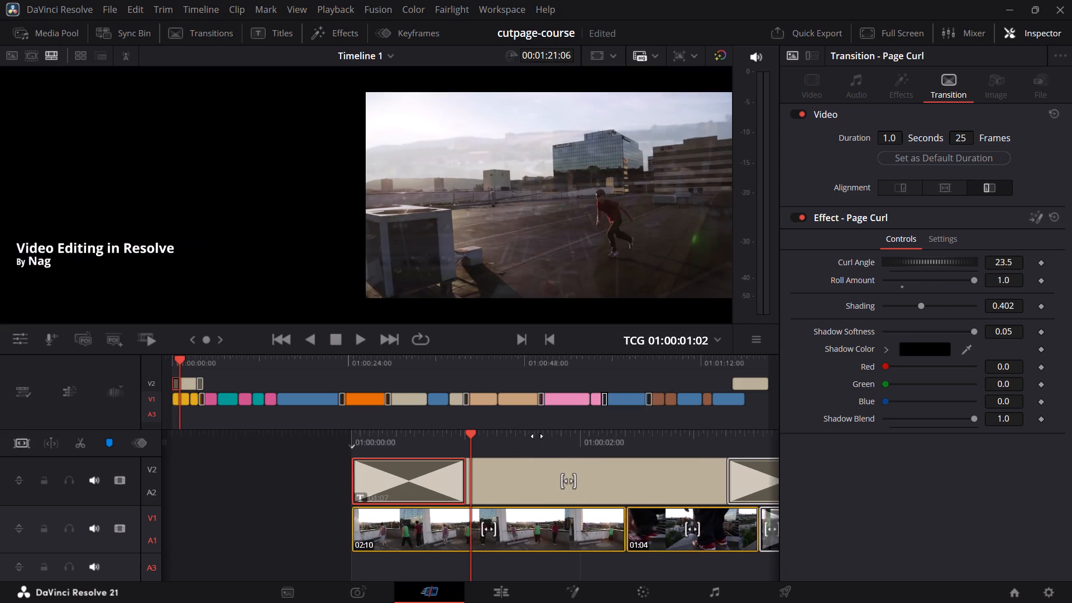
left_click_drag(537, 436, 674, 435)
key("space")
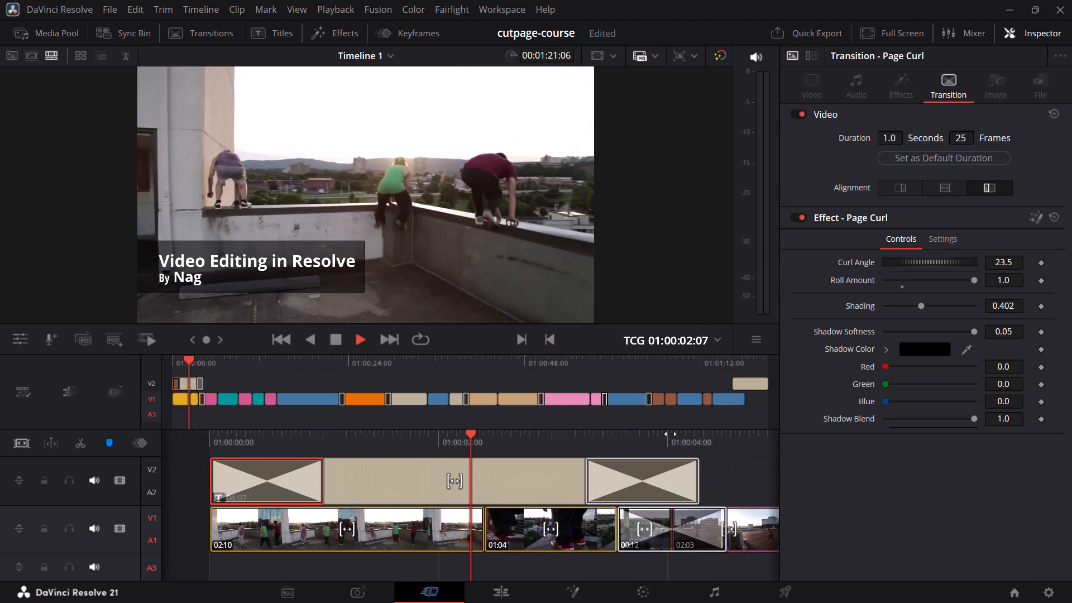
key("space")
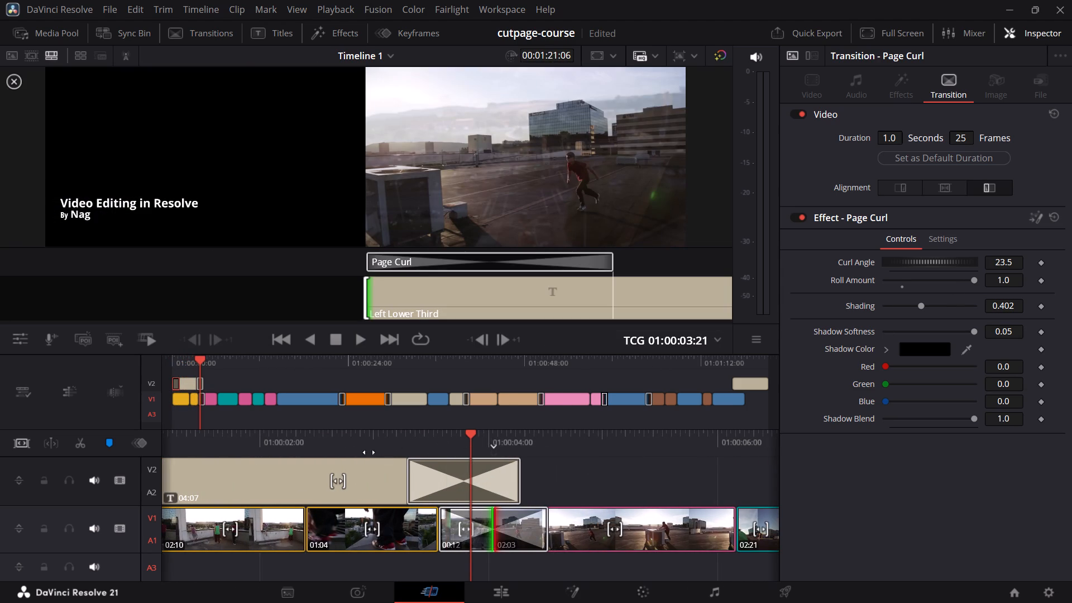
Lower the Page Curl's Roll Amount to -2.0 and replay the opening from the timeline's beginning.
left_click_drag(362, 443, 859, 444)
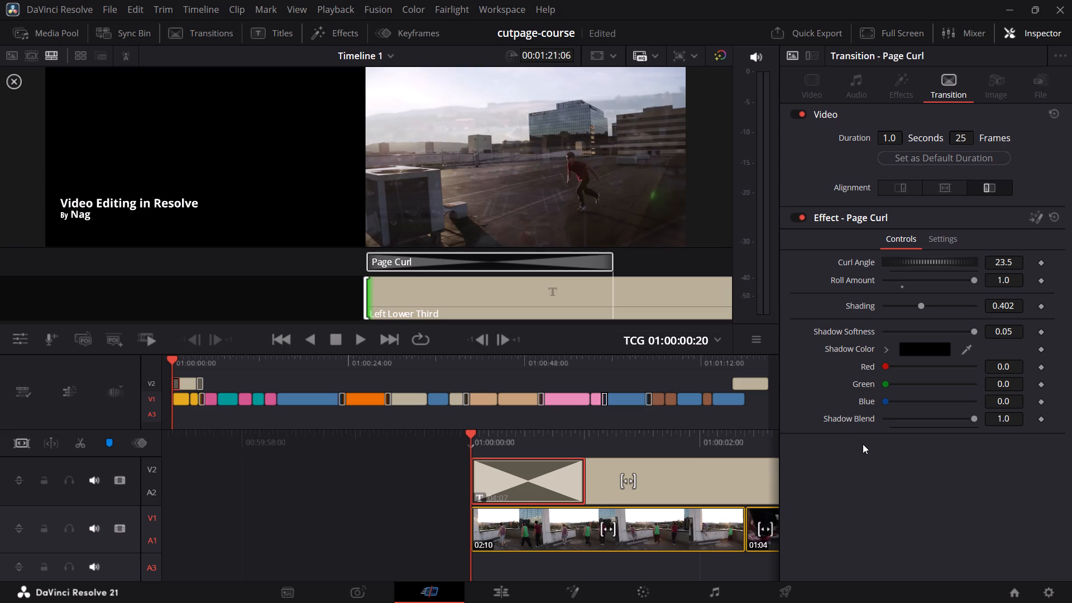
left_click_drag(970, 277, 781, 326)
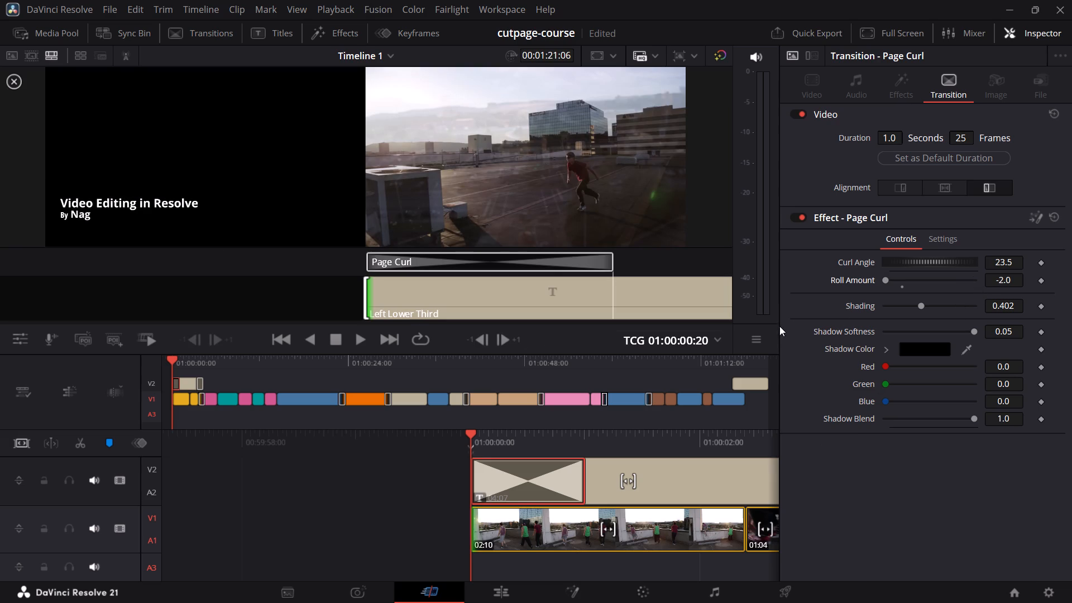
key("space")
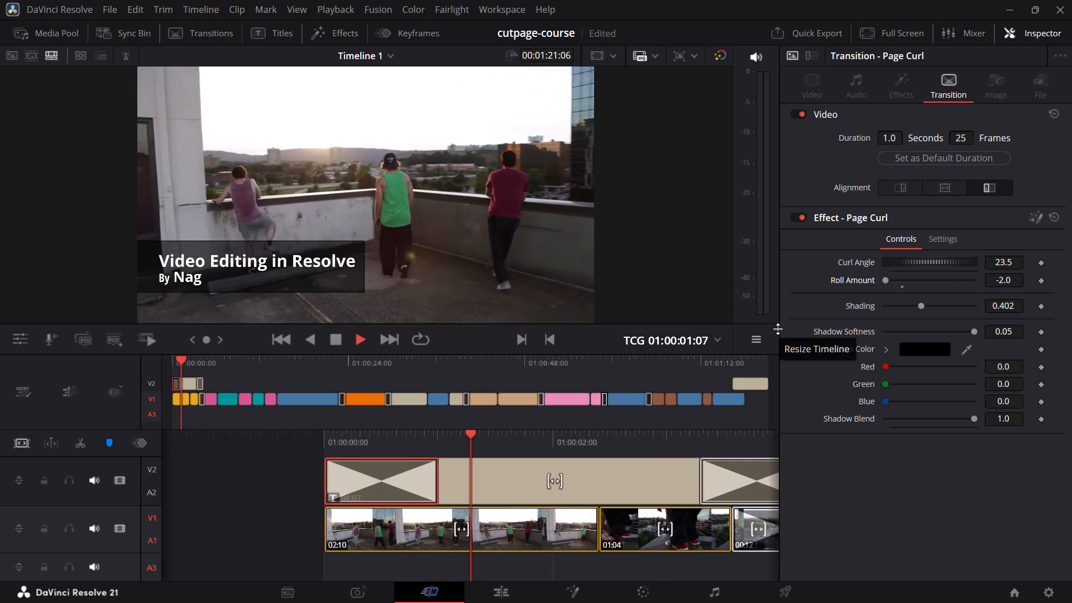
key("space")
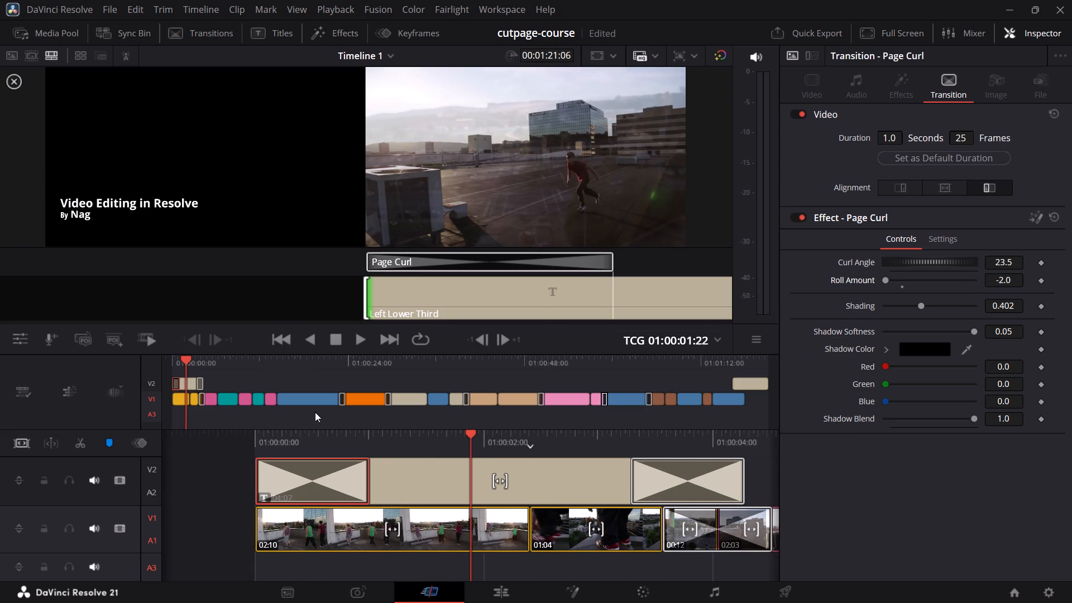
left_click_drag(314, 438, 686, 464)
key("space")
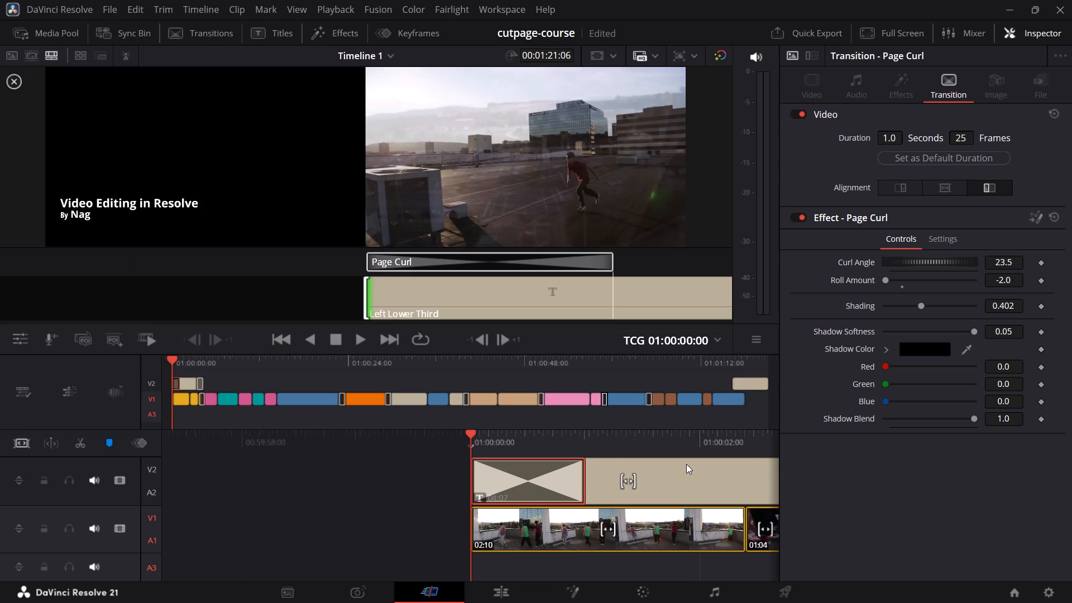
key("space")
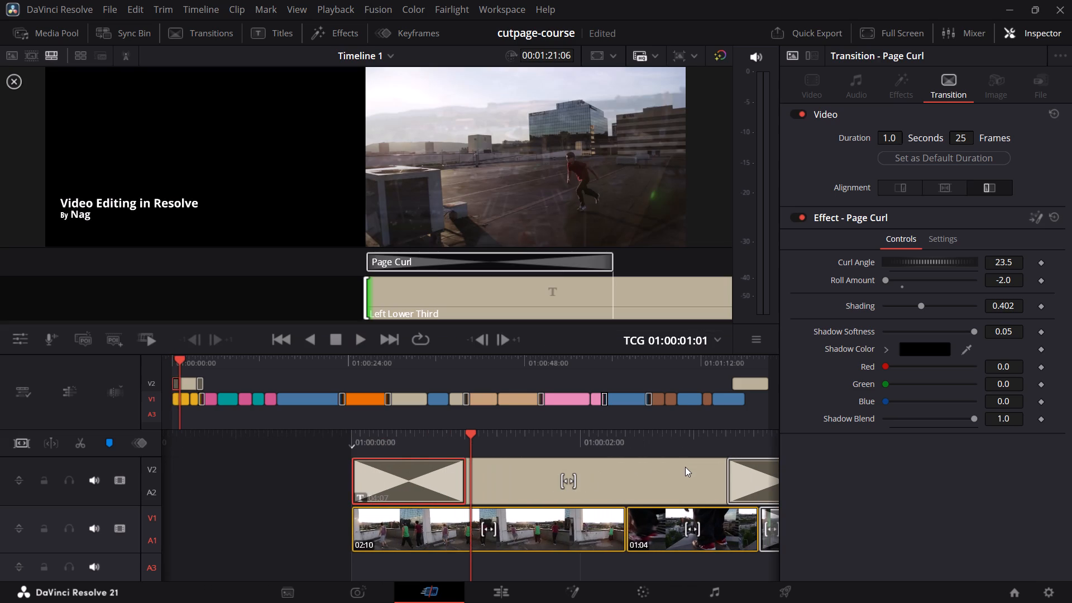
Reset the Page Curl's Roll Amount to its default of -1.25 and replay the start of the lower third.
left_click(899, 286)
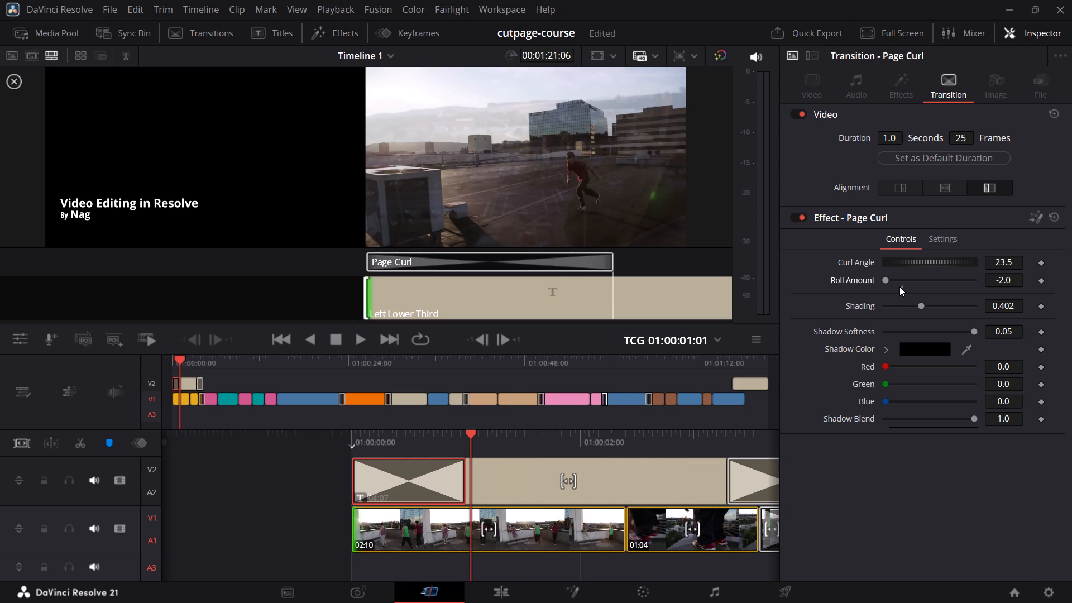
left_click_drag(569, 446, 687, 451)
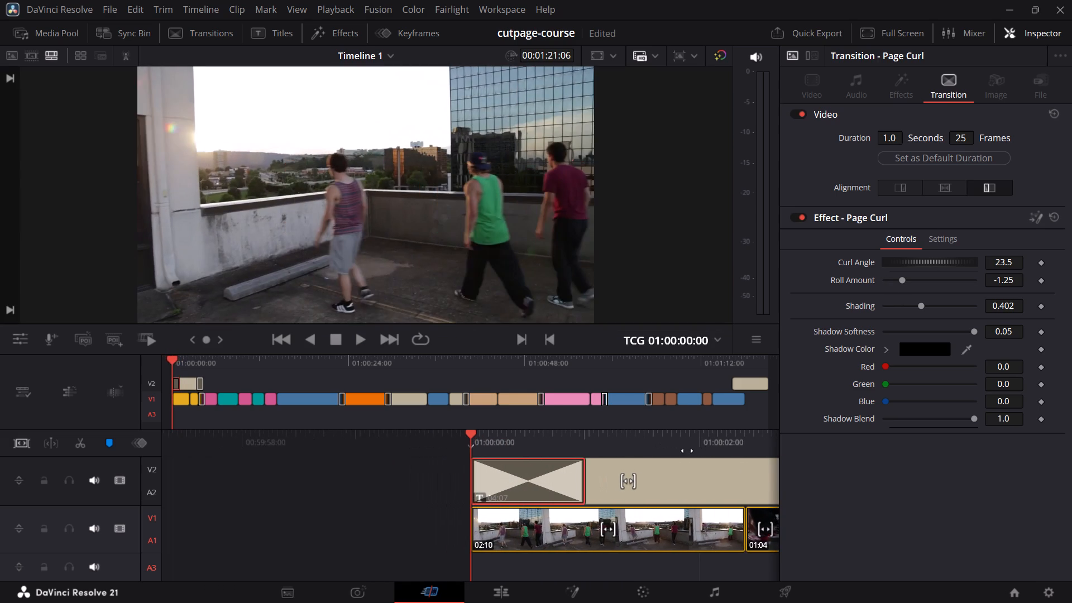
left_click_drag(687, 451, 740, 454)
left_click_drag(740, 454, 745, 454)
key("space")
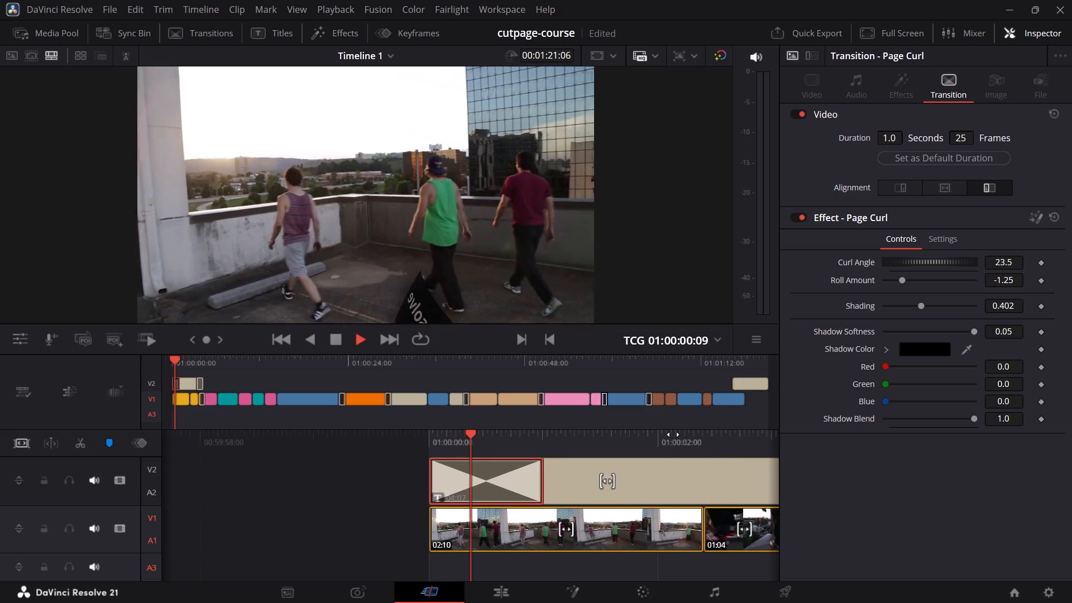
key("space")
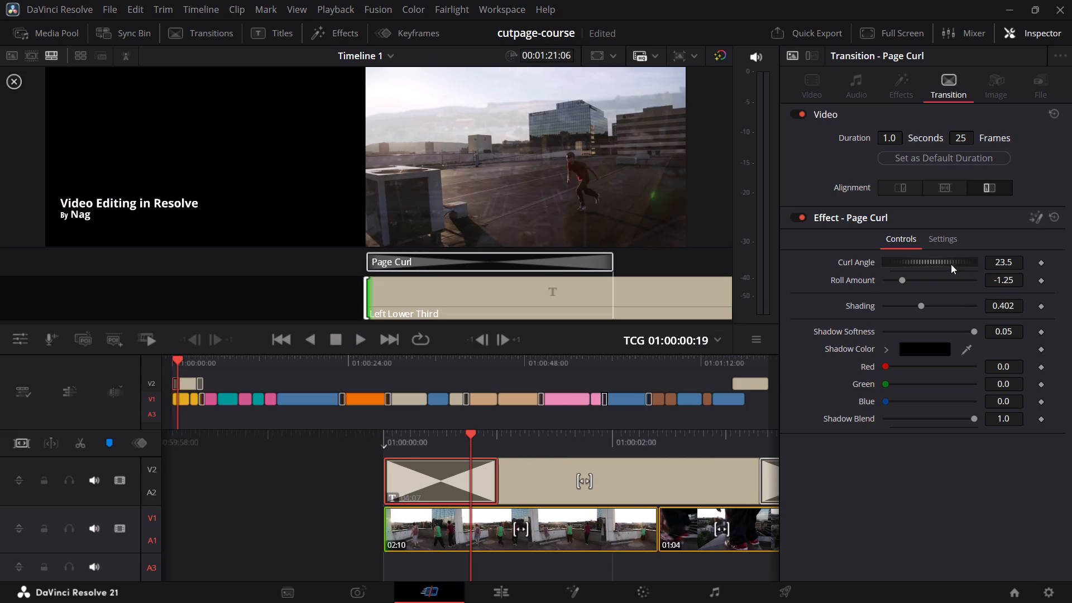
Set the Page Curl's Curl Angle to 0 and play the lower third from the timeline's beginning.
double_click(1004, 260)
key("0")
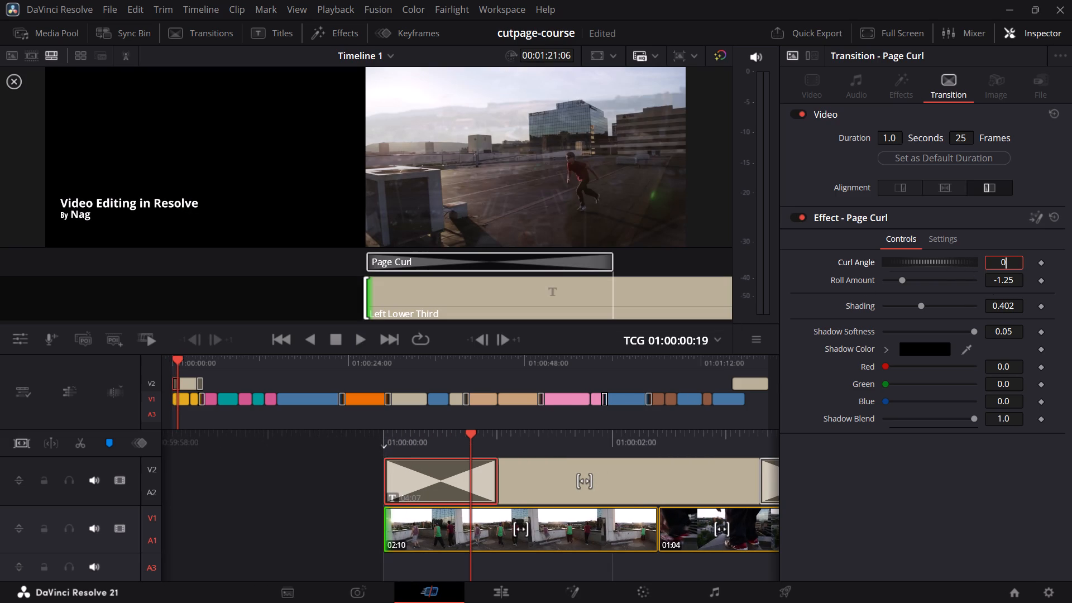
key("Return")
left_click_drag(593, 447, 745, 447)
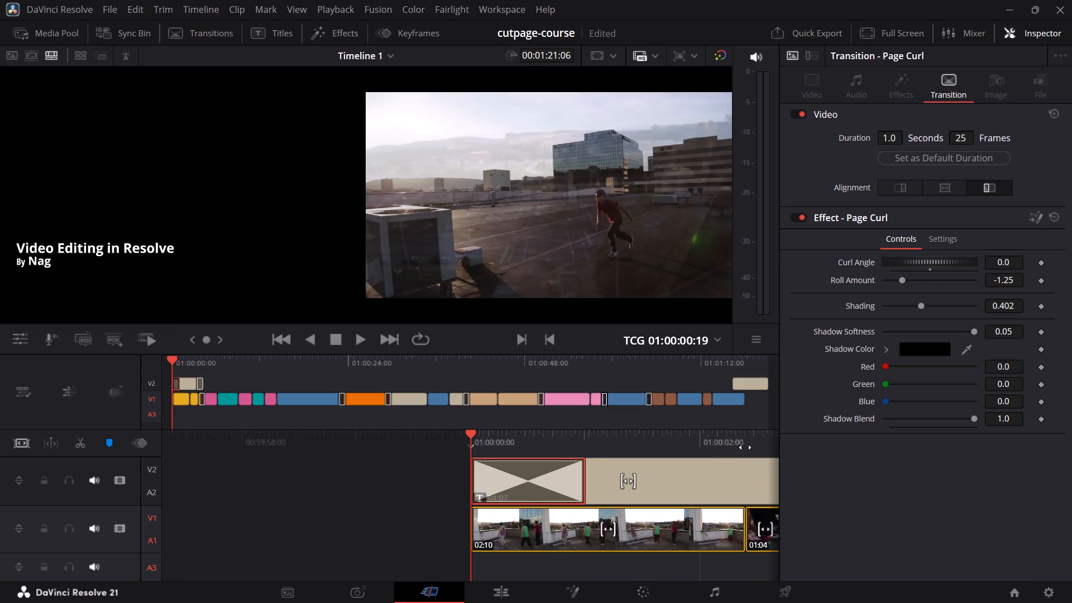
left_click_drag(745, 447, 763, 447)
key("space")
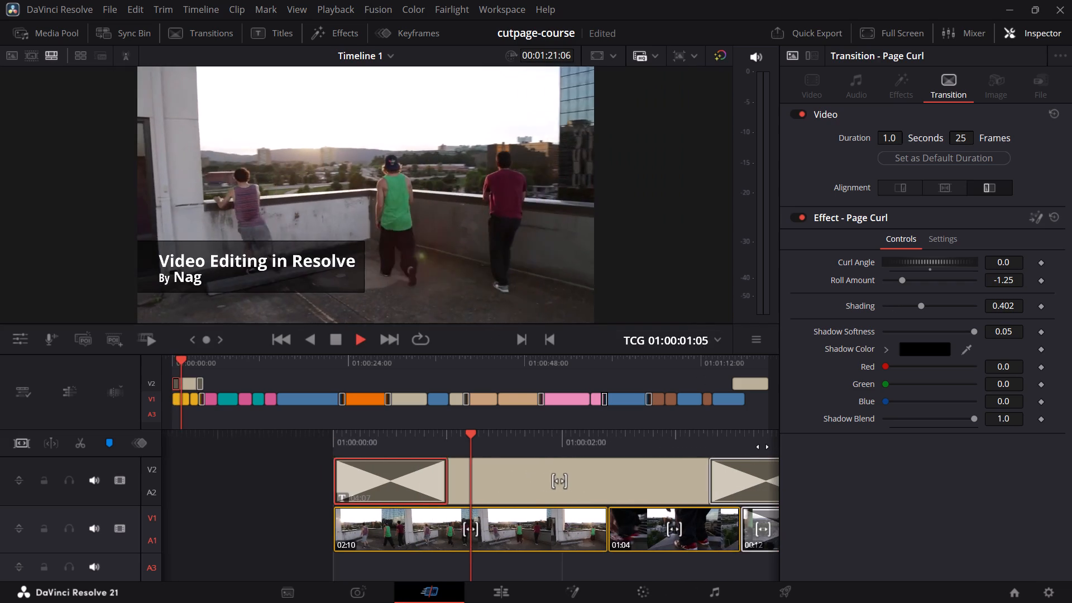
key("space")
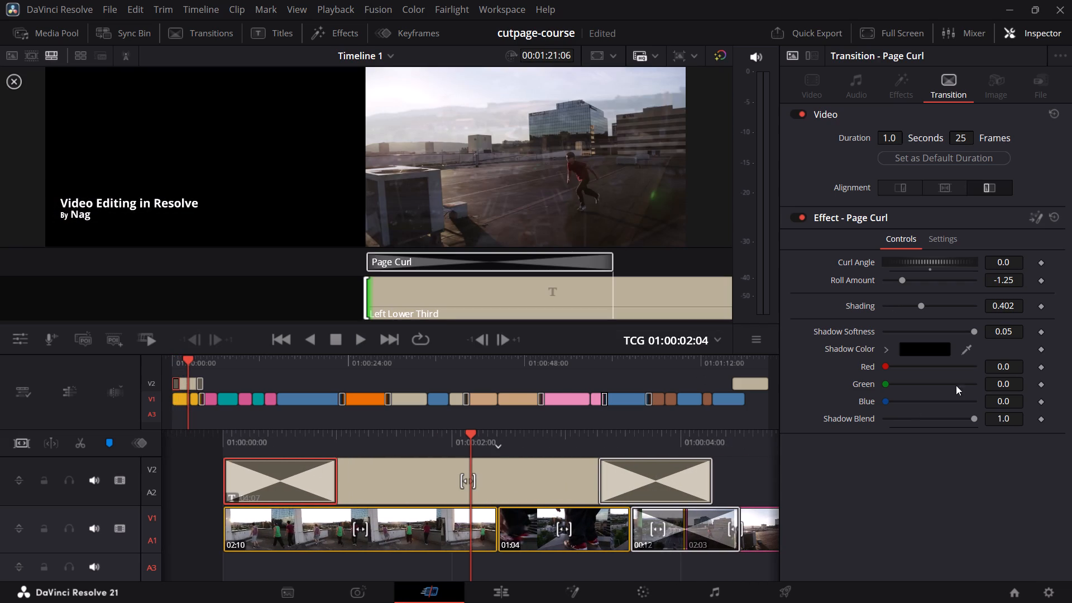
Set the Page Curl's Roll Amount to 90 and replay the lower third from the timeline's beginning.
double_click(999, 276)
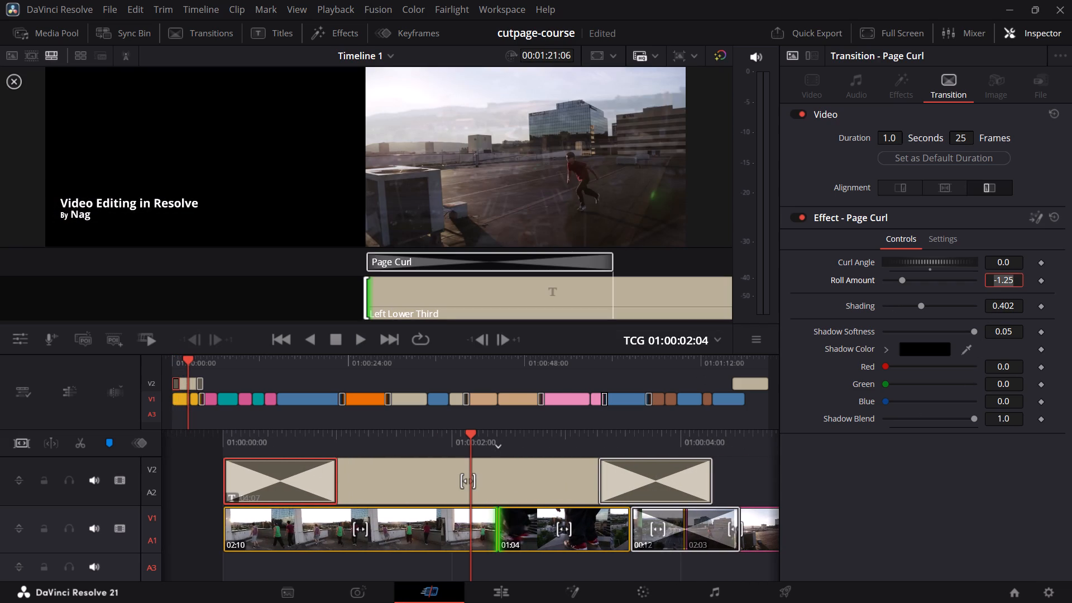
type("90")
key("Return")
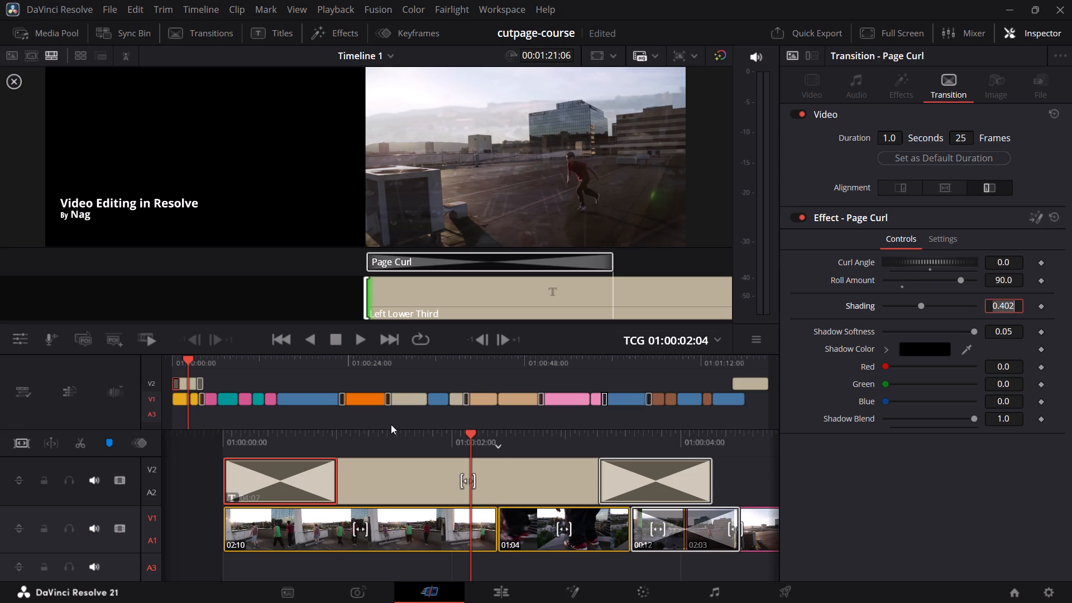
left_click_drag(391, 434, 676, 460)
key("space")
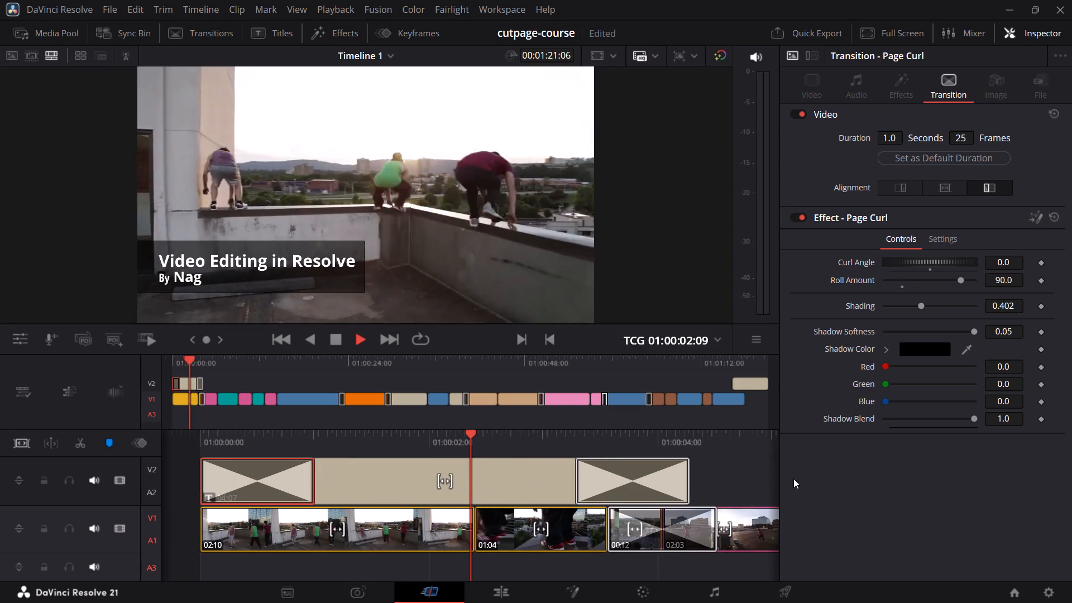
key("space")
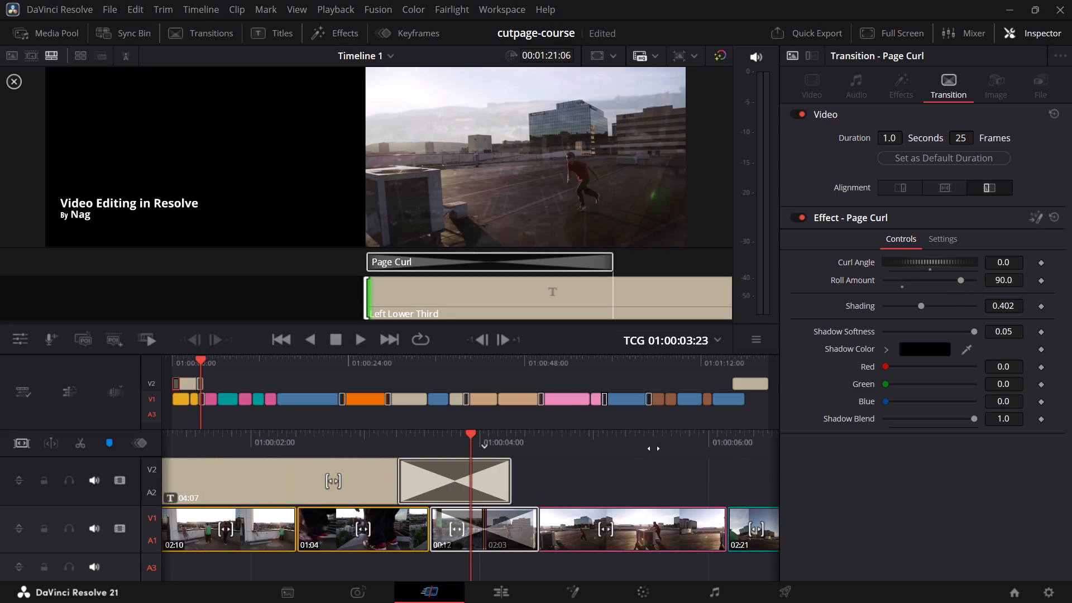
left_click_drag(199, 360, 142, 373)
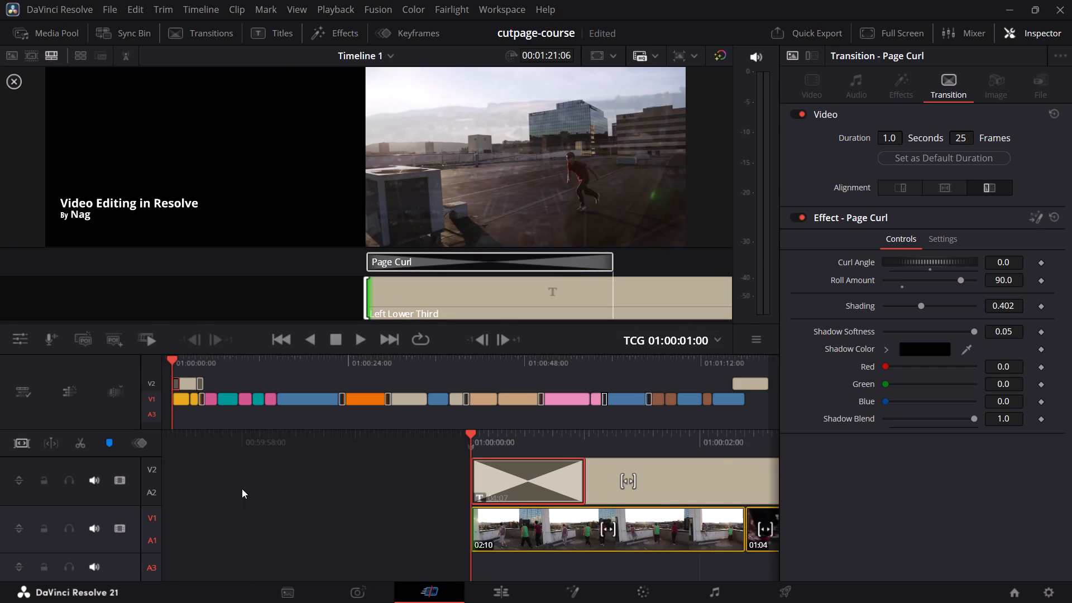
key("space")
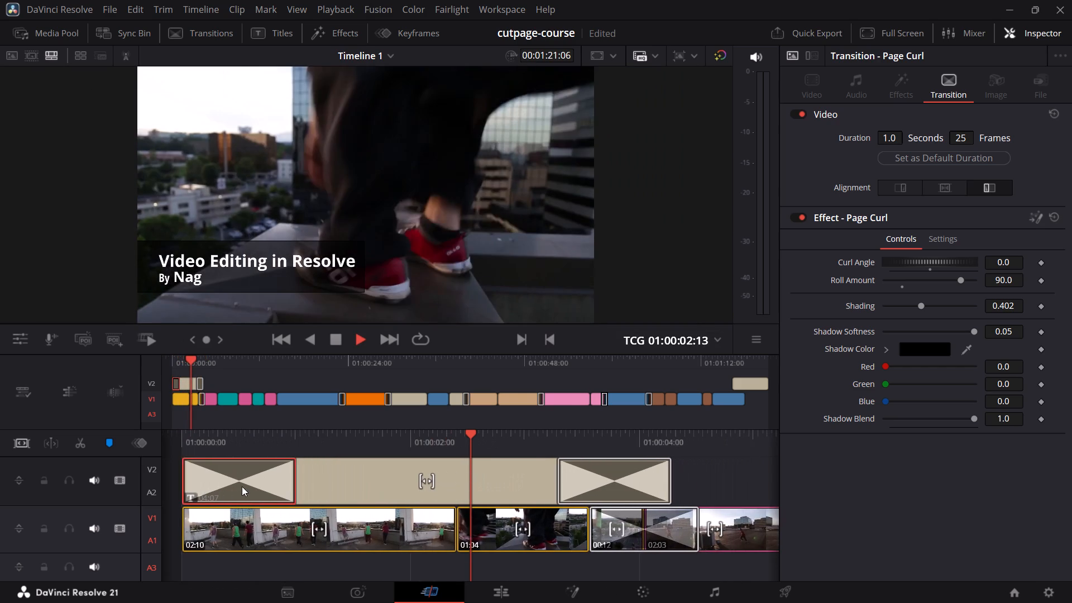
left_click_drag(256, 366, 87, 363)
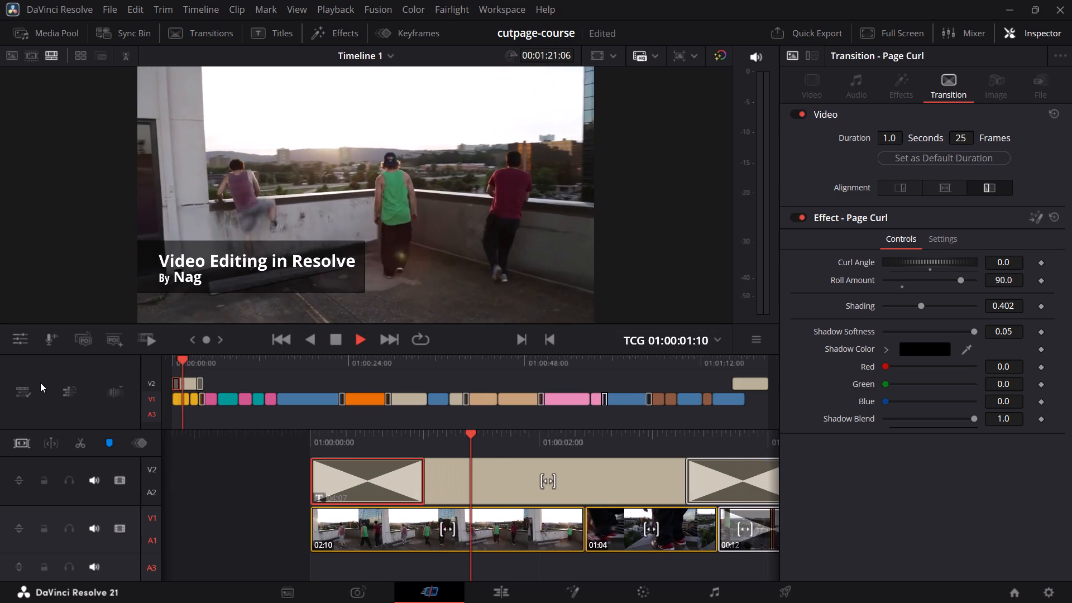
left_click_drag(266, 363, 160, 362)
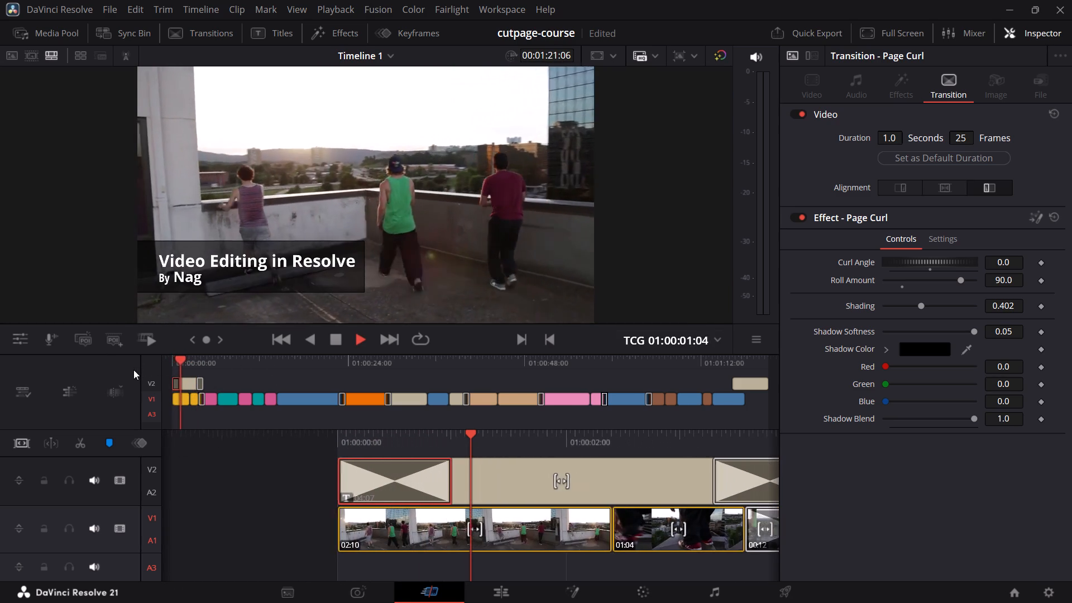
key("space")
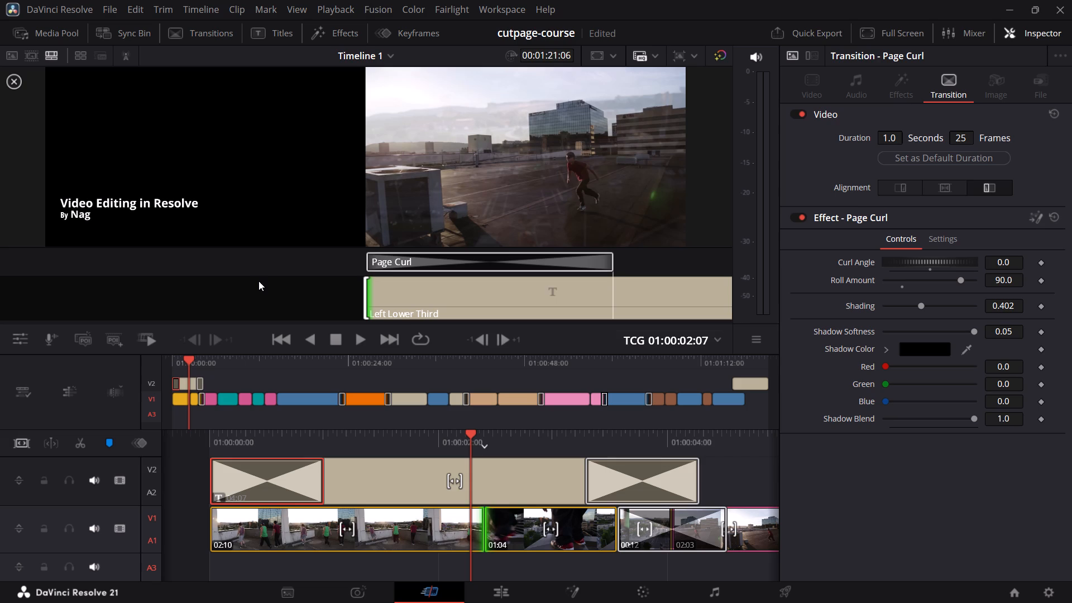
Set the Page Curl's Roll Amount to -90 and play the lower third's opening from the timeline's beginning.
double_click(1009, 281)
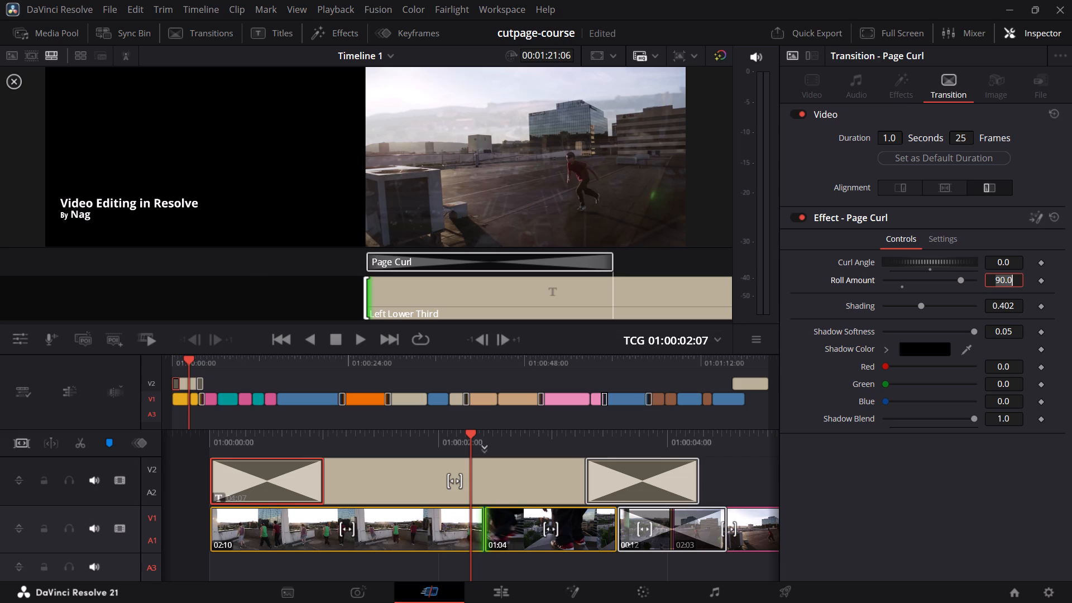
key("minus")
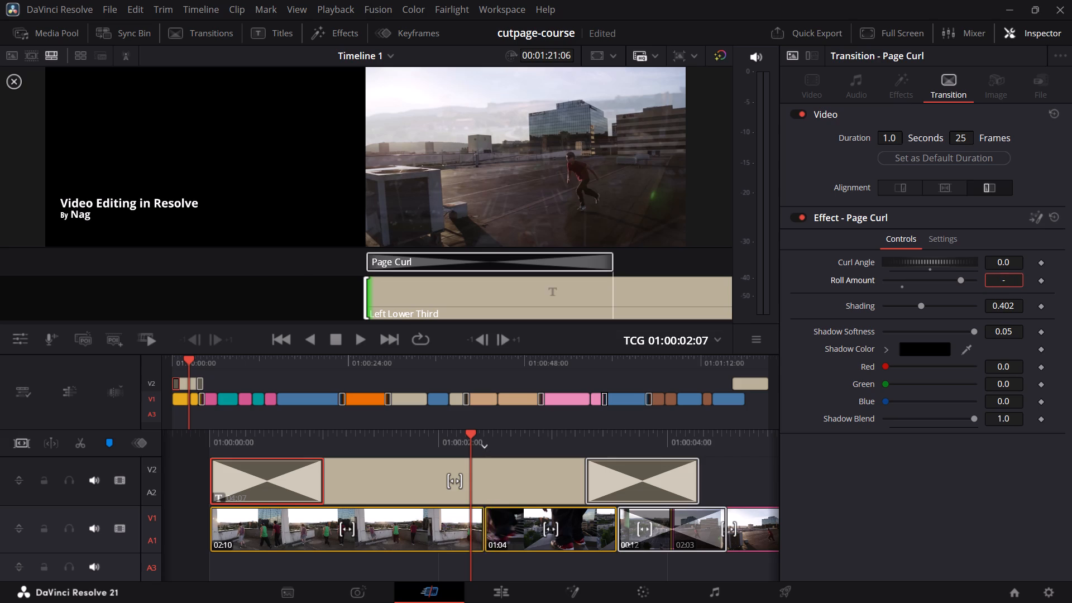
type("90")
key("shift+Return")
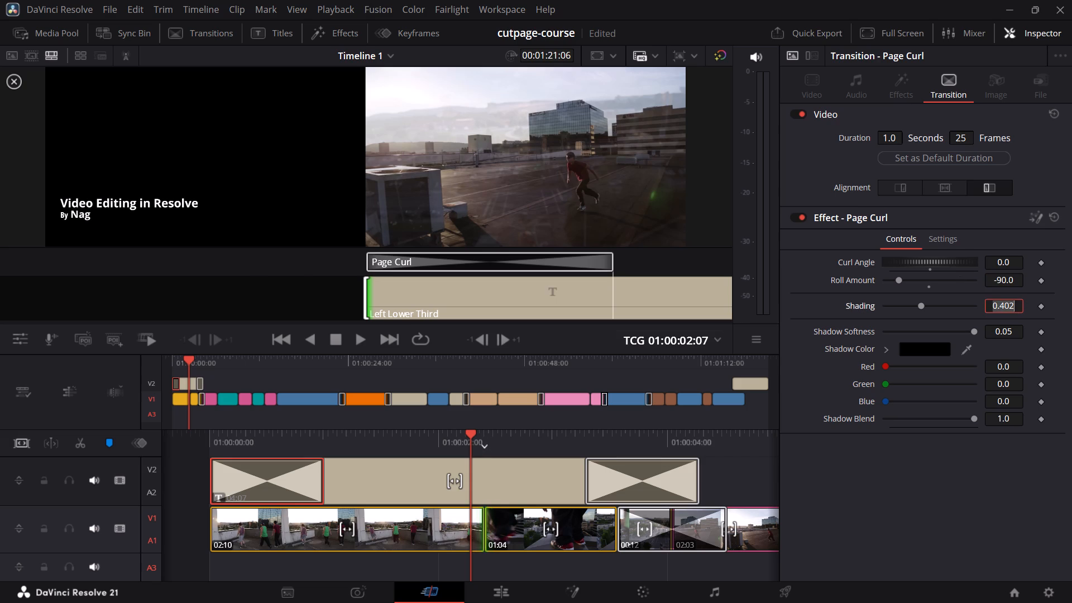
key("Return")
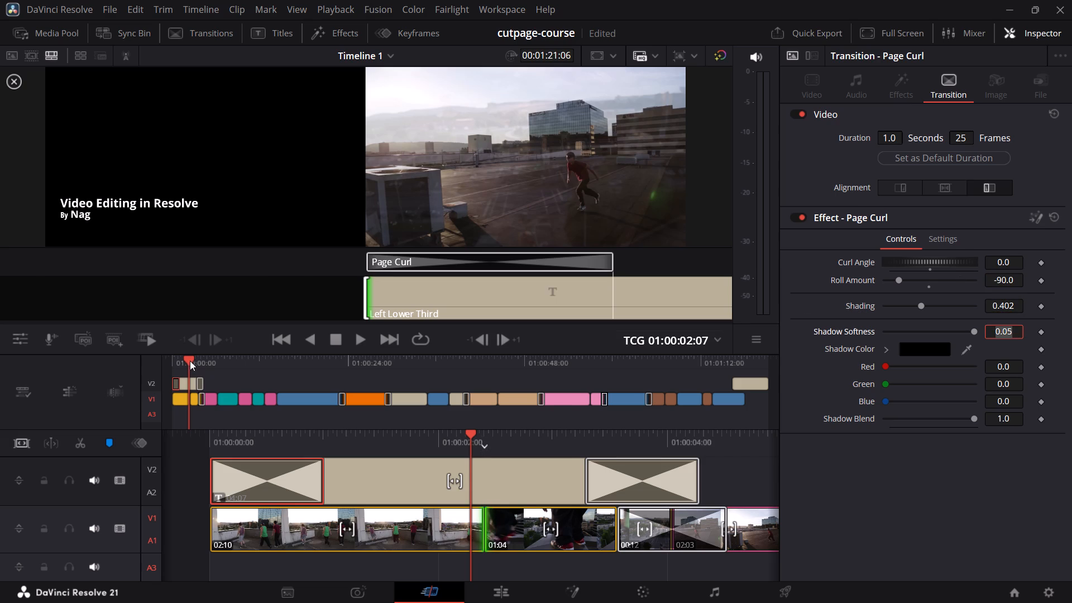
left_click_drag(189, 359, 160, 363)
key("space")
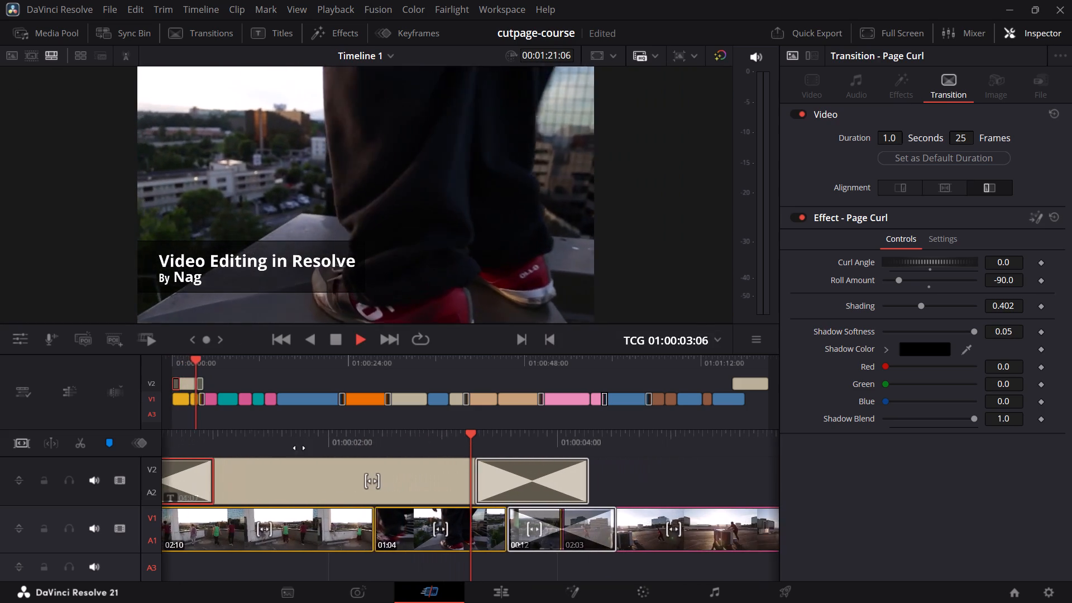
left_click_drag(301, 447, 757, 441)
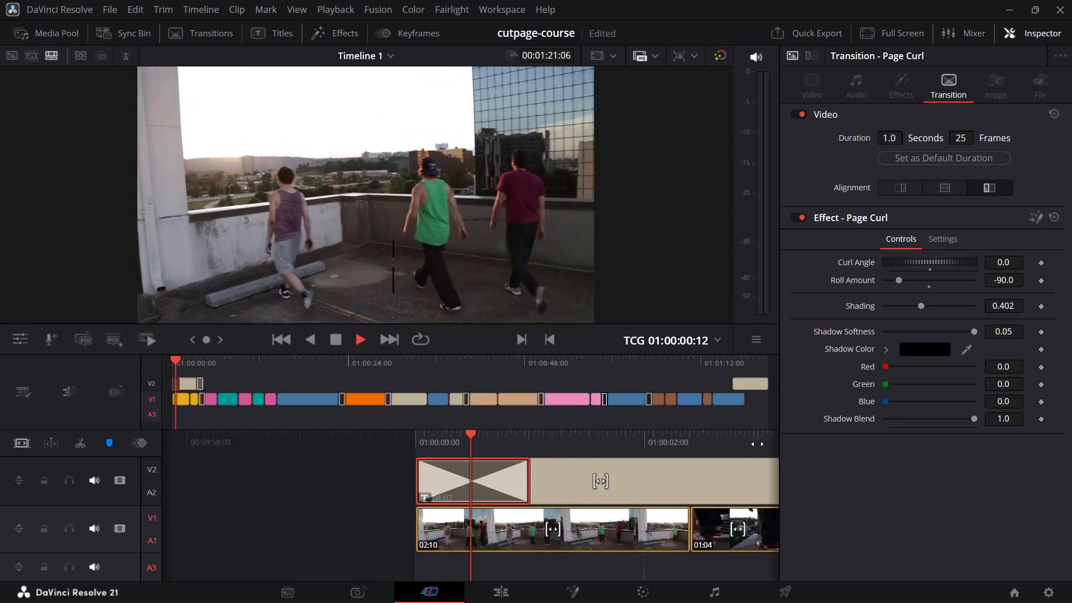
key("space")
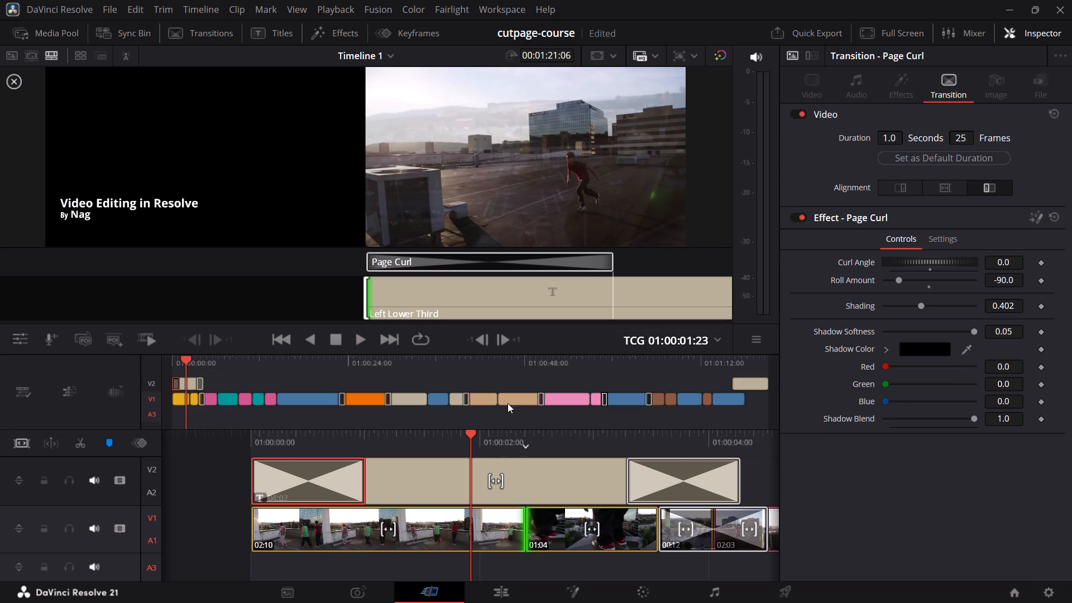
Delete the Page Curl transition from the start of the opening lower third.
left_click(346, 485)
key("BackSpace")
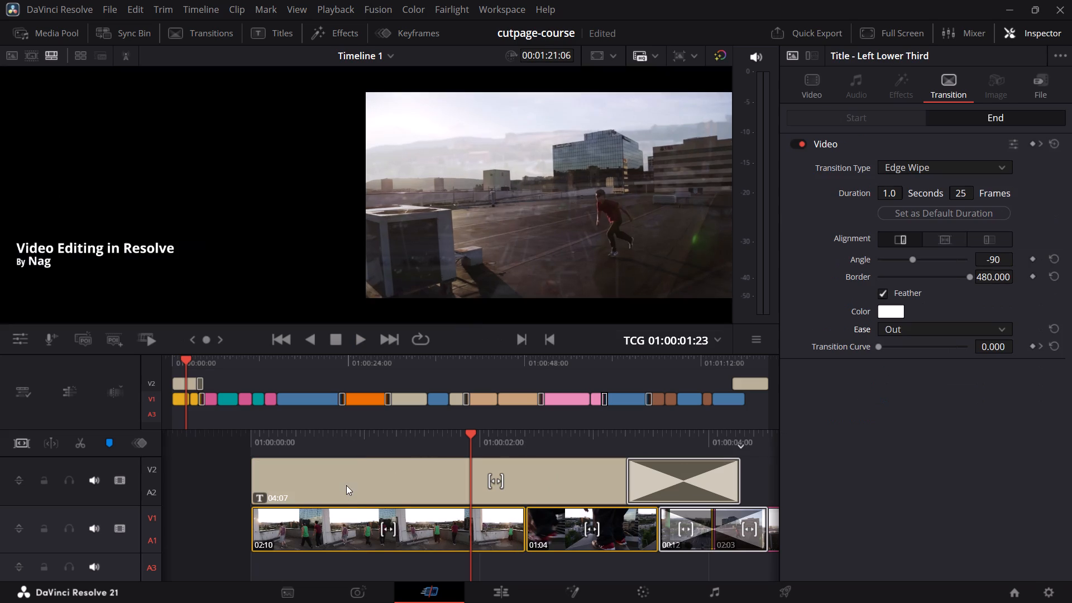
Browse the video transitions around Pop Wobble, Rotate, Slide, Tunnel of Light and Radial, previewing alternatives for the lower third's start.
left_click(203, 39)
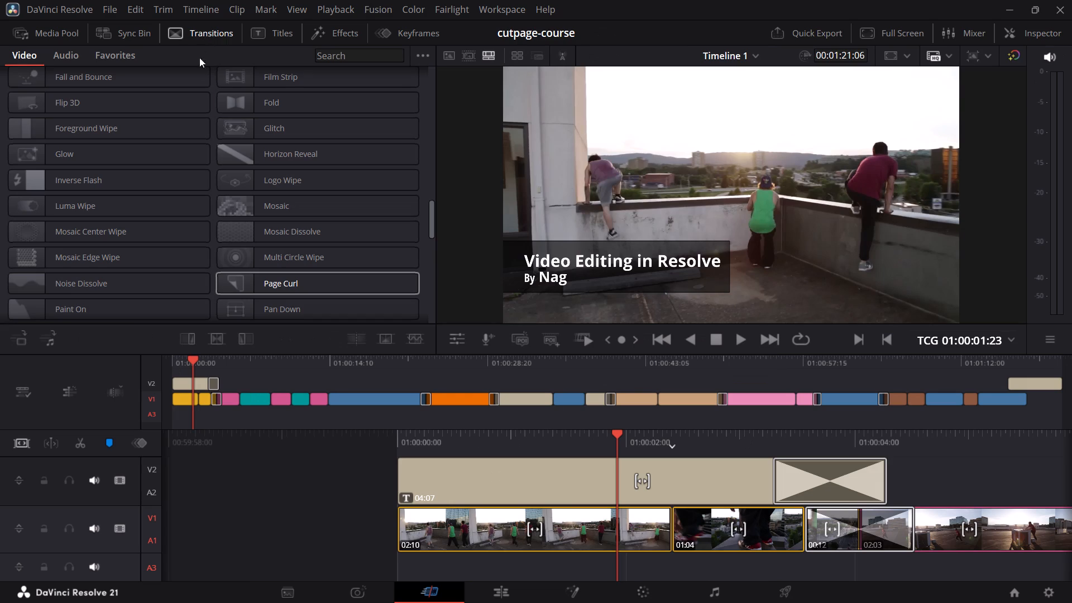
scroll(99, 216, "down", 2)
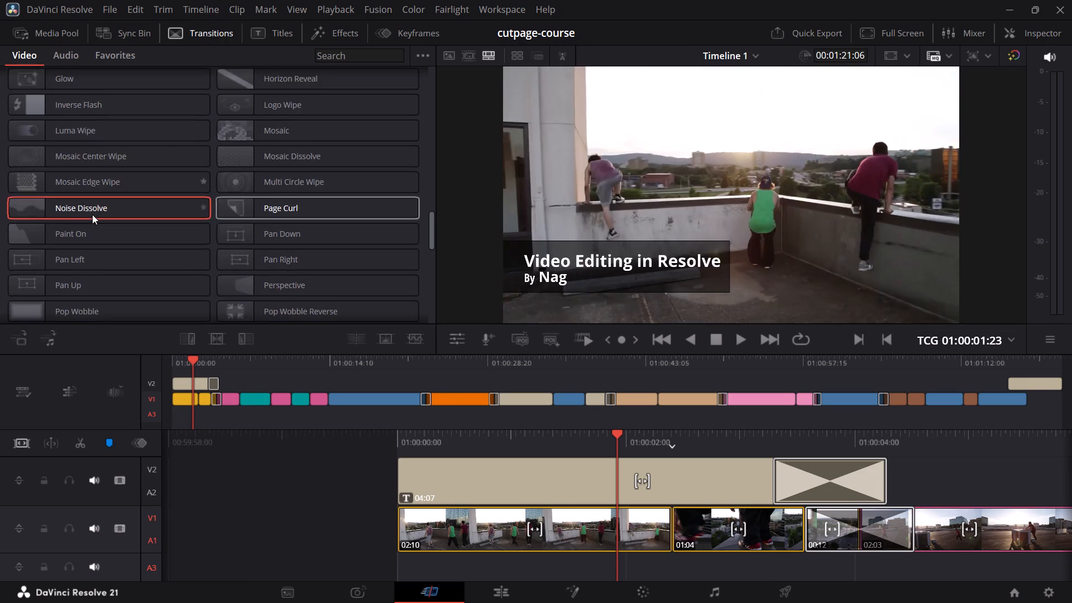
scroll(92, 214, "down", 1)
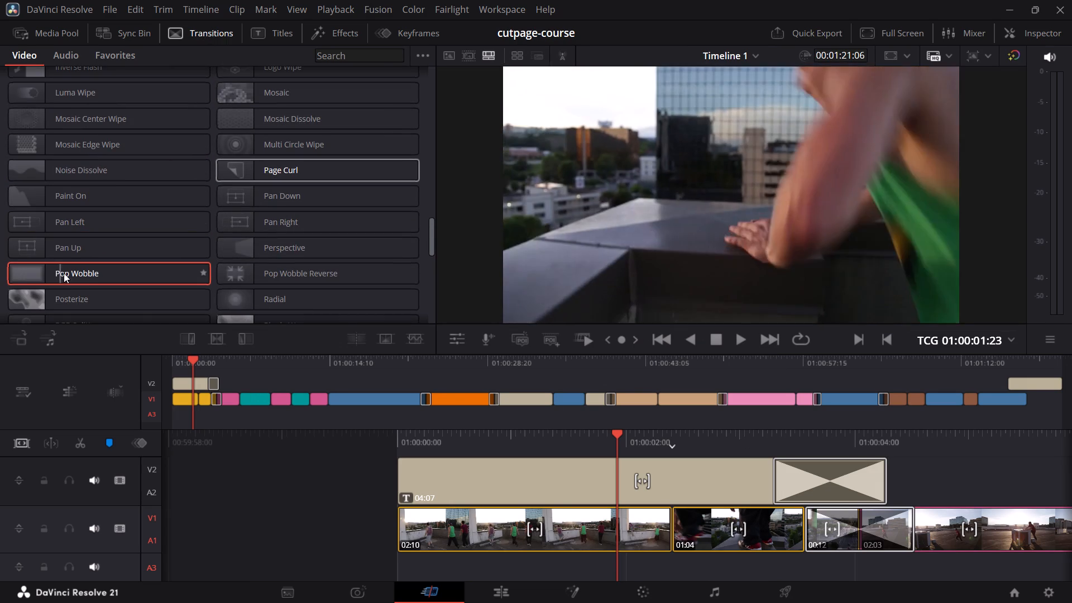
scroll(149, 277, "down", 2)
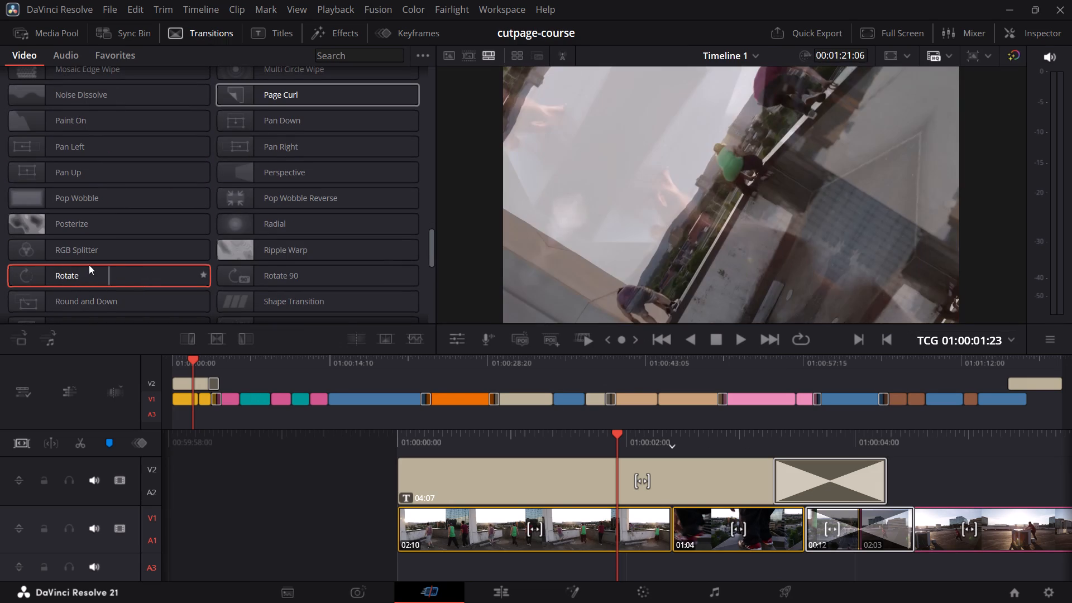
scroll(89, 265, "down", 2)
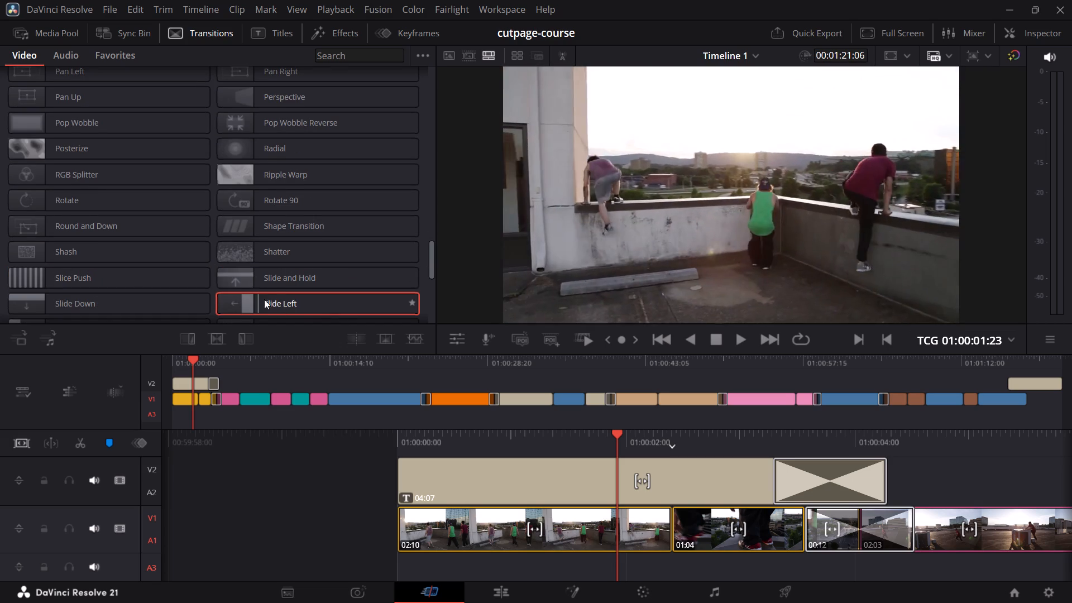
scroll(52, 227, "down", 2)
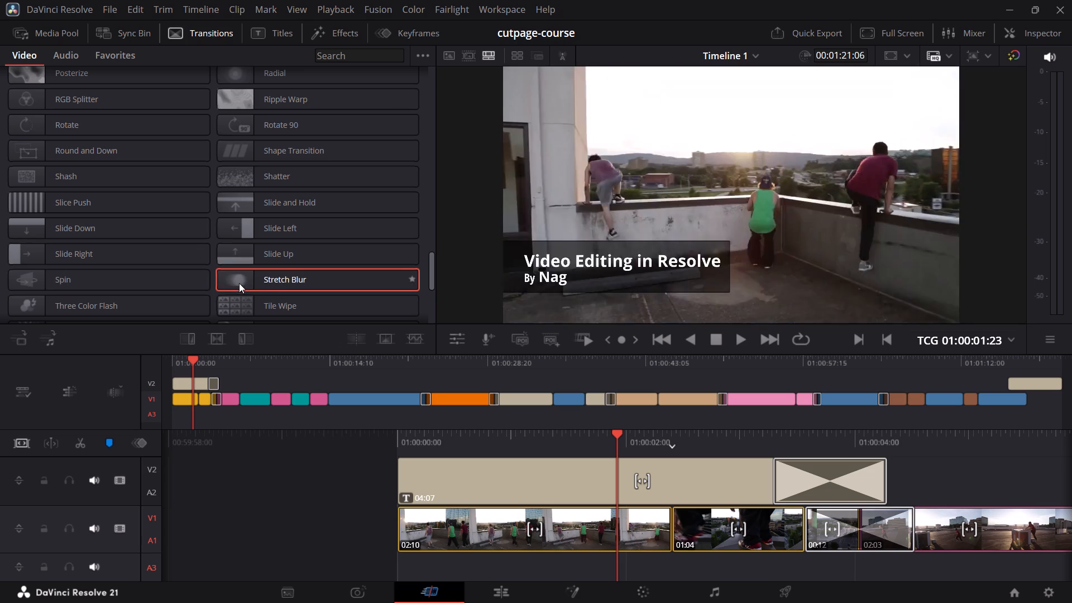
scroll(58, 172, "down", 1)
scroll(119, 192, "down", 1)
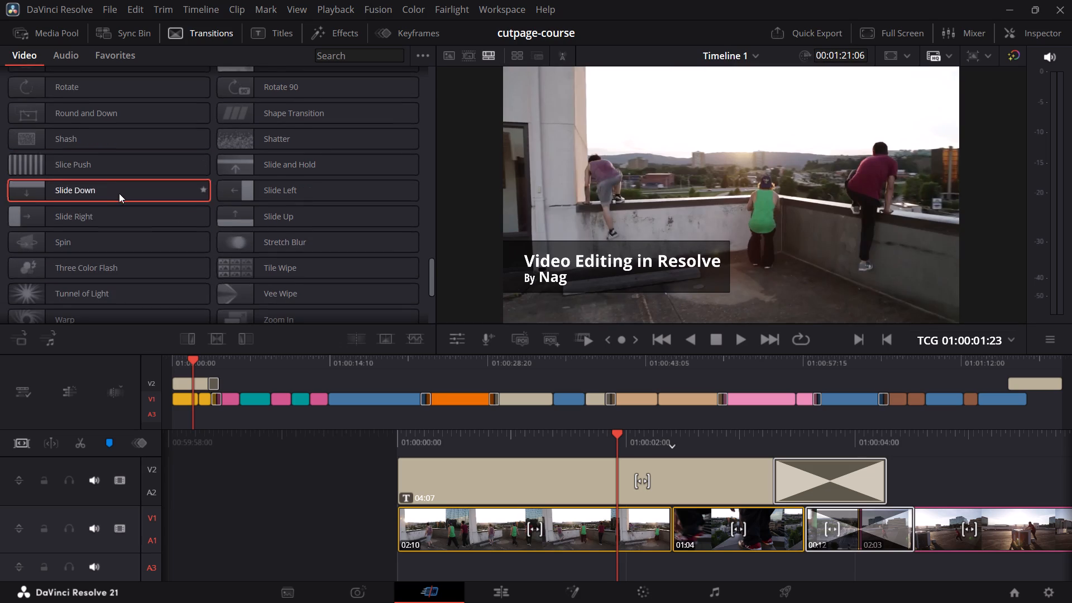
scroll(119, 193, "down", 1)
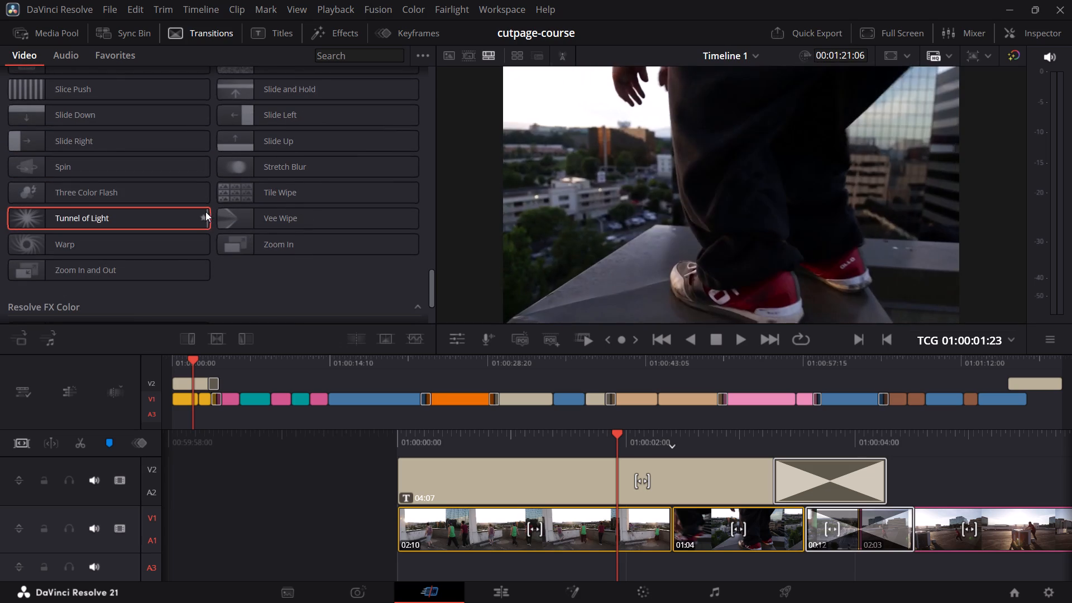
scroll(107, 212, "down", 1)
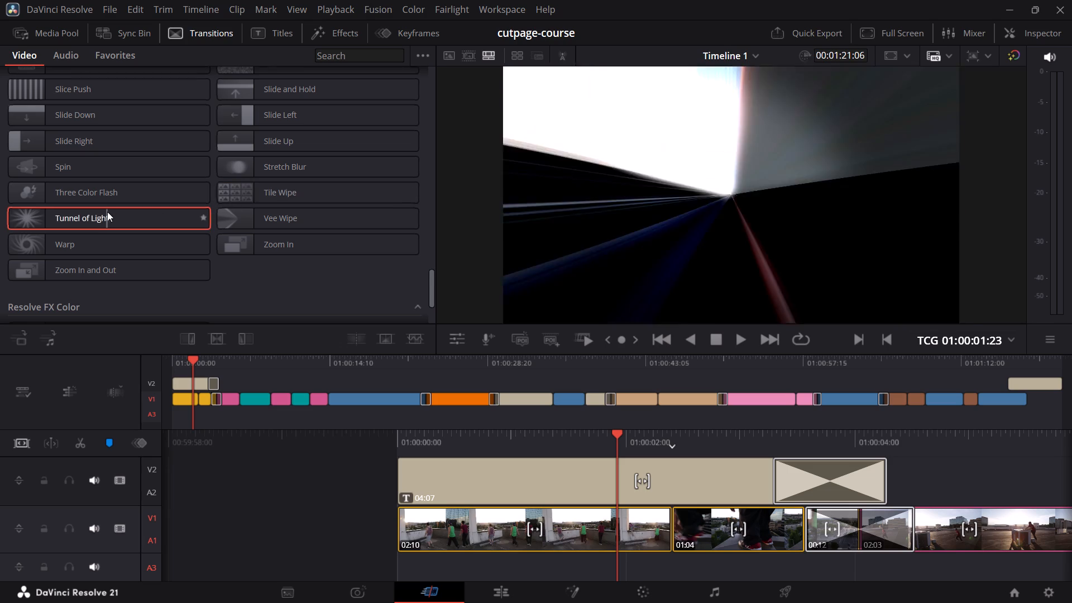
scroll(107, 212, "down", 1)
scroll(102, 206, "up", 3)
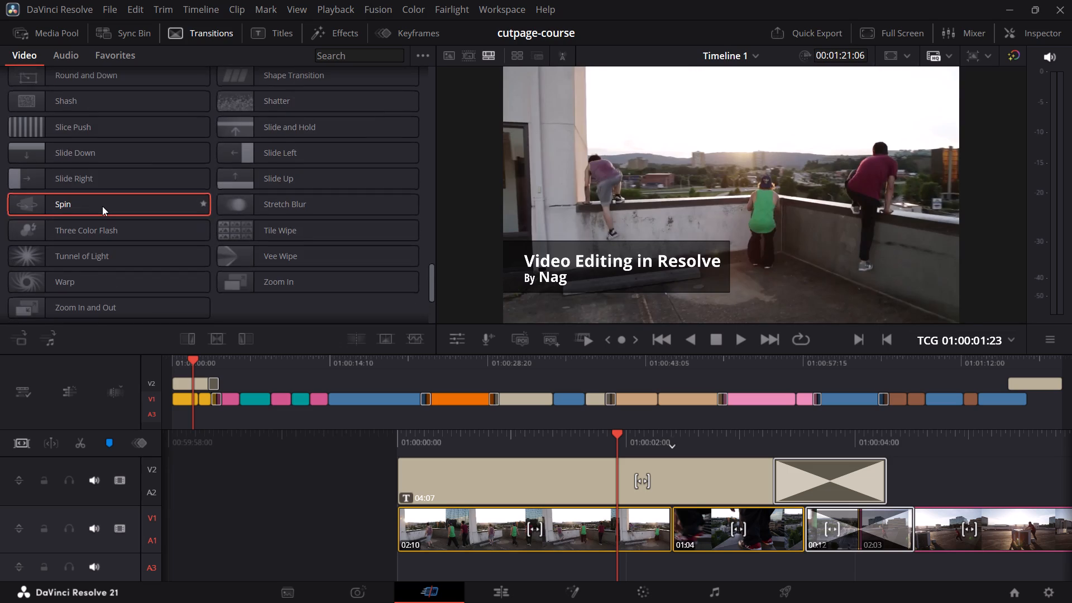
scroll(100, 205, "up", 1)
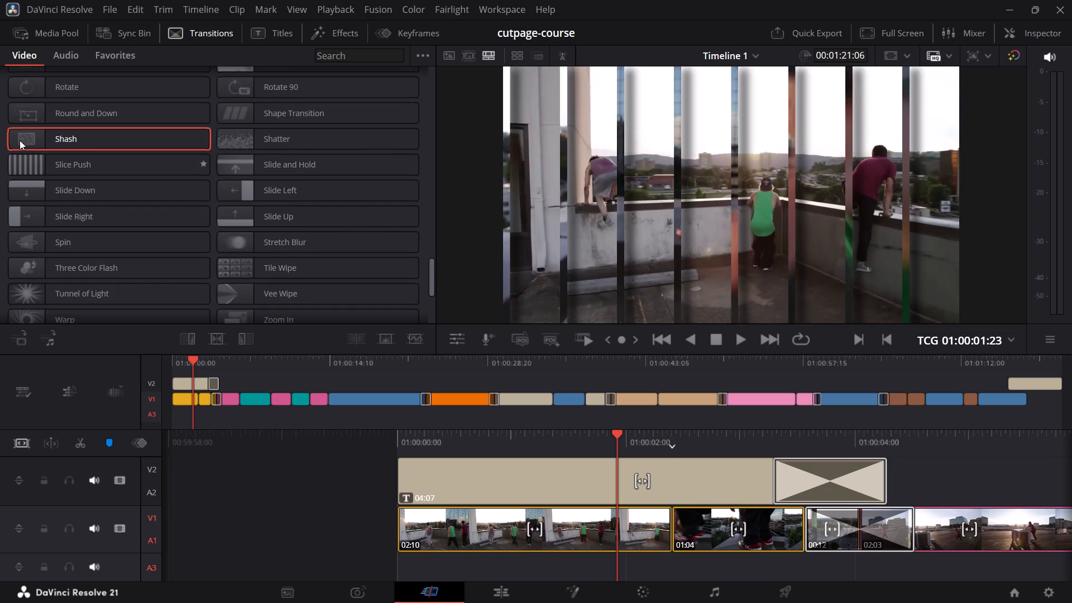
scroll(85, 217, "up", 2)
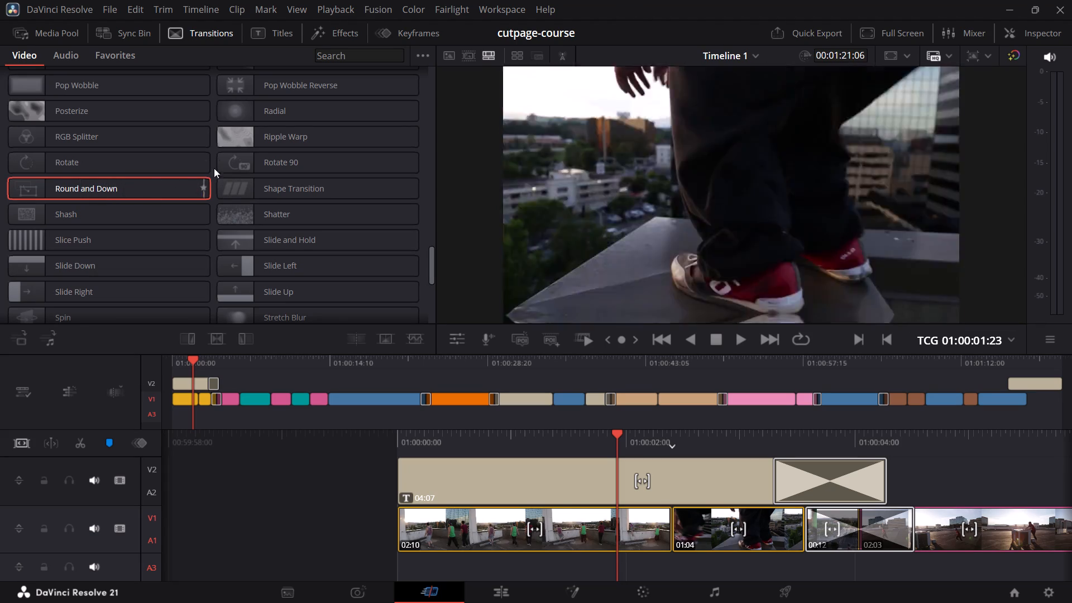
scroll(212, 164, "up", 2)
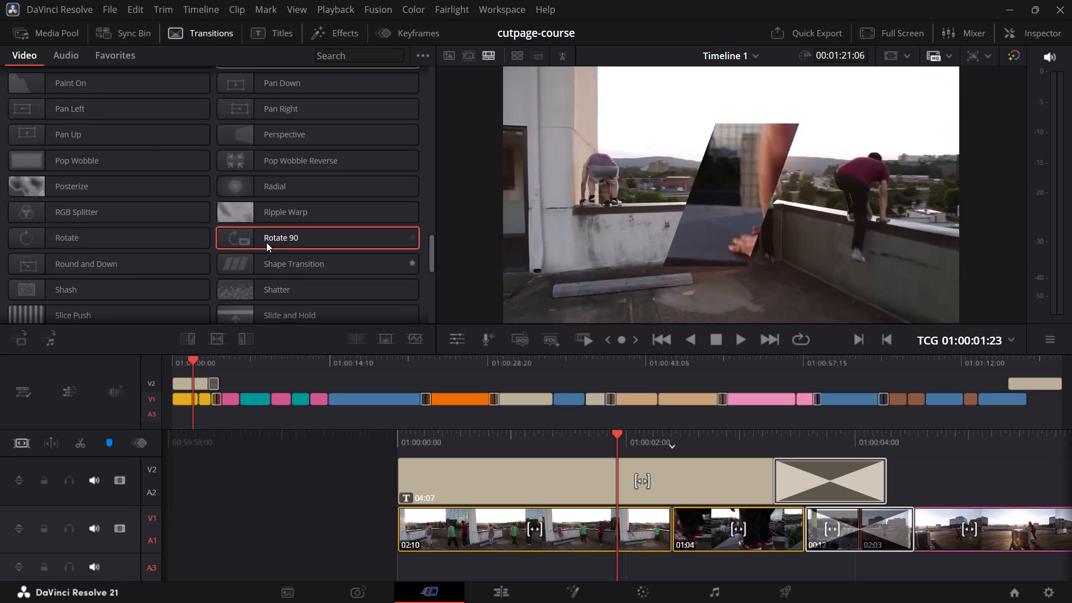
left_click_drag(247, 186, 275, 189)
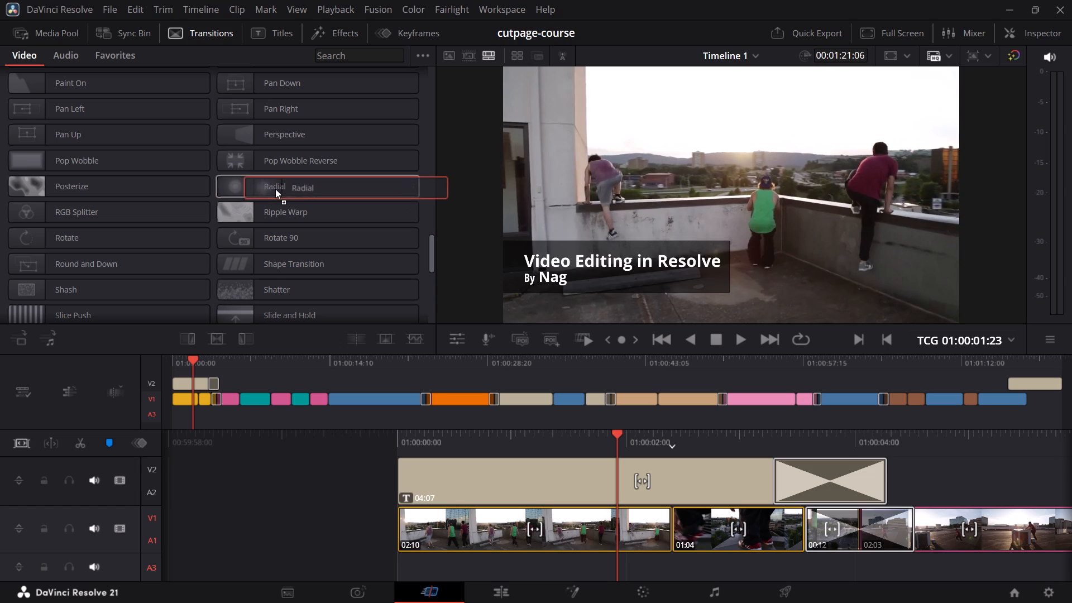
left_click_drag(275, 189, 258, 187)
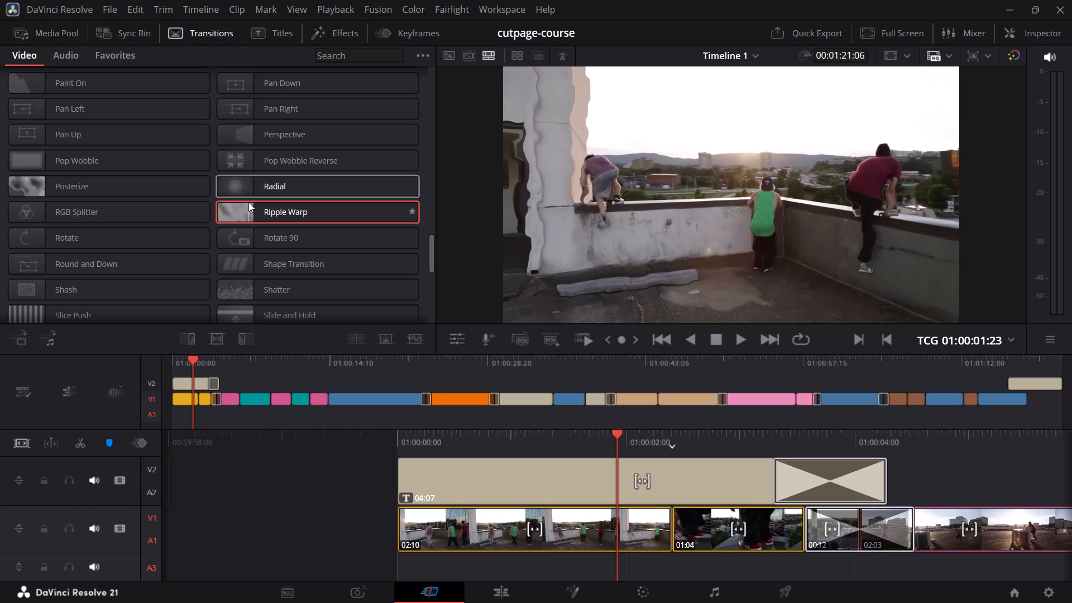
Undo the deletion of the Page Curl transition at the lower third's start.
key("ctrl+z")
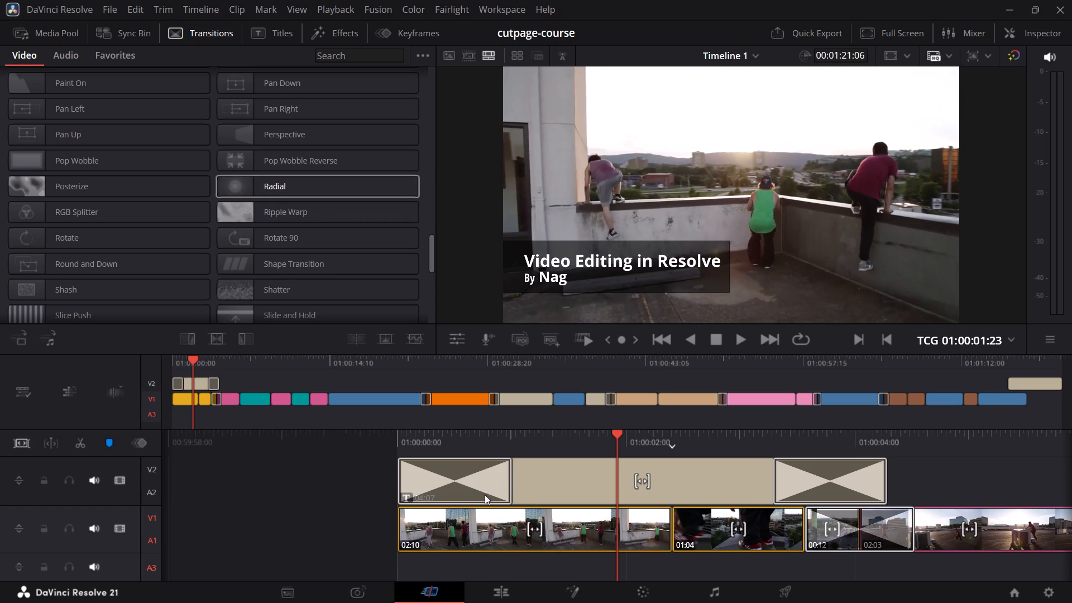
Replace the Page Curl at the start of the opening lower third with the Drop Warp transition, previewing alternatives first.
left_click(448, 471)
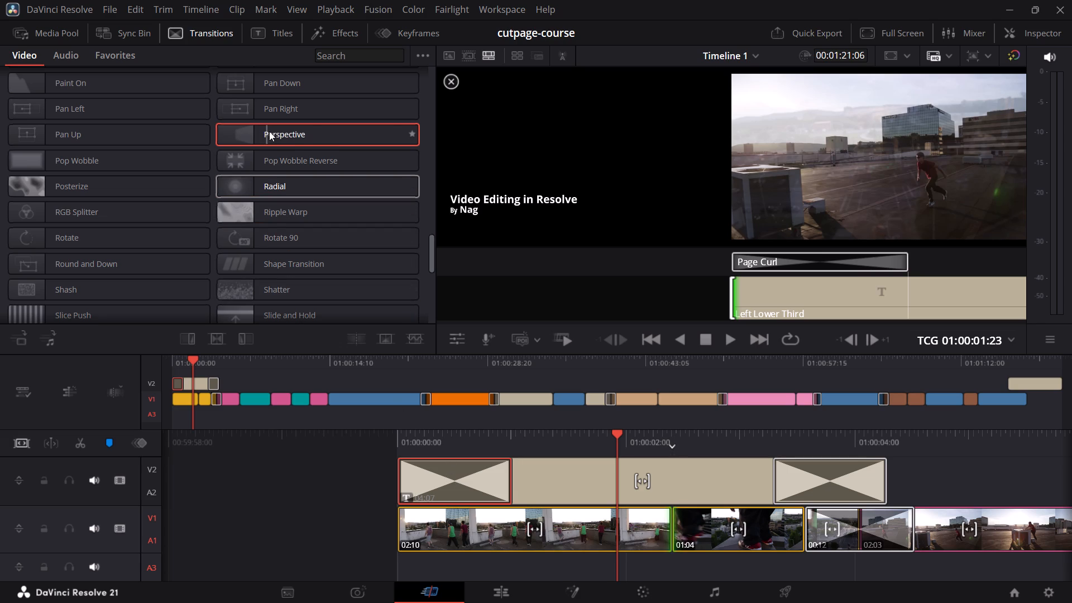
scroll(263, 253, "up", 2)
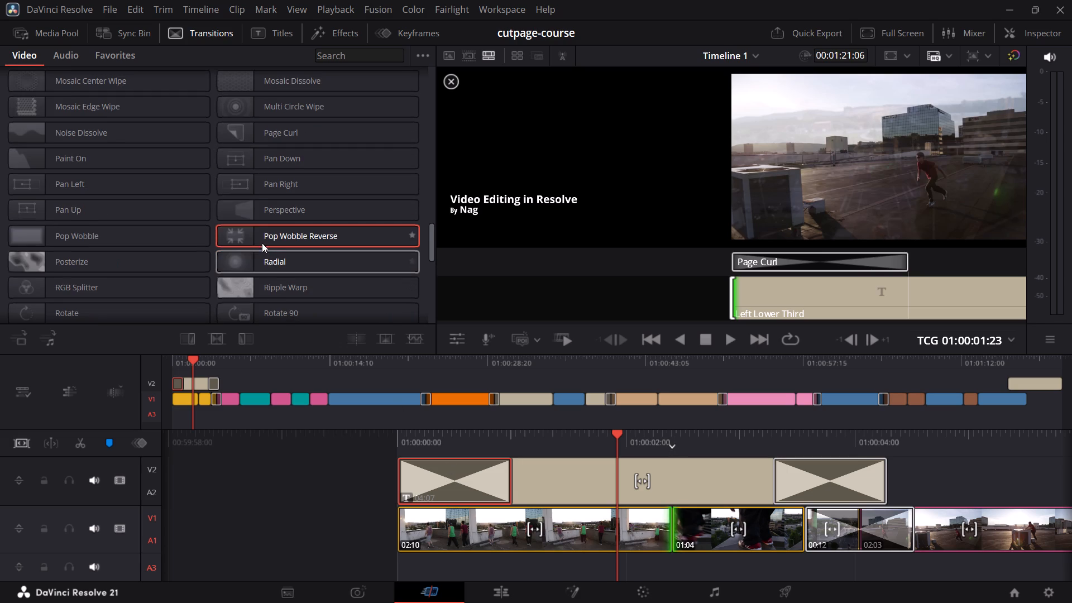
left_click(468, 497)
left_click_drag(457, 436, 478, 439)
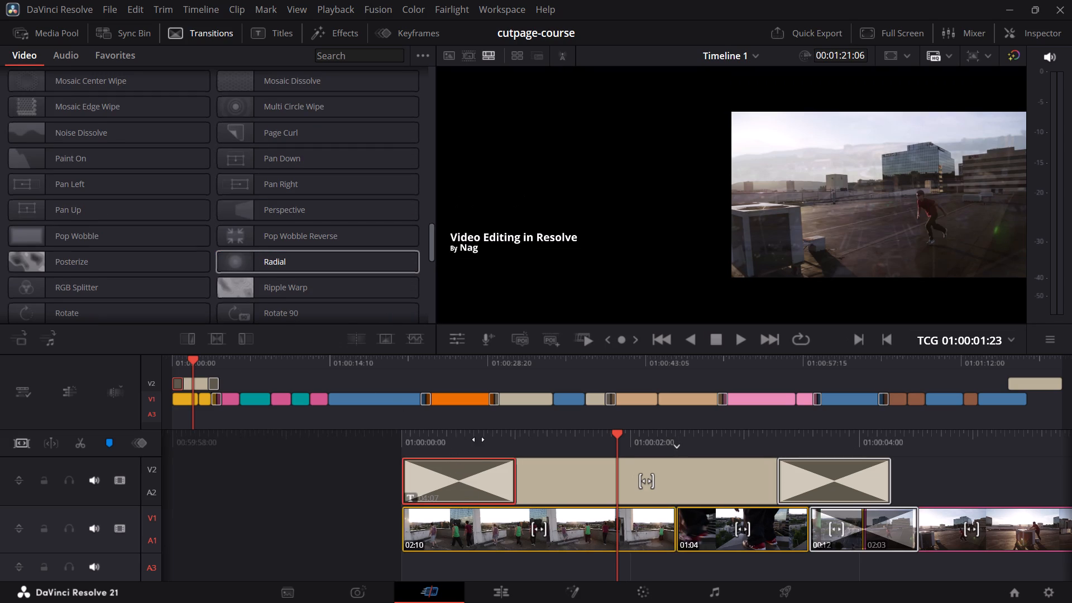
left_click_drag(478, 439, 608, 466)
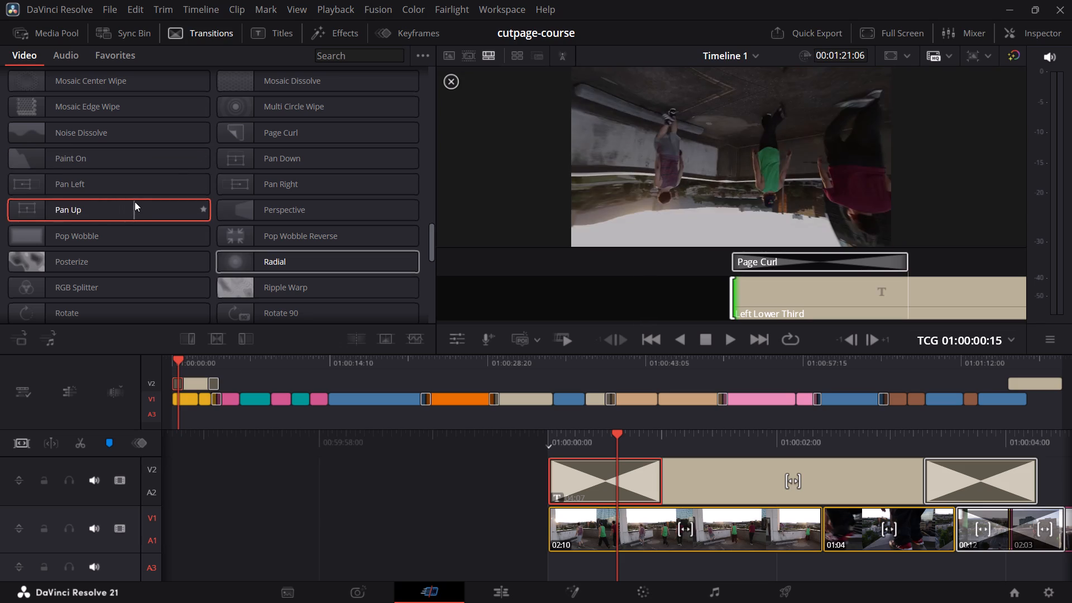
scroll(173, 171, "up", 1)
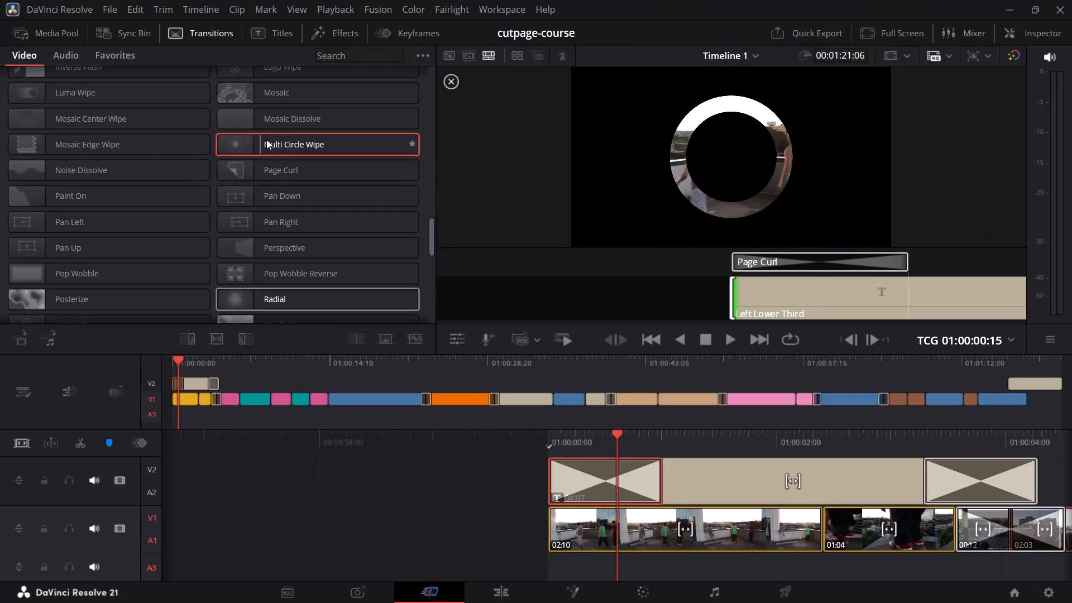
scroll(236, 161, "up", 1)
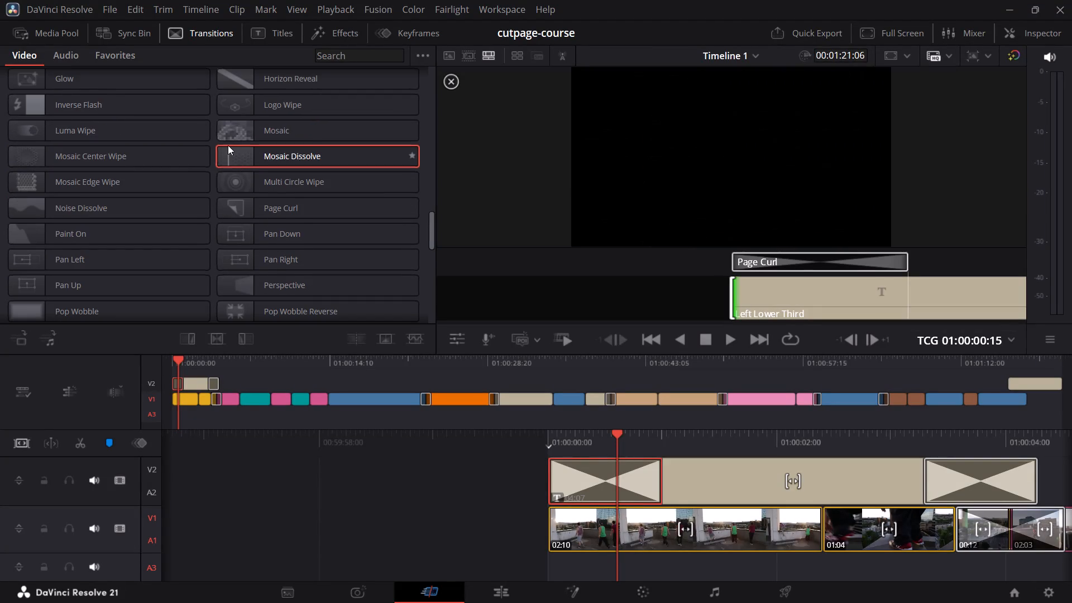
scroll(215, 145, "up", 1)
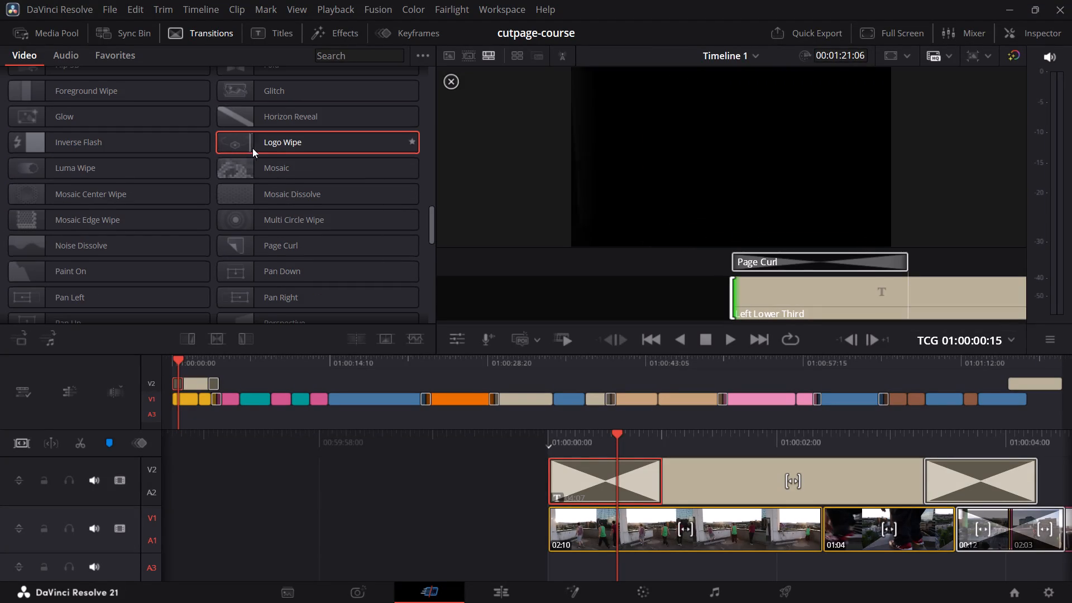
scroll(55, 234, "up", 3)
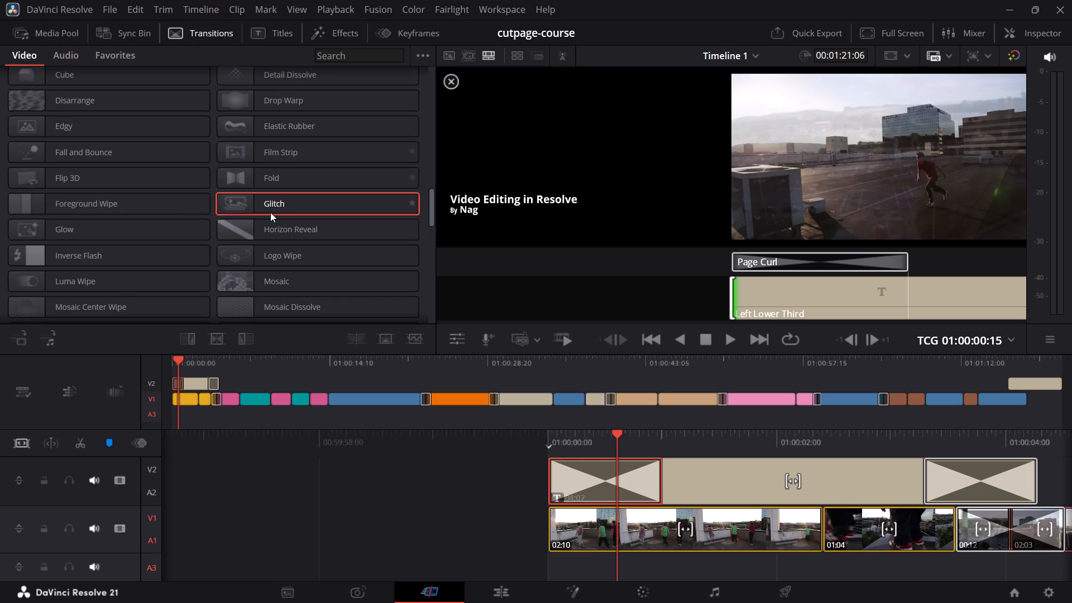
scroll(269, 213, "up", 1)
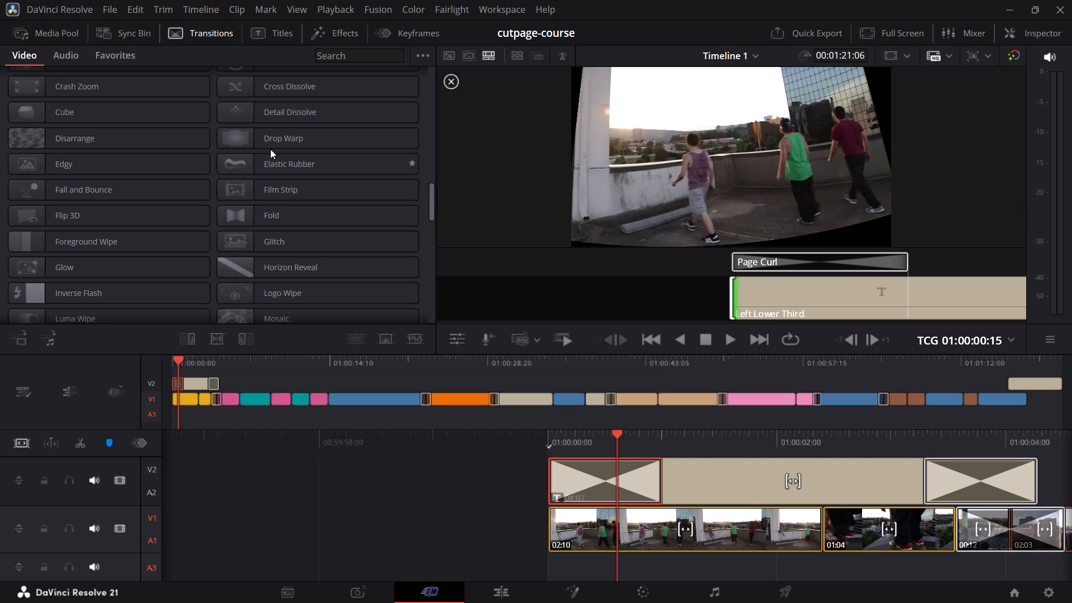
left_click_drag(273, 132, 588, 476)
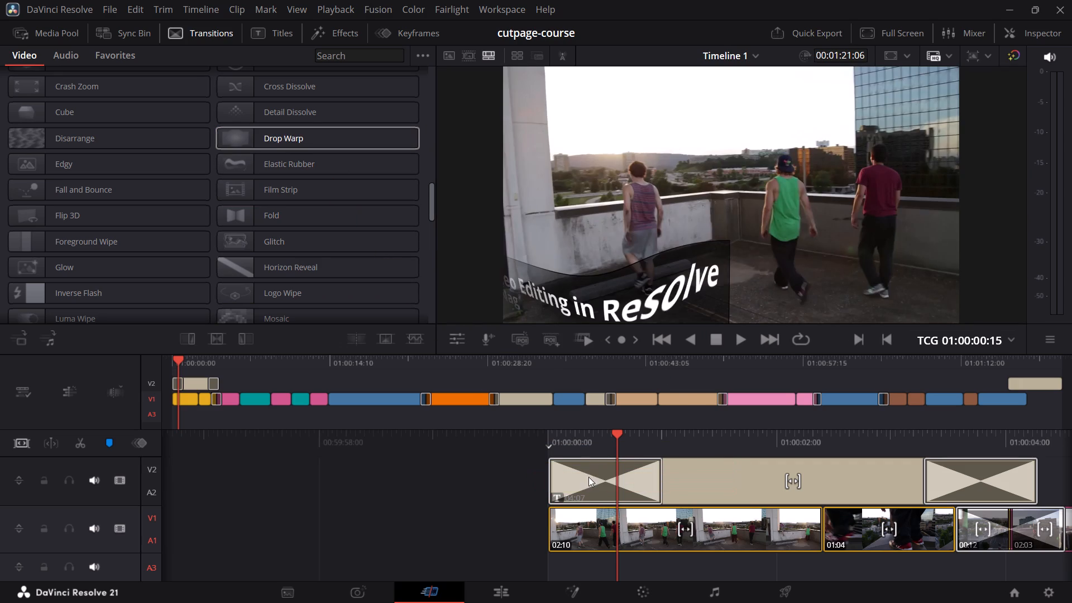
Show the Drop Warp transition's settings and play the lower third's opening from the timeline's beginning.
left_click(597, 488)
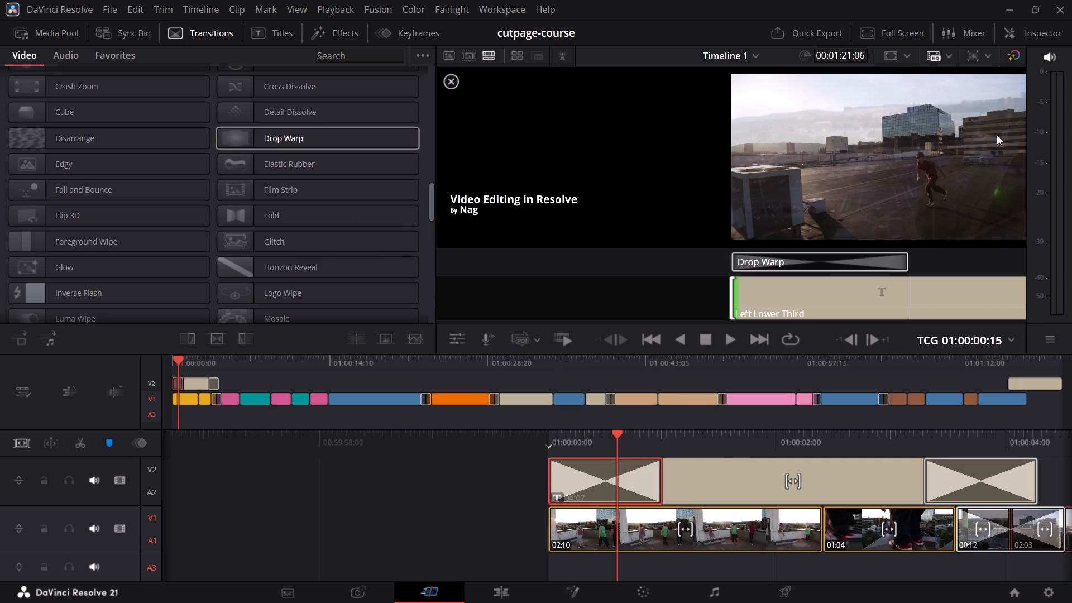
left_click(652, 483)
left_click(1047, 36)
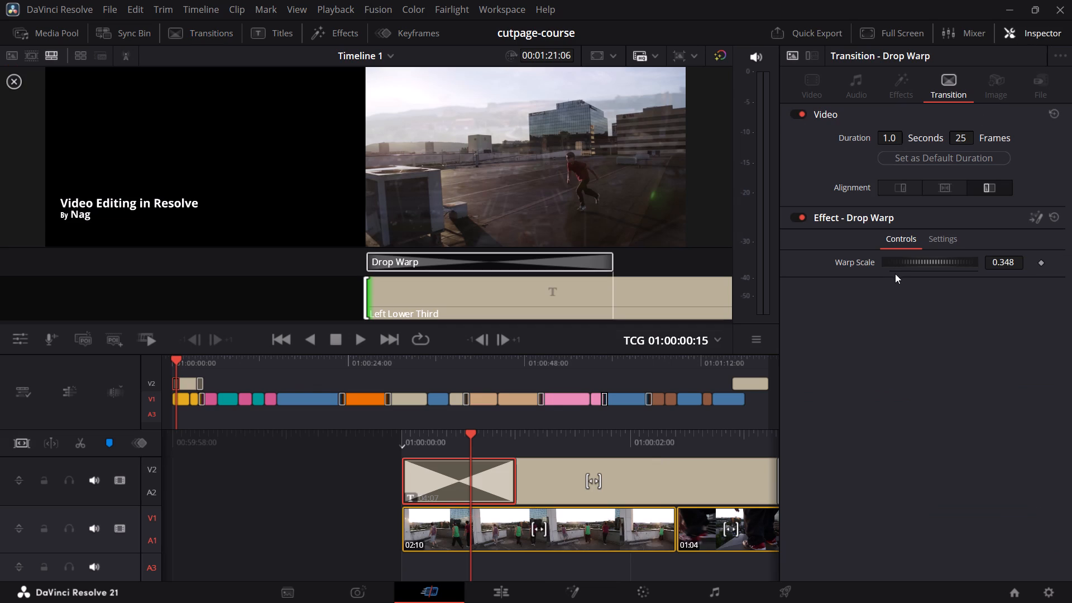
left_click_drag(587, 442, 669, 436)
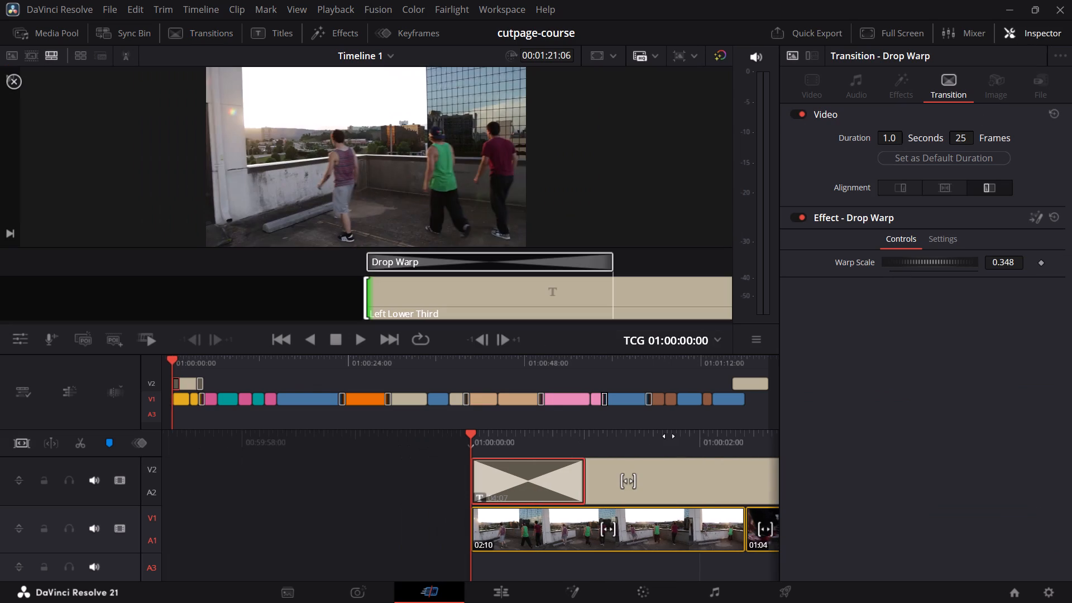
key("space")
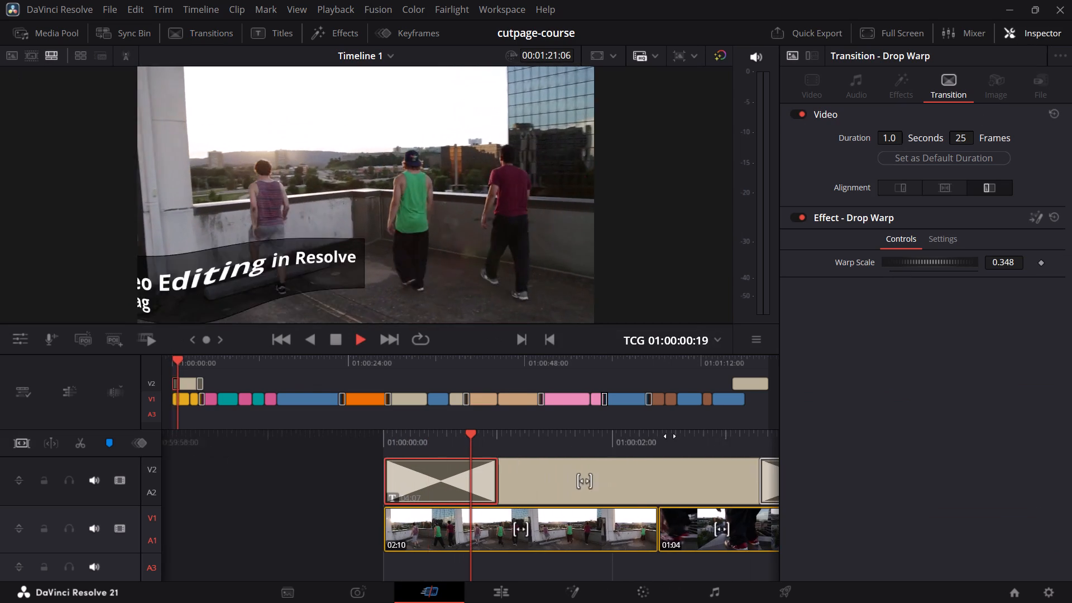
key("space")
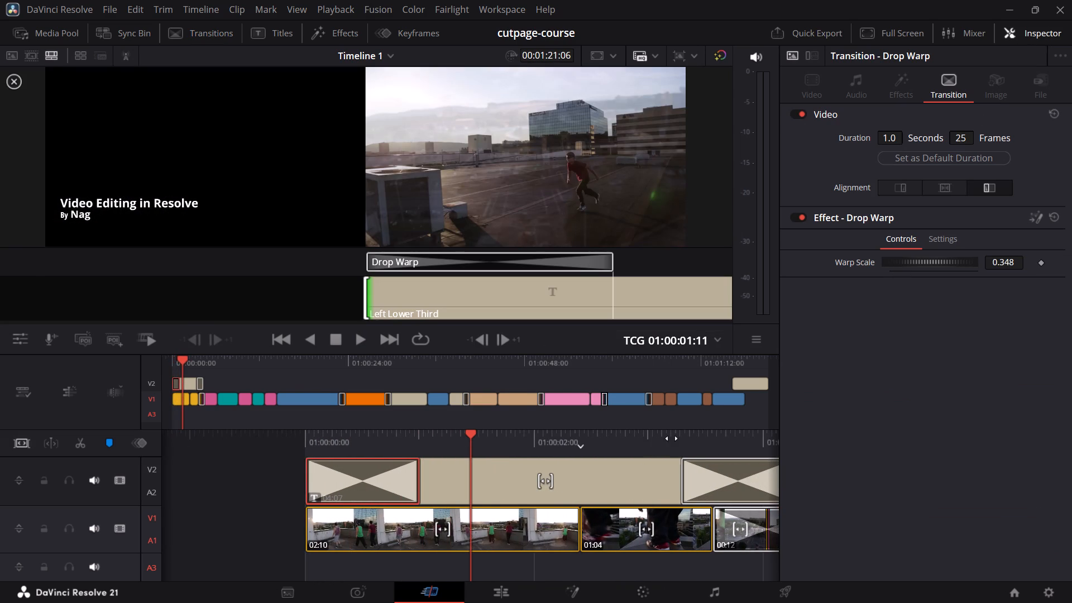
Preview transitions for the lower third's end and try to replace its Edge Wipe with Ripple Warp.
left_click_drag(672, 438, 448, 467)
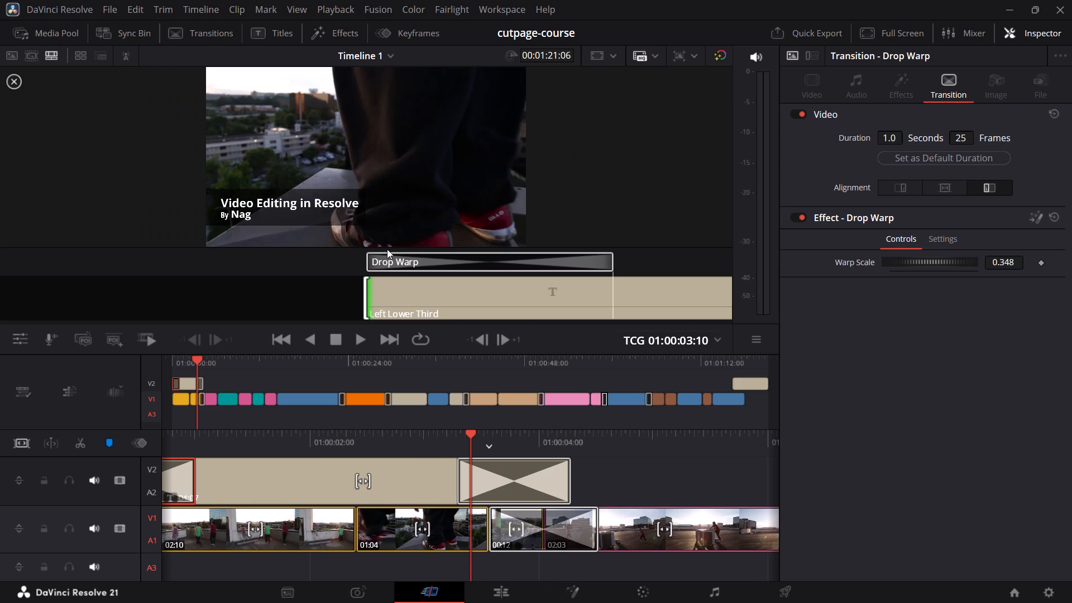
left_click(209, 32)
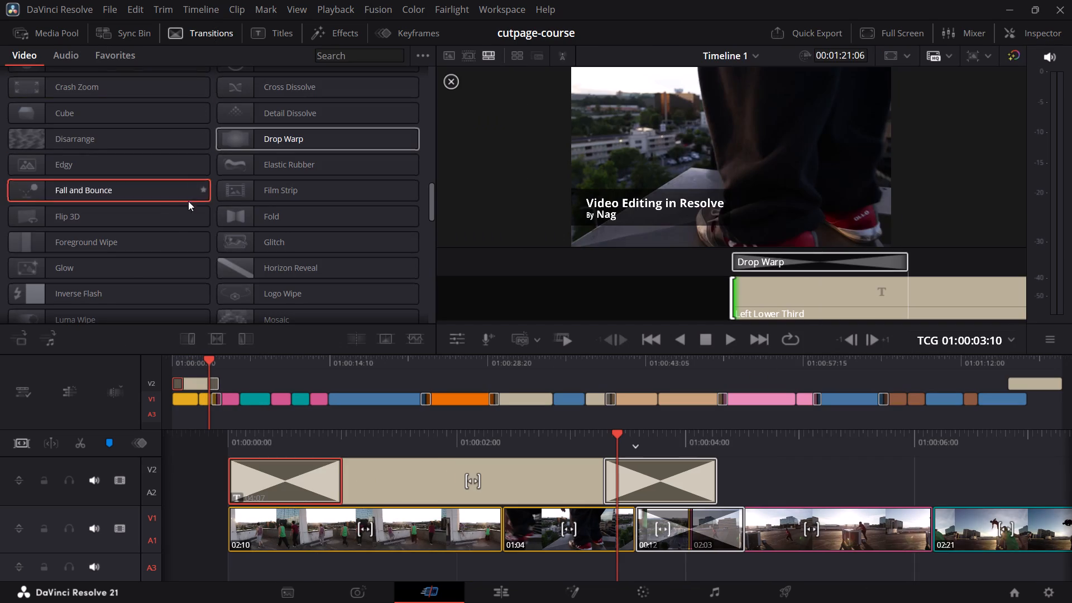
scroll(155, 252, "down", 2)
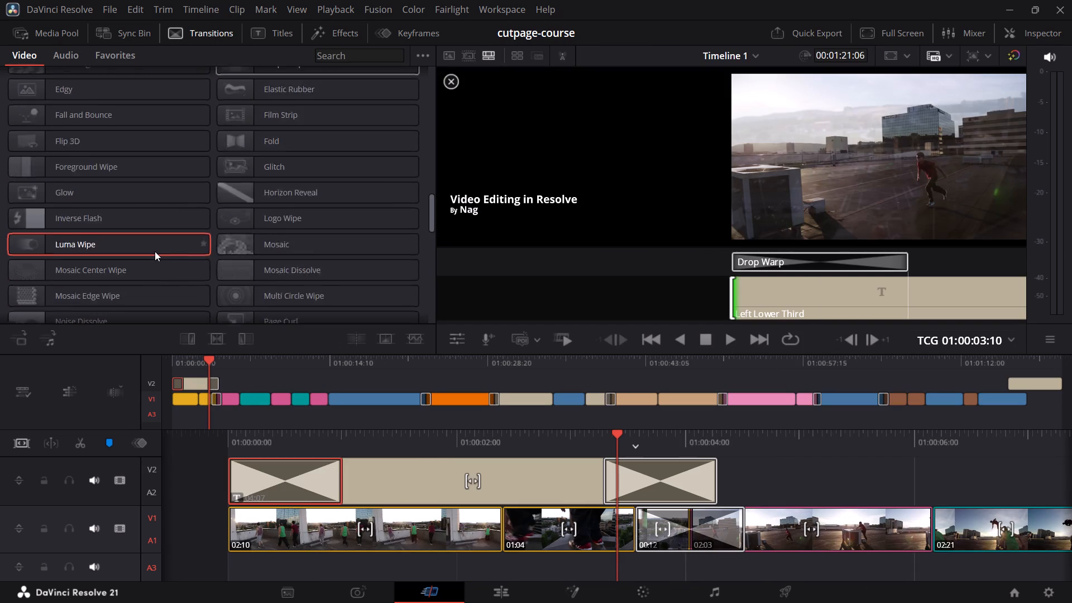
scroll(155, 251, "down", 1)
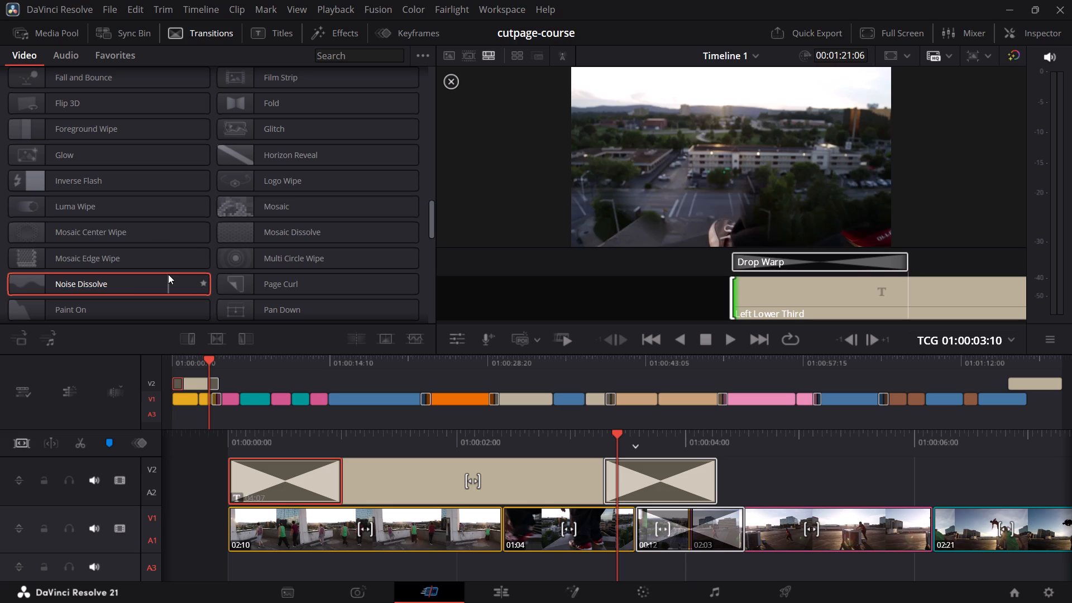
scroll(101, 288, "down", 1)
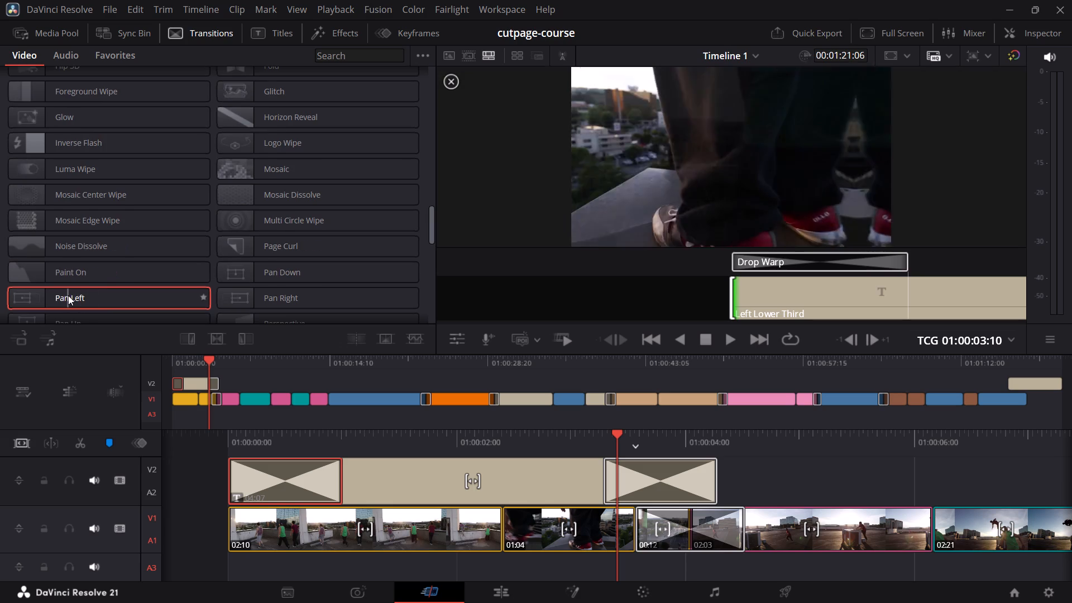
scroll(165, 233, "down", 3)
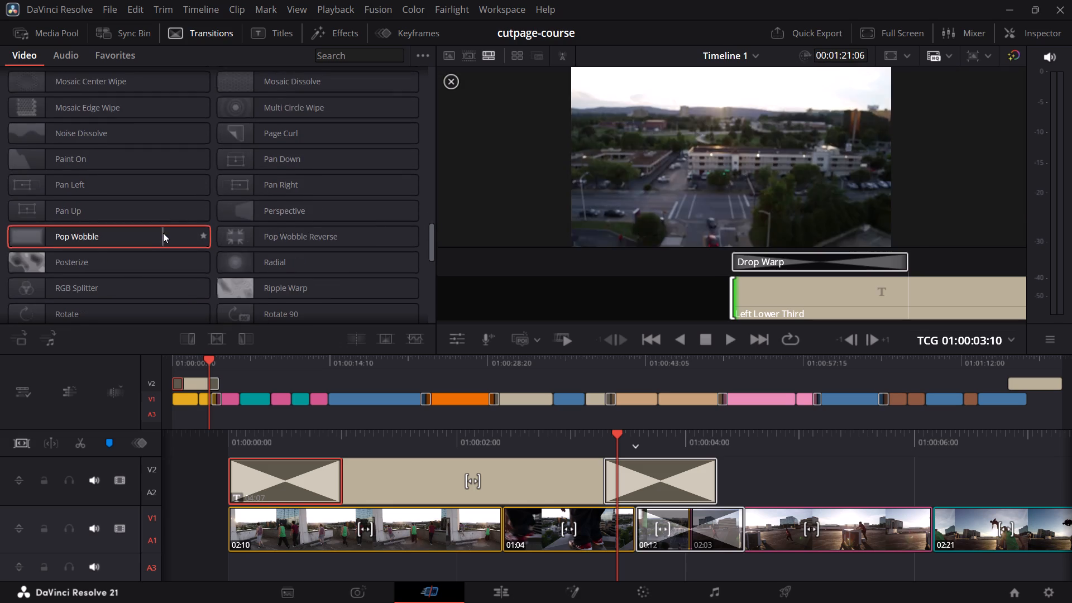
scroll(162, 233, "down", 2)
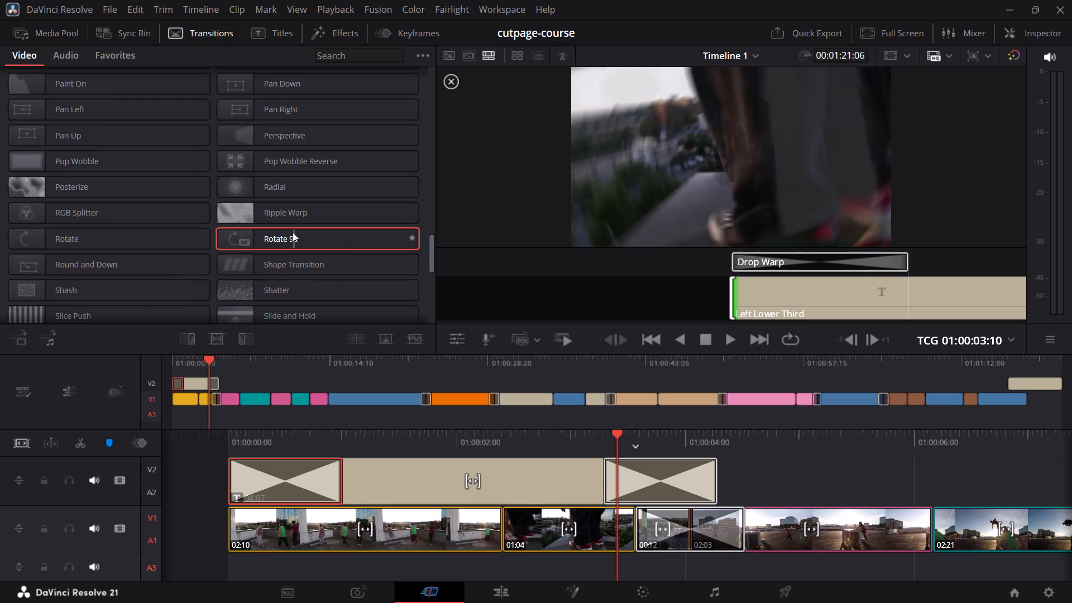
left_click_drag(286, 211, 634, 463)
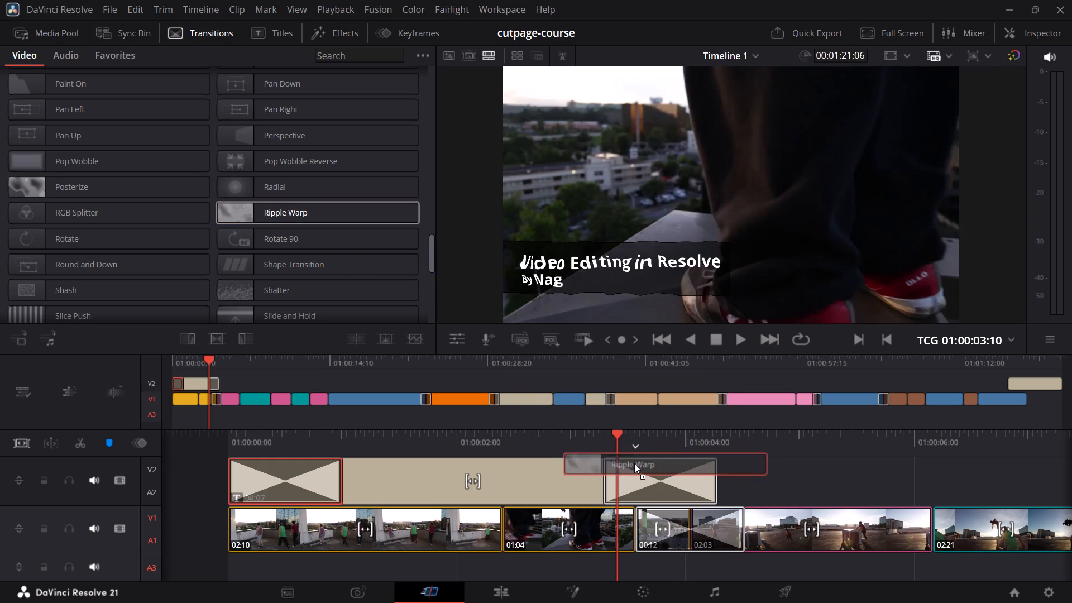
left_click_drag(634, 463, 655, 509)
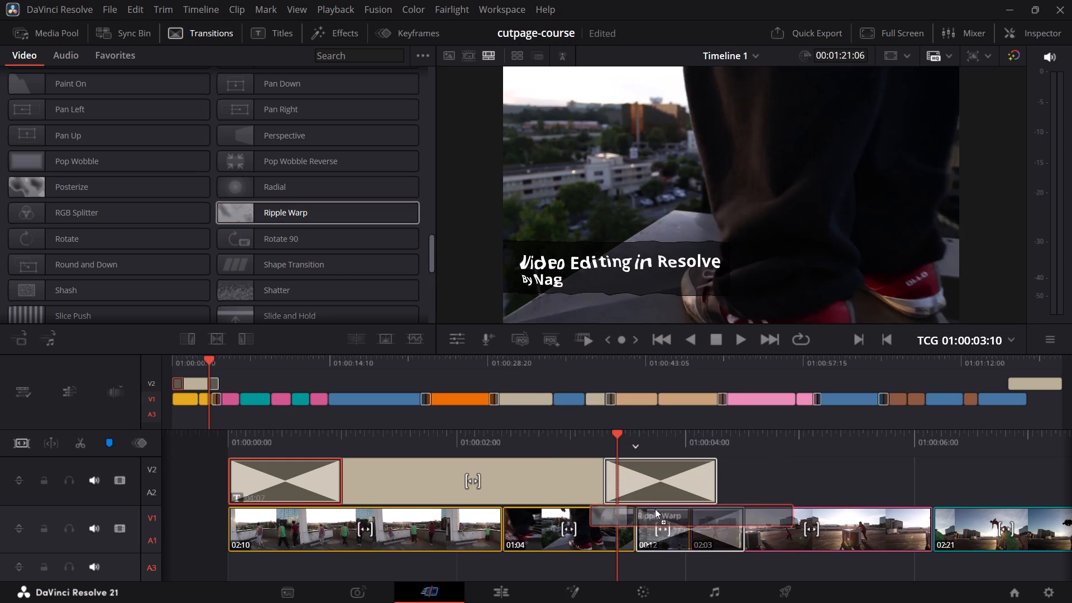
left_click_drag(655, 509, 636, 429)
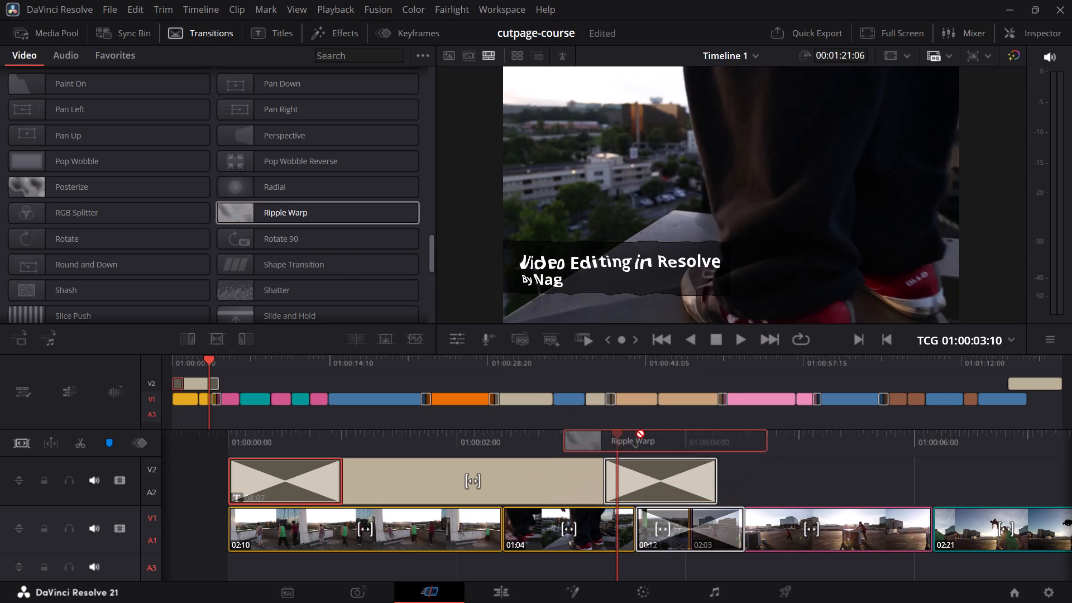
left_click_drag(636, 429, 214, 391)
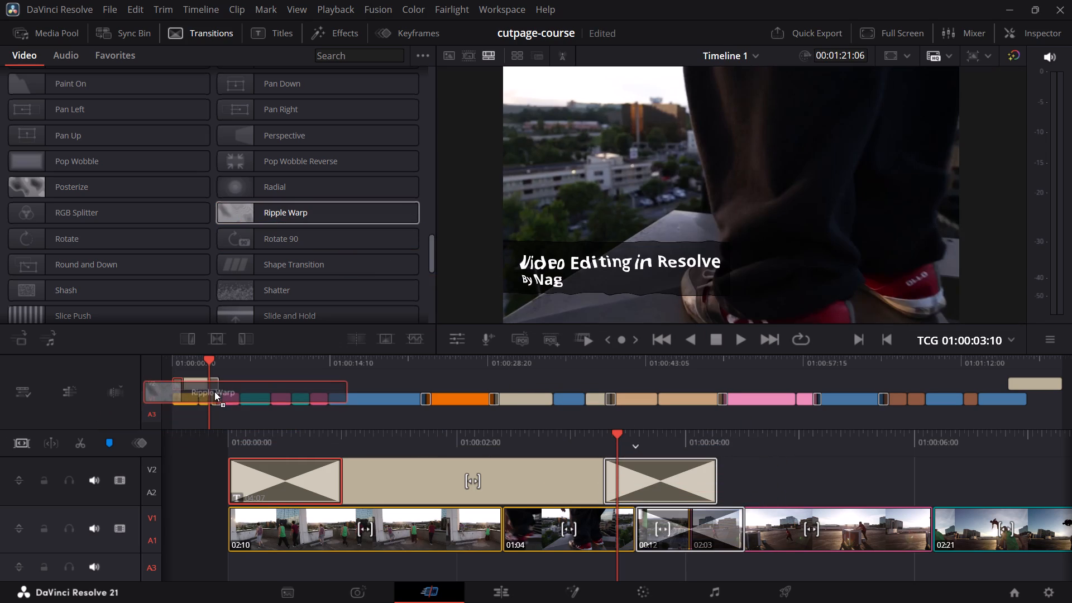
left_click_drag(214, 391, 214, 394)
Check which transition is applied at the opening lower third's end and show its settings.
left_click(661, 470)
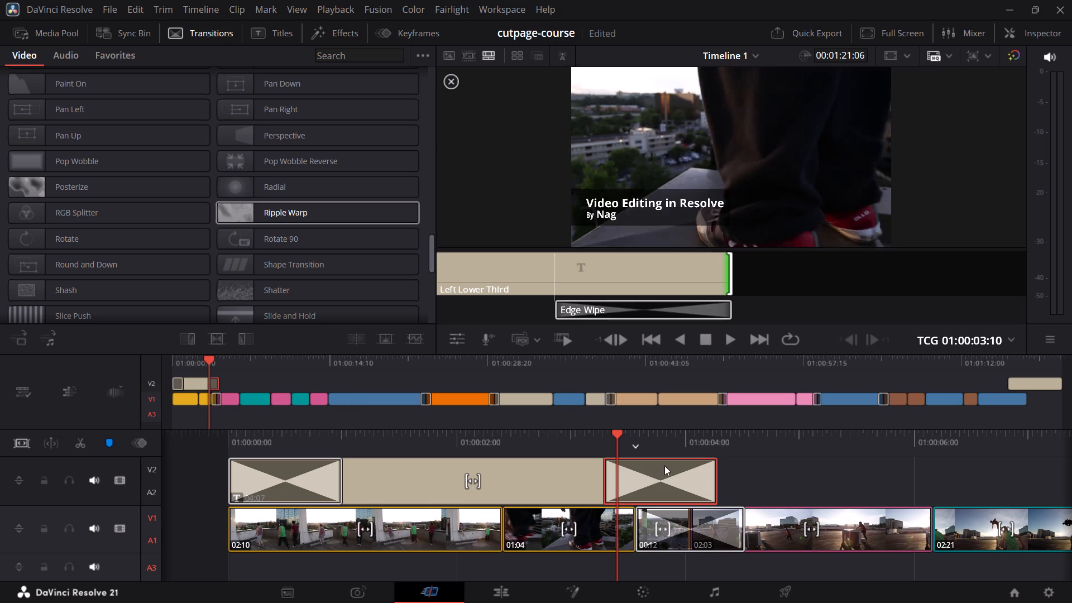
left_click(1032, 40)
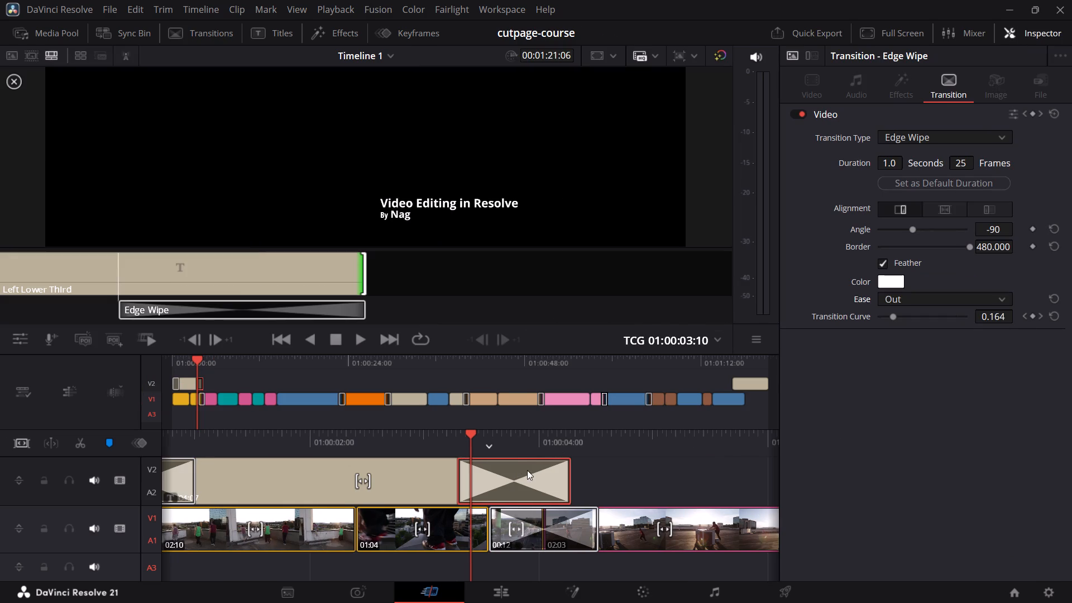
left_click_drag(519, 442, 593, 442)
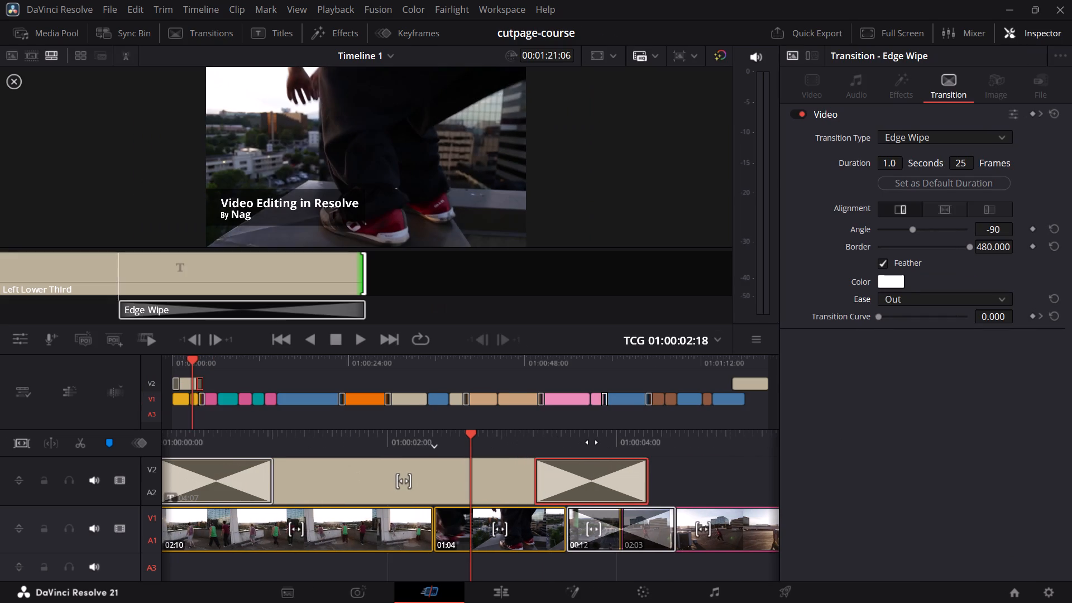
left_click(548, 477)
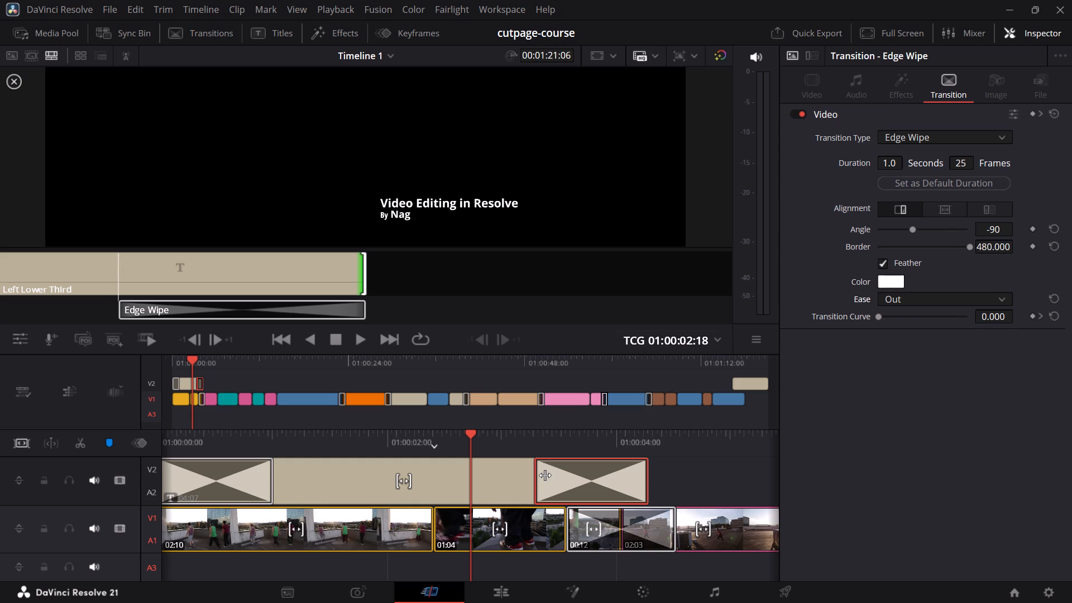
Replace the Edge Wipe at the opening lower third's end with Ripple Warp and play the ending.
left_click(205, 31)
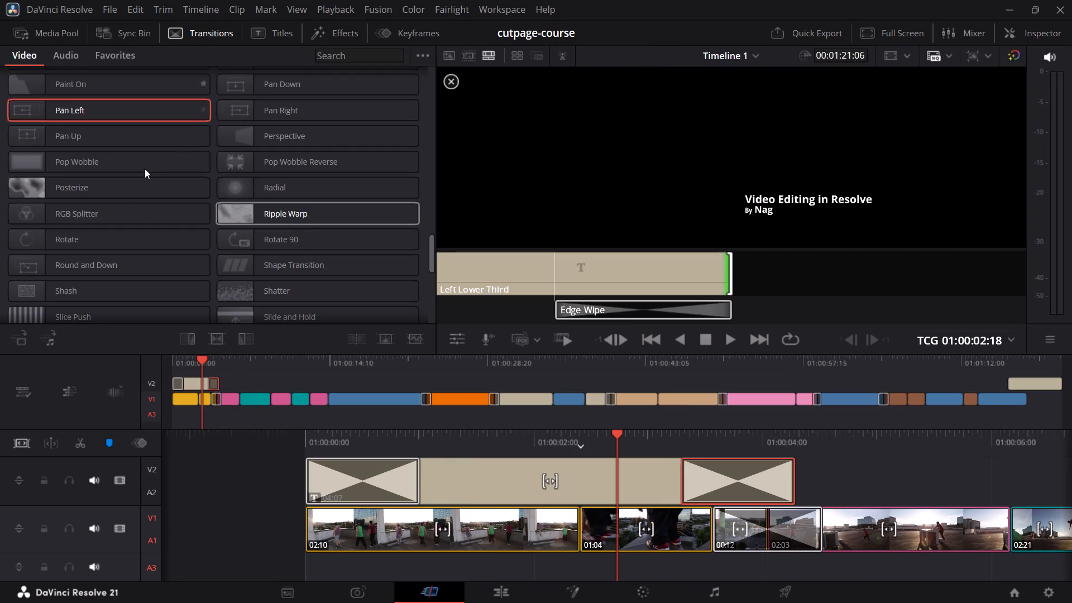
left_click_drag(293, 217, 716, 480)
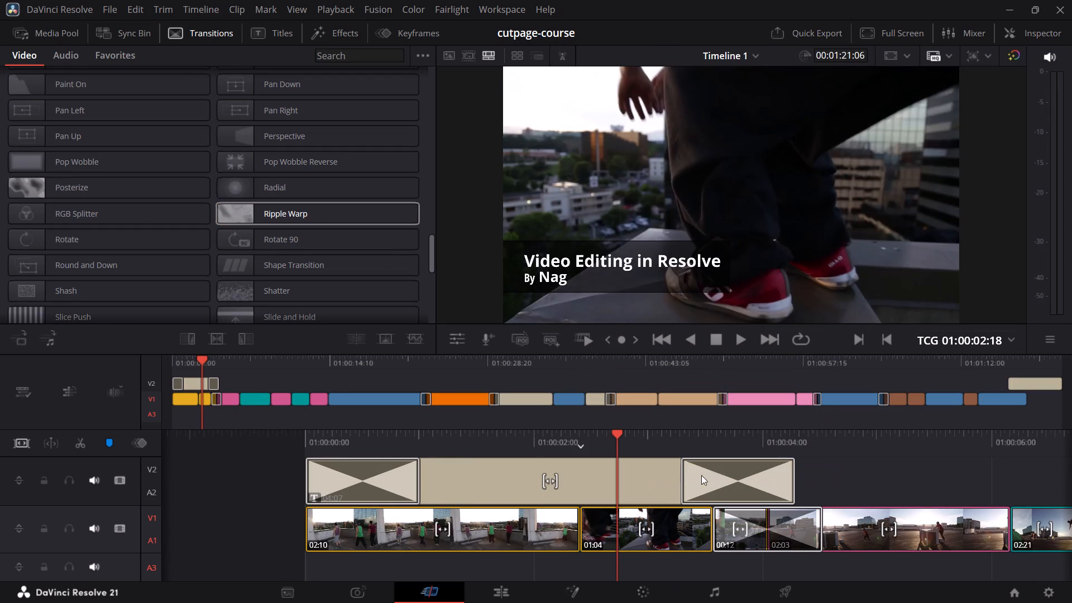
left_click(710, 476)
left_click(1027, 31)
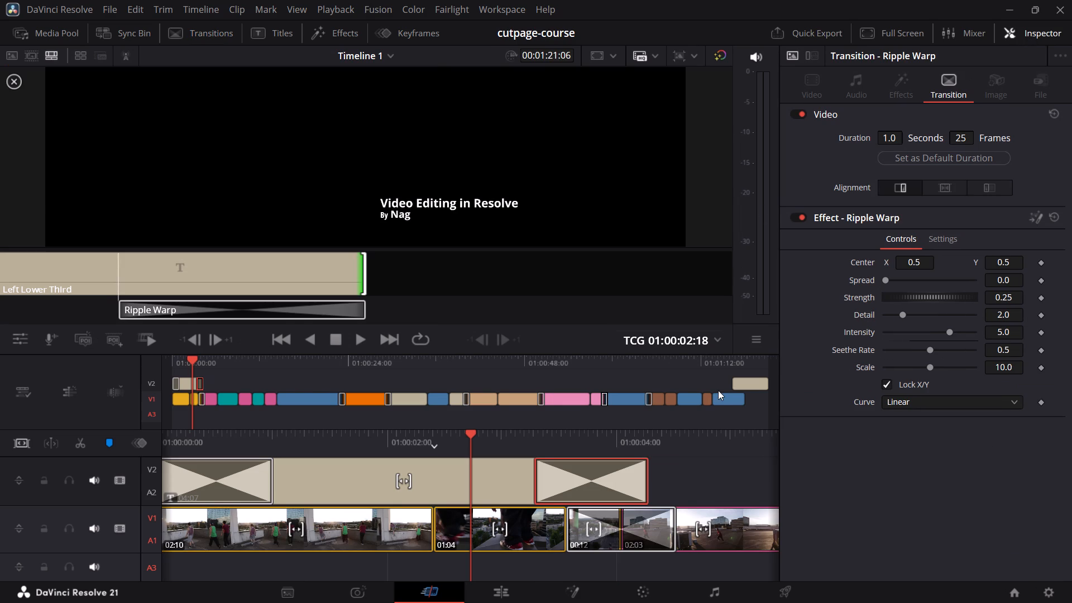
key("space")
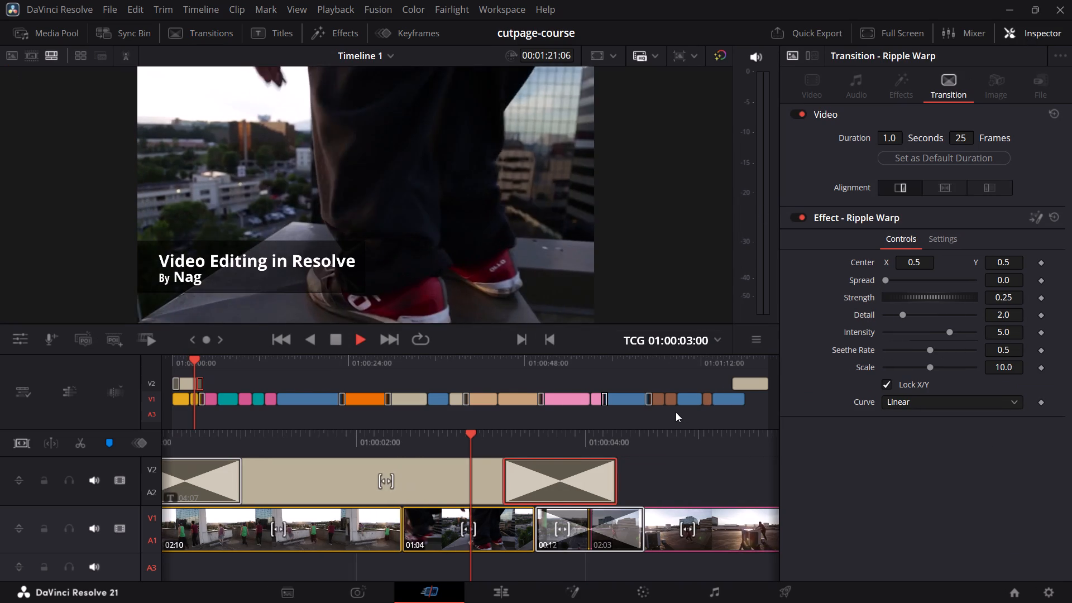
Play the timeline from its beginning to review the lower third's opening and ending transitions.
key("space")
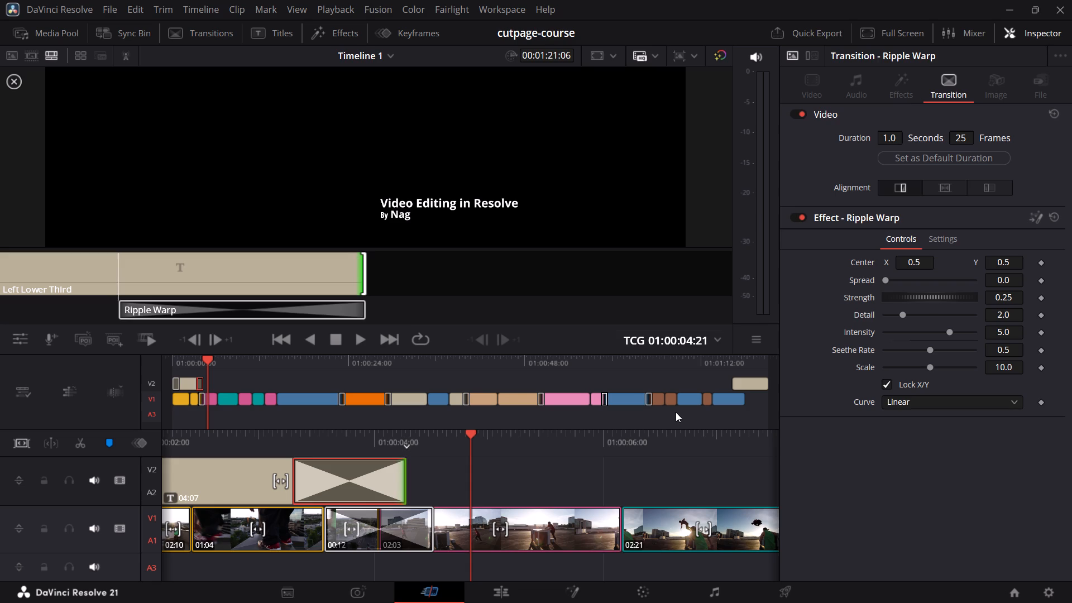
left_click_drag(551, 437, 1071, 409)
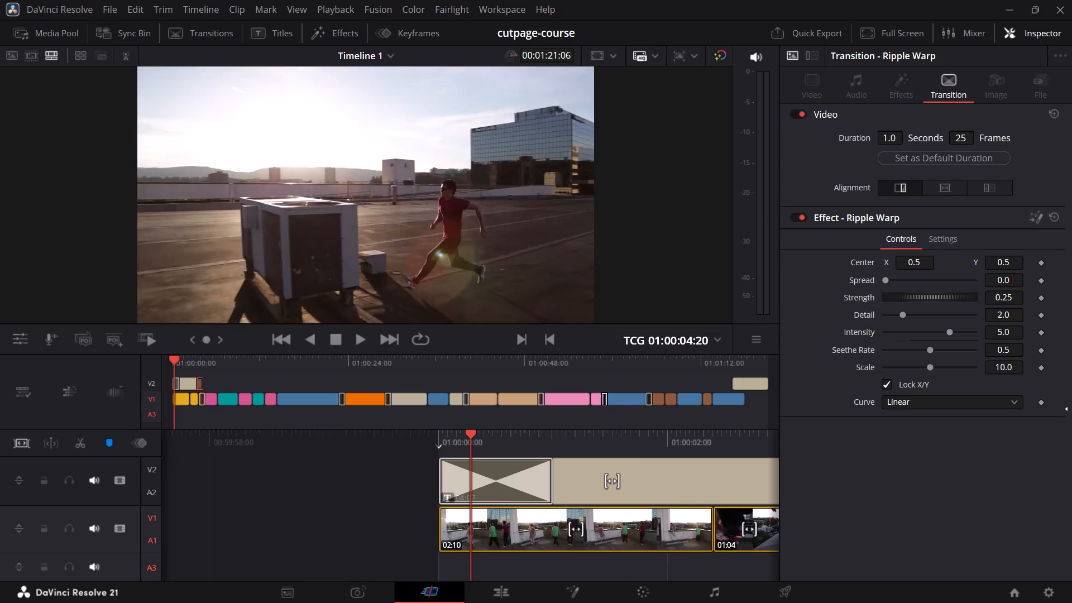
left_click_drag(1071, 409, 1071, 405)
left_click_drag(237, 358, 159, 366)
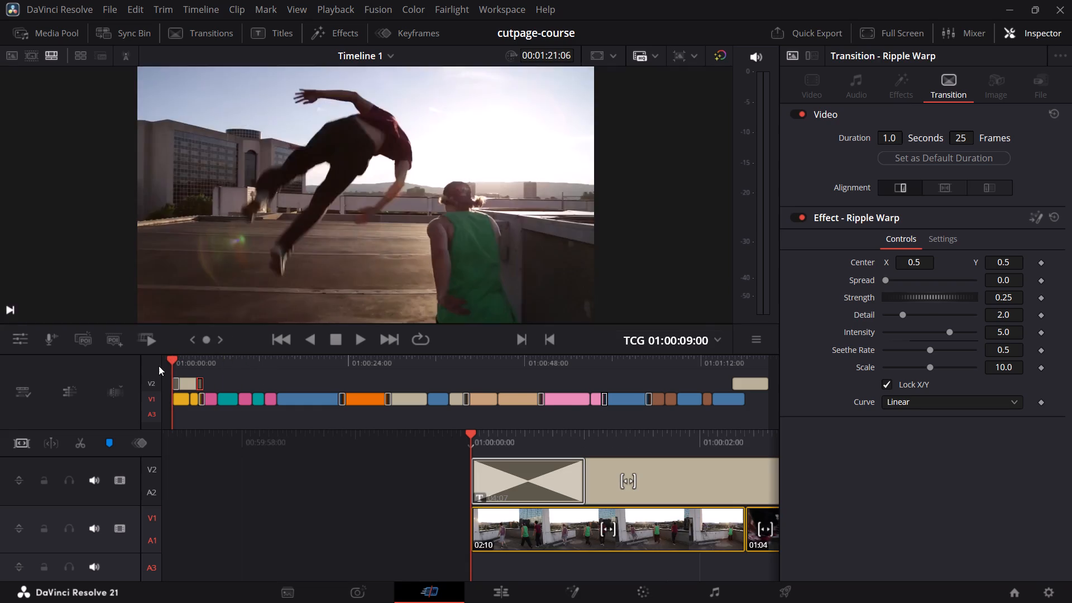
left_click_drag(159, 366, 125, 371)
key("space")
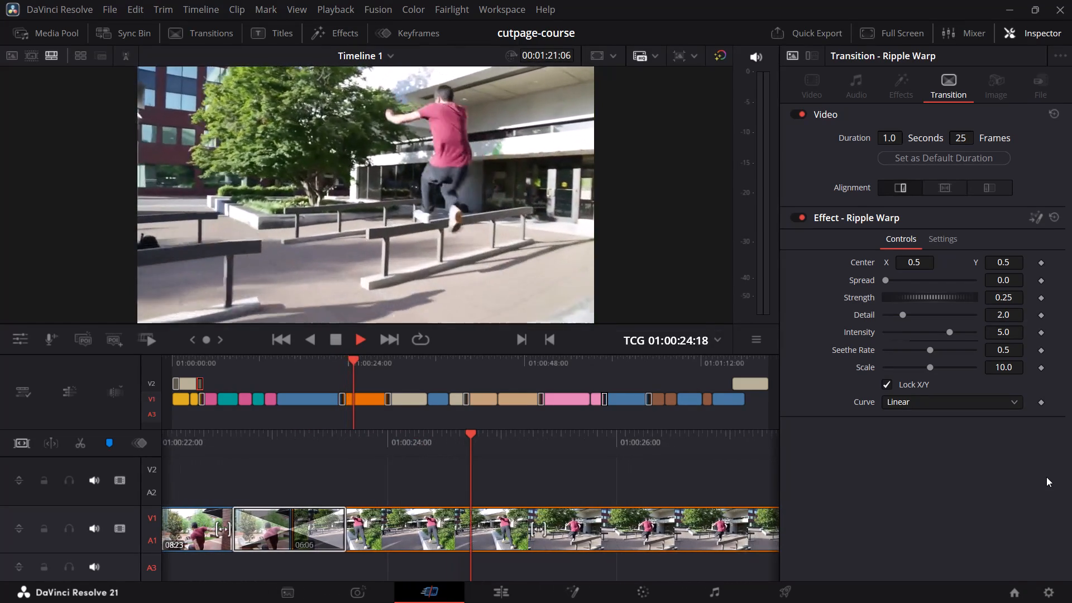
key("space")
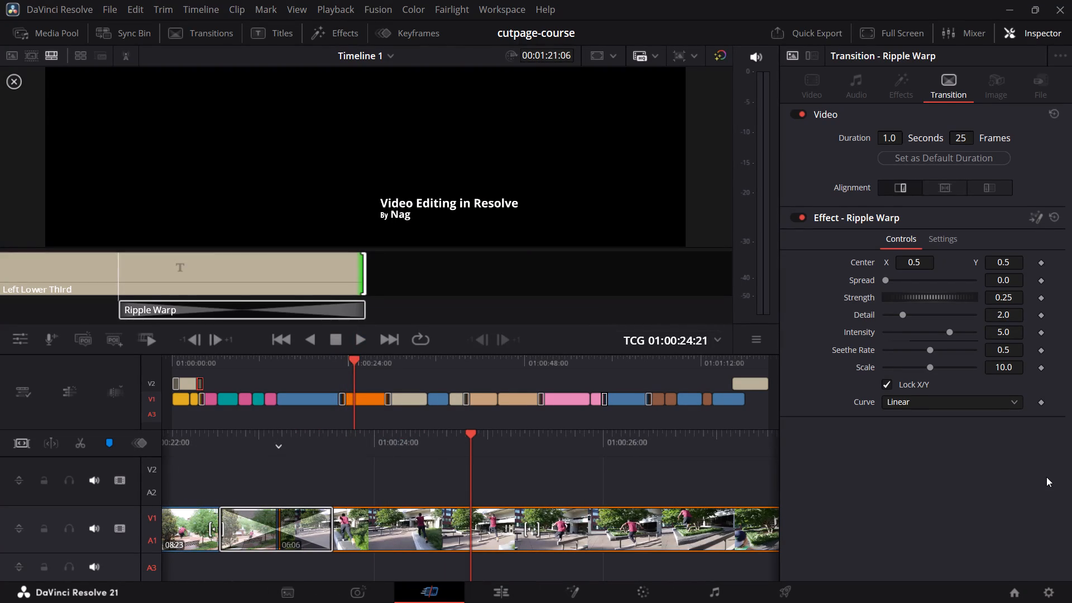
Play the end of the timeline from about 01:01:09:16 through the closing "Thanks for watching" title.
left_click(686, 380)
left_click(683, 363)
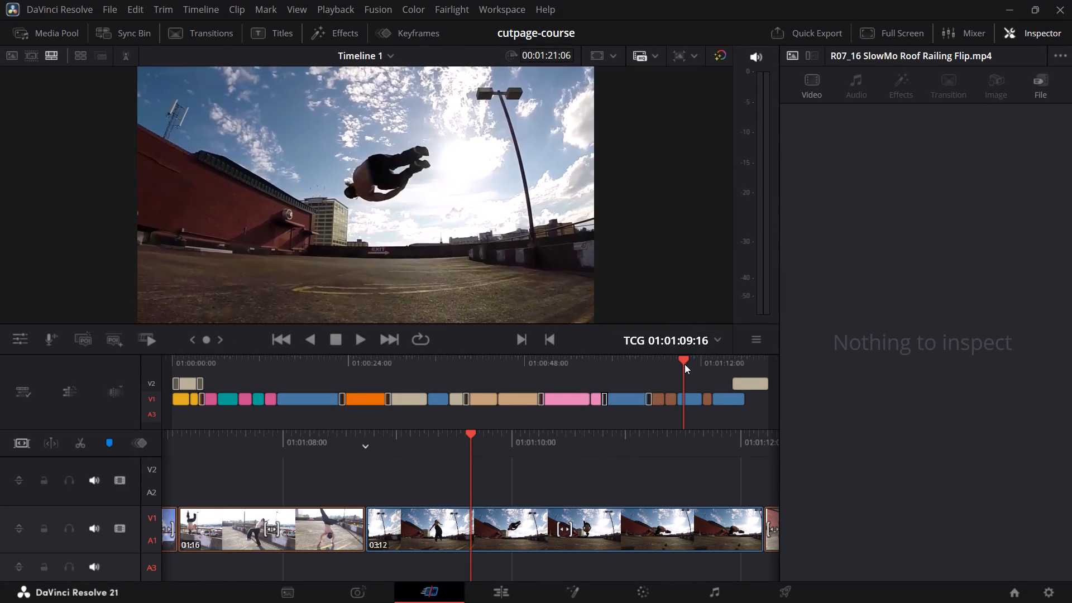
key("space")
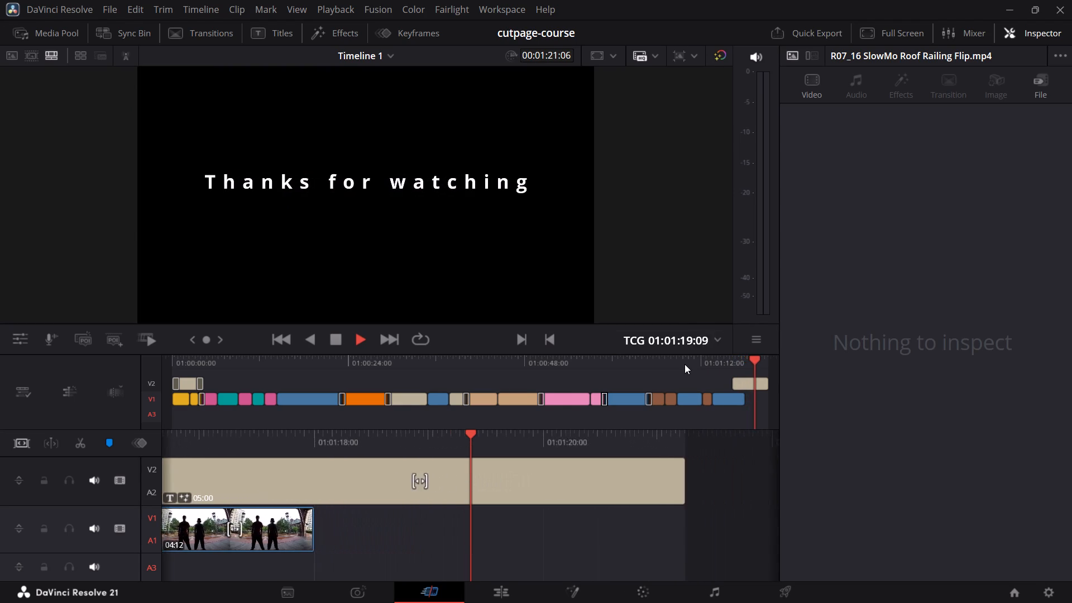
key("space")
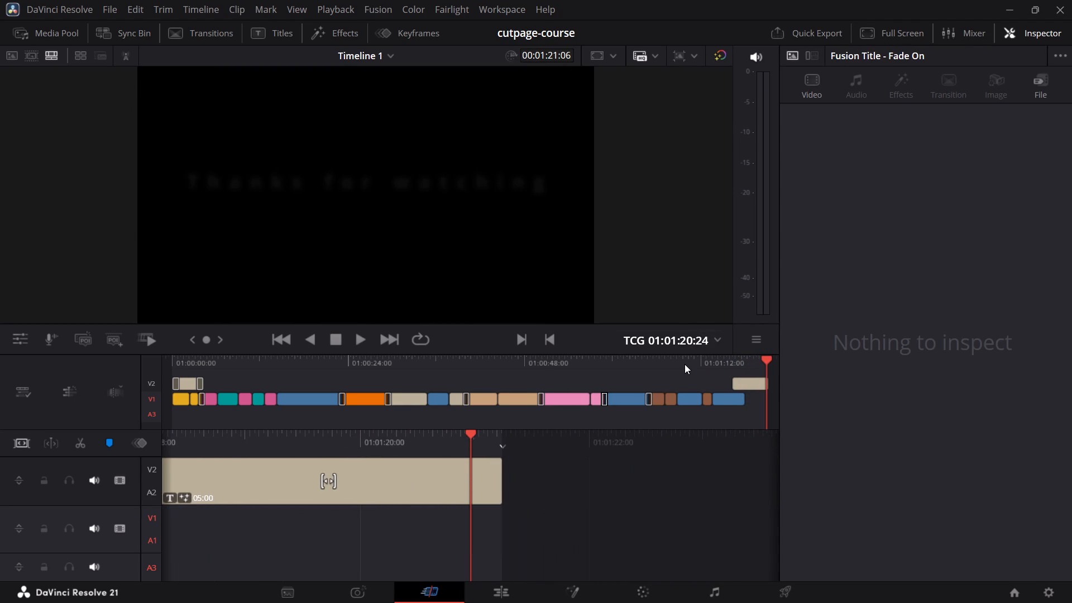
Delete the last video clip on V1 beneath the closing title and play the new ending.
left_click(723, 394)
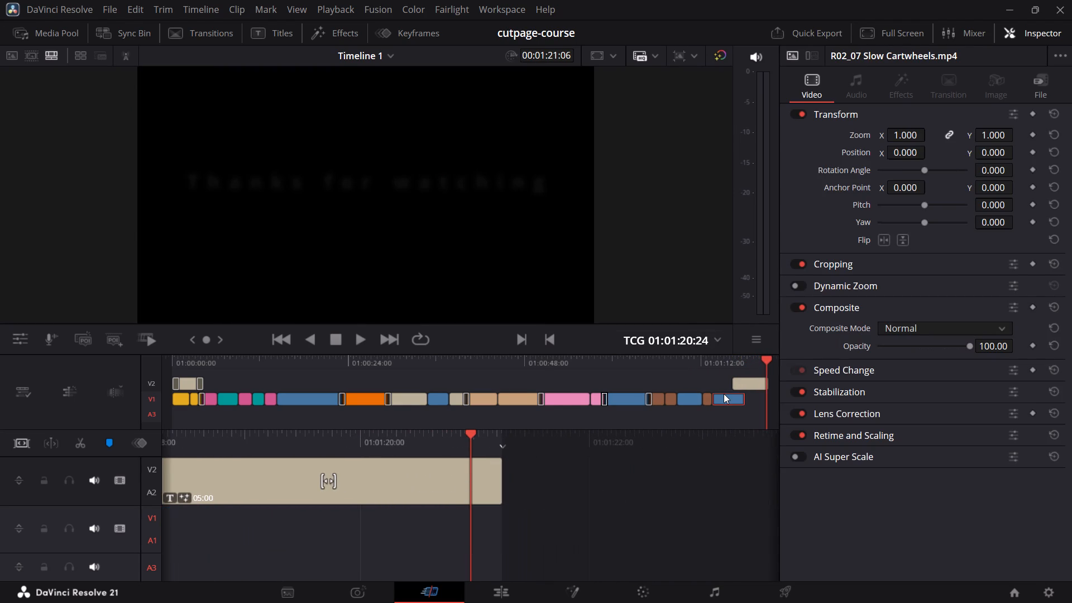
key("BackSpace")
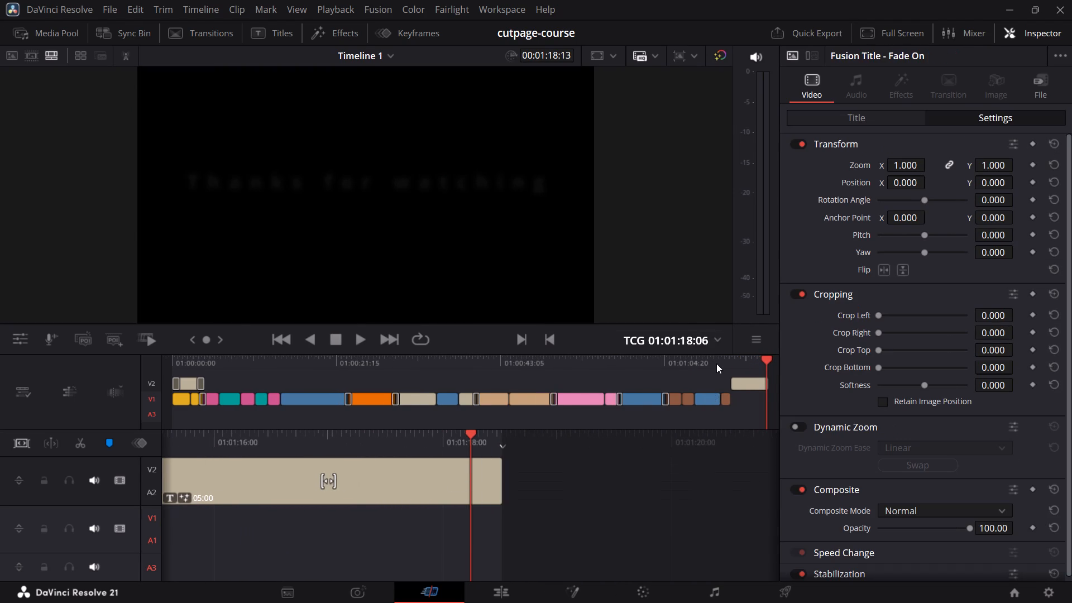
left_click(716, 364)
key("space")
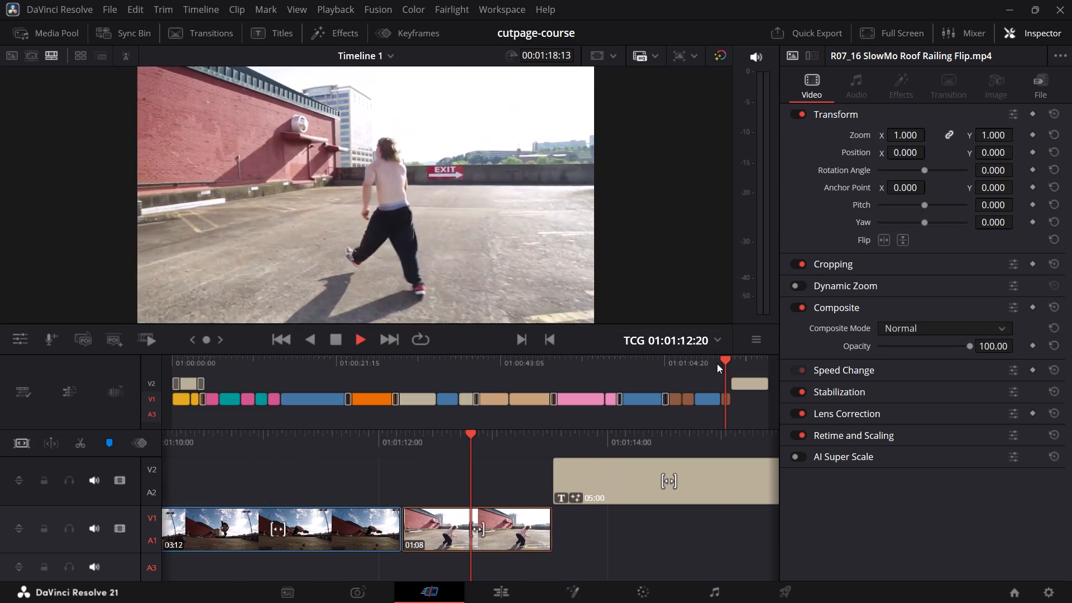
key("space")
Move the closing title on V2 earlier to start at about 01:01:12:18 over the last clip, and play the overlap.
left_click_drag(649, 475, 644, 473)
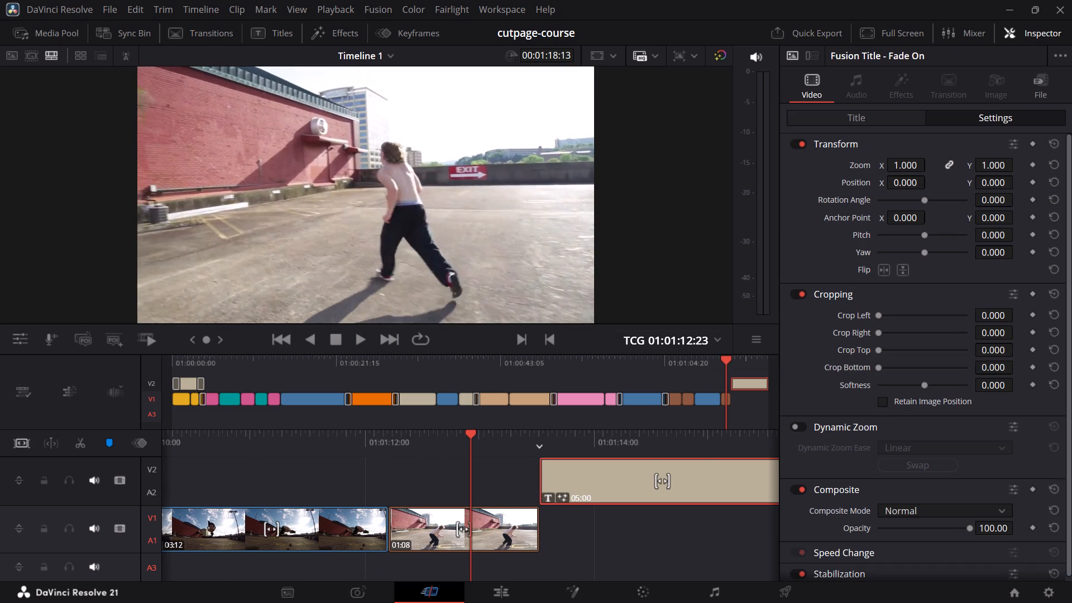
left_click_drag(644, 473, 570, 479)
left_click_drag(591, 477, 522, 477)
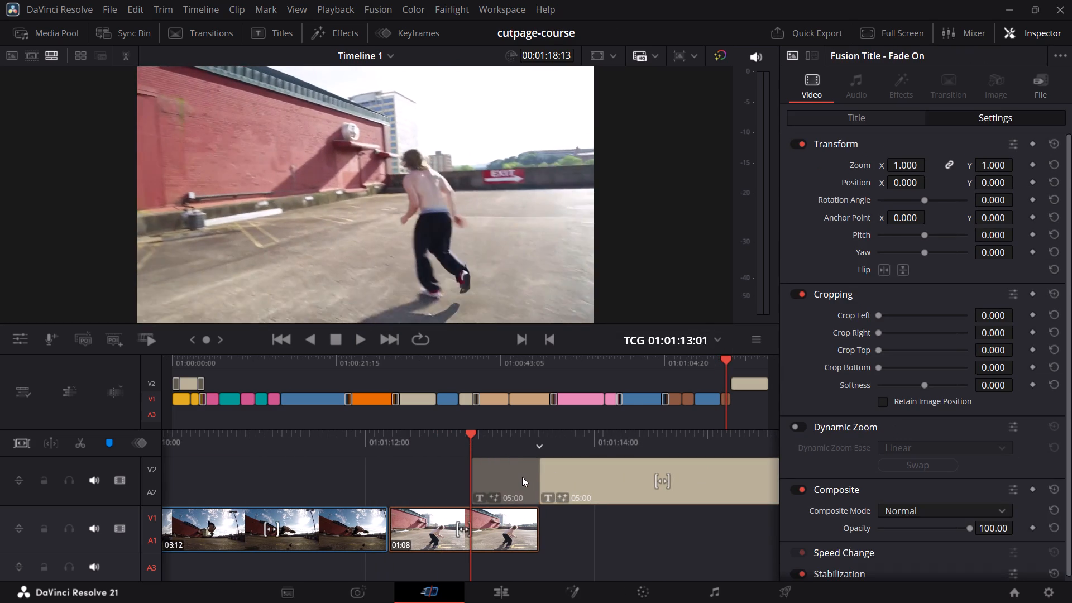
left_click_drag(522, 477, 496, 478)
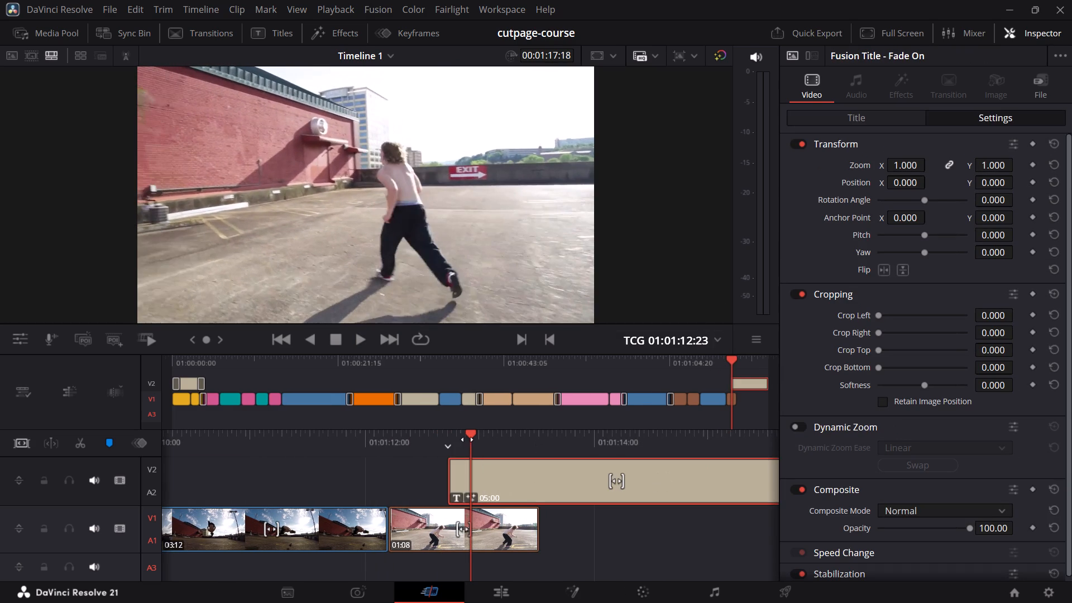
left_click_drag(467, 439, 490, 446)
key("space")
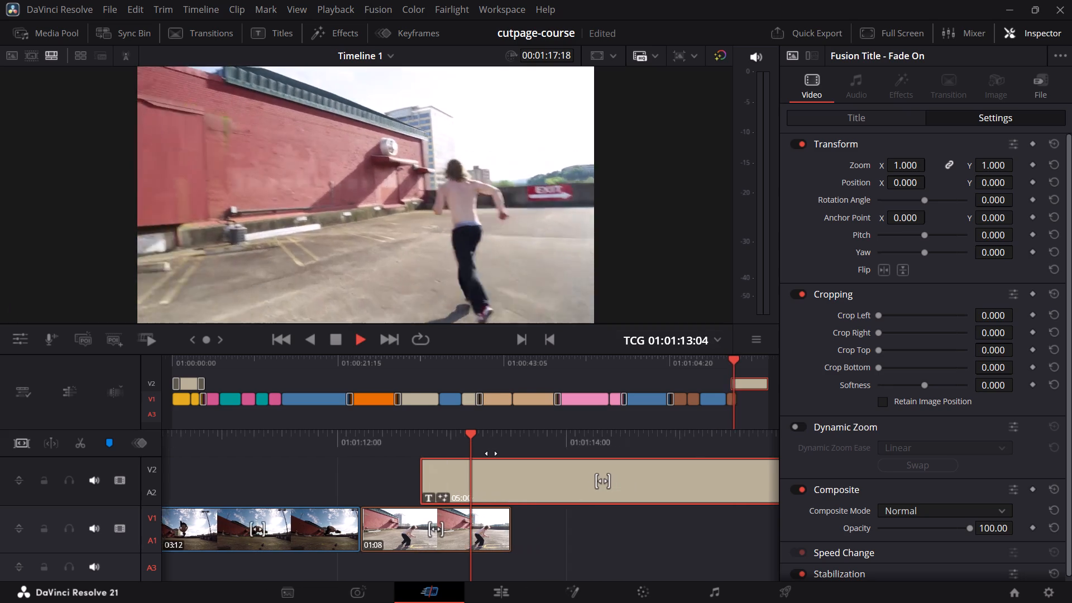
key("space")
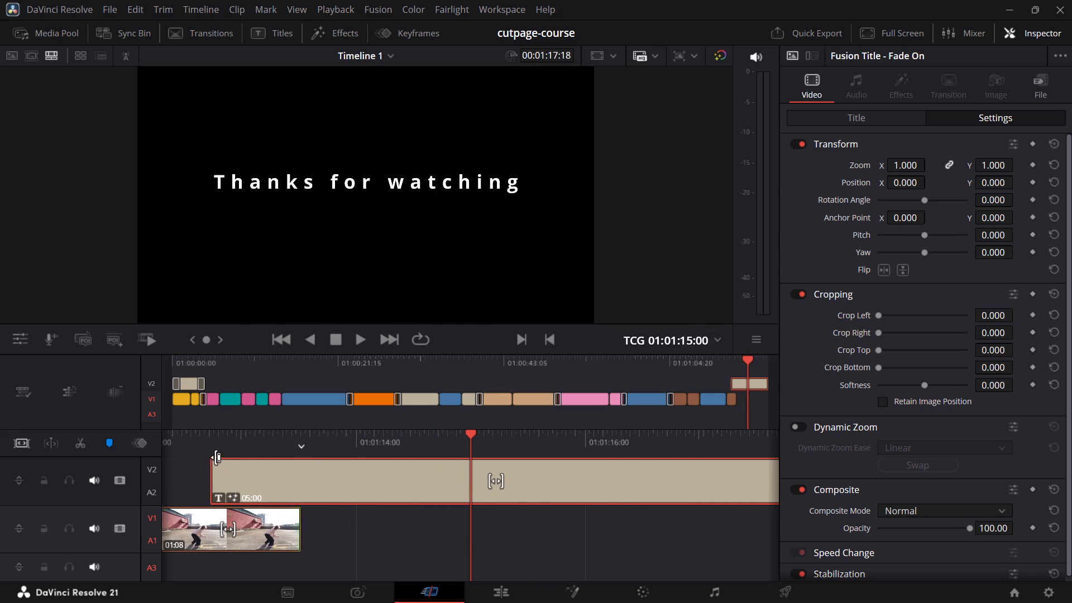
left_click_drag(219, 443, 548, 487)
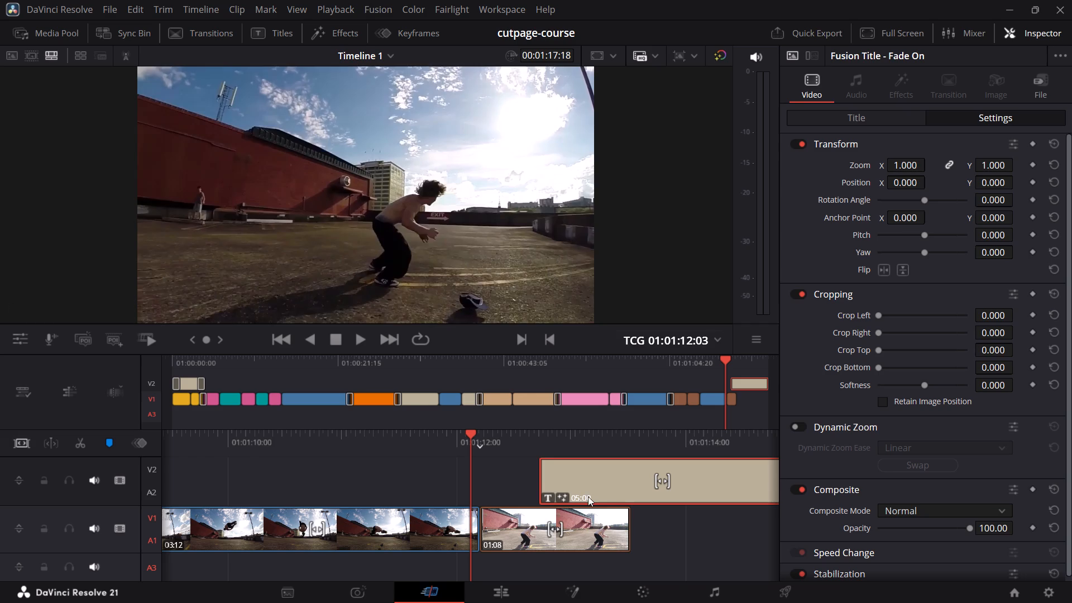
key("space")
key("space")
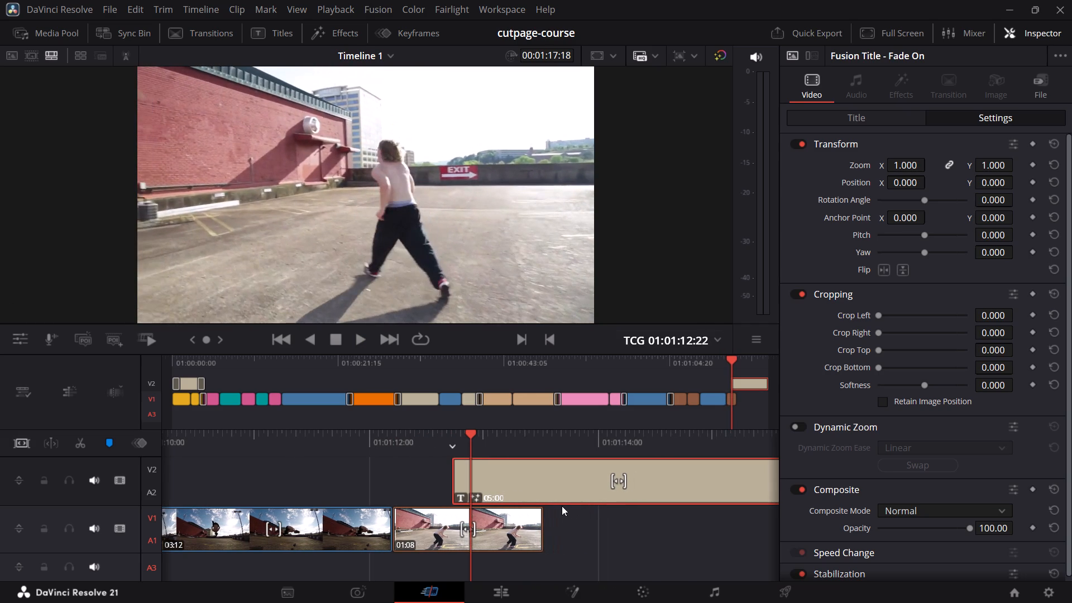
Delete the "Thanks for watching" title from V2.
left_click(552, 492)
key("BackSpace")
Find the Fade On Fusion title and add it to V2 over the last clip, starting at about 01:01:12:13.
scroll(566, 496, "down", 1)
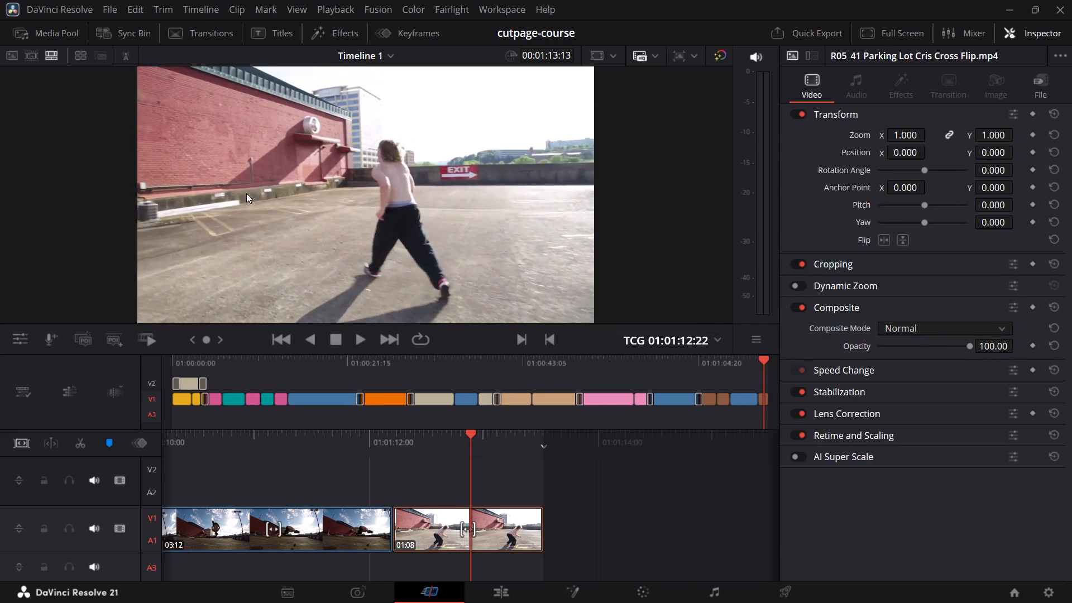
left_click(264, 29)
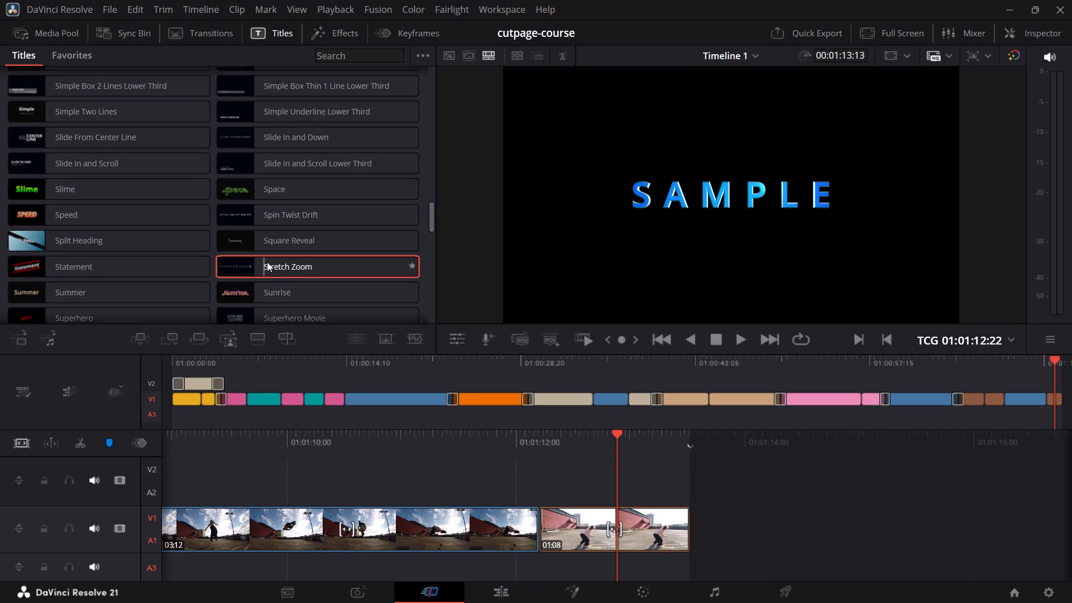
scroll(277, 262, "down", 2)
scroll(277, 262, "up", 6)
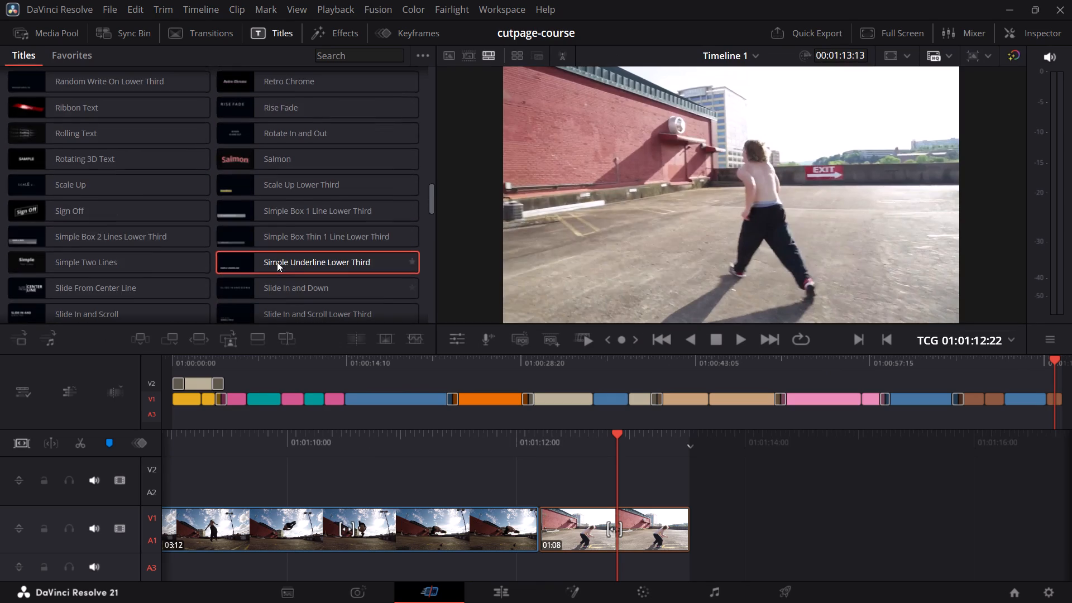
scroll(277, 262, "up", 8)
scroll(277, 262, "down", 1)
scroll(277, 262, "up", 7)
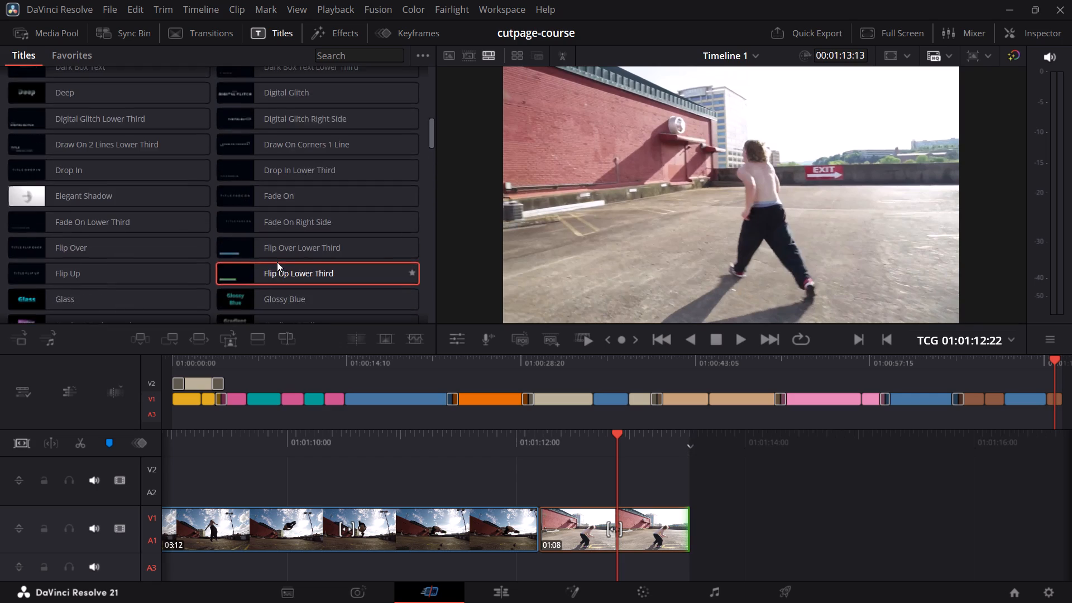
scroll(277, 262, "up", 3)
scroll(277, 262, "down", 1)
scroll(277, 262, "up", 3)
scroll(277, 262, "down", 1)
scroll(277, 262, "up", 1)
scroll(277, 262, "down", 1)
scroll(277, 262, "up", 5)
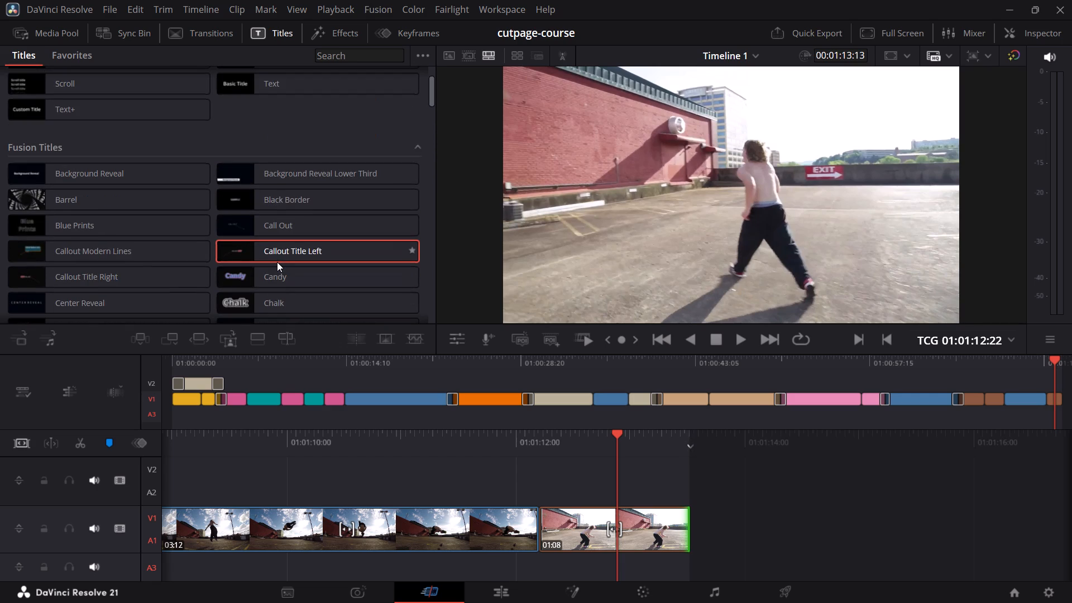
scroll(277, 262, "down", 2)
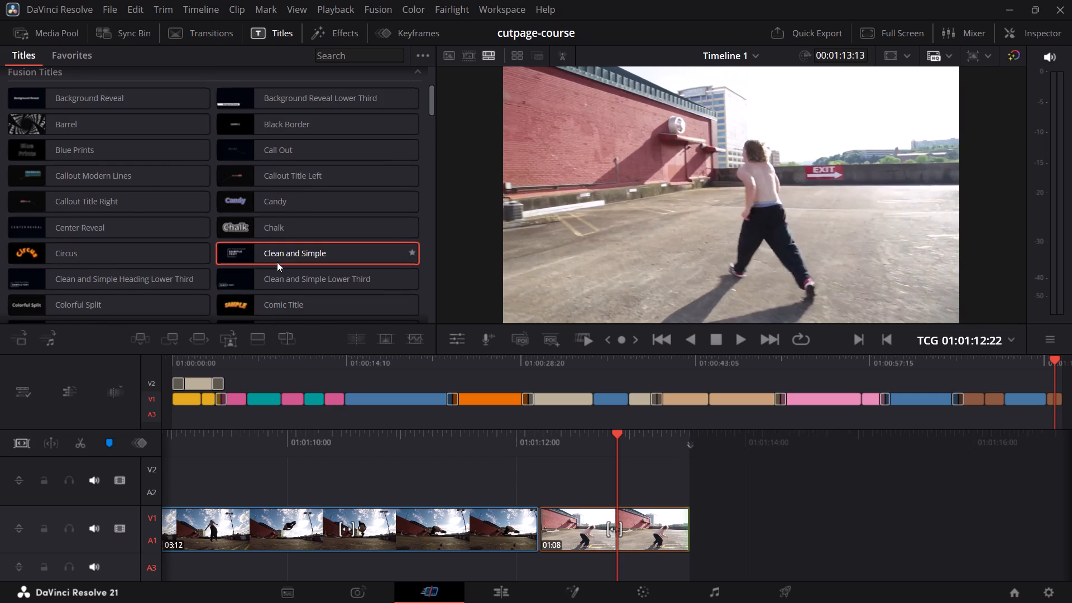
scroll(277, 262, "down", 6)
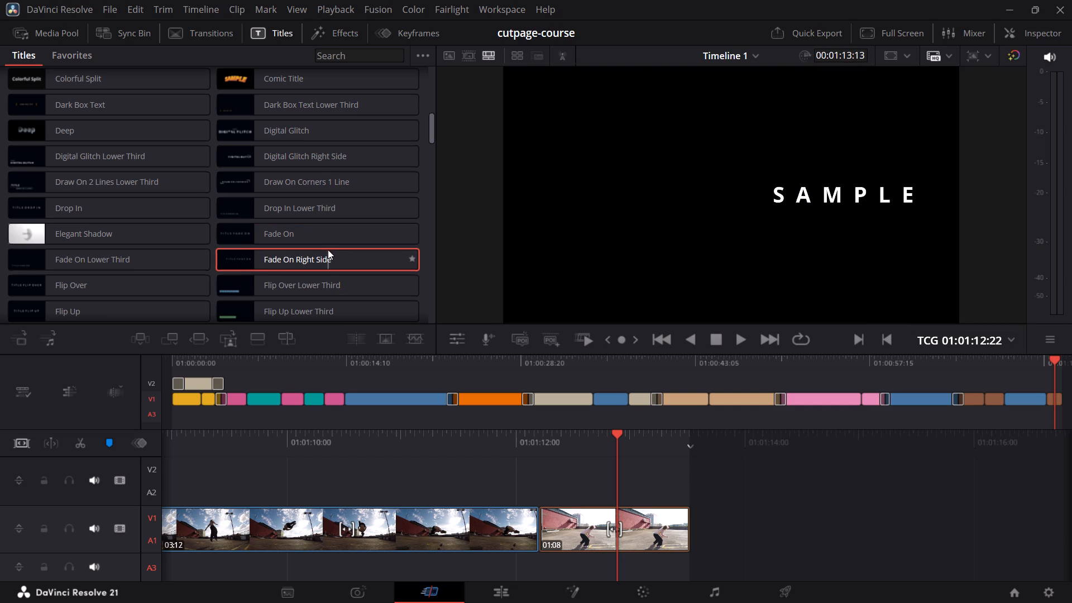
left_click_drag(304, 230, 580, 462)
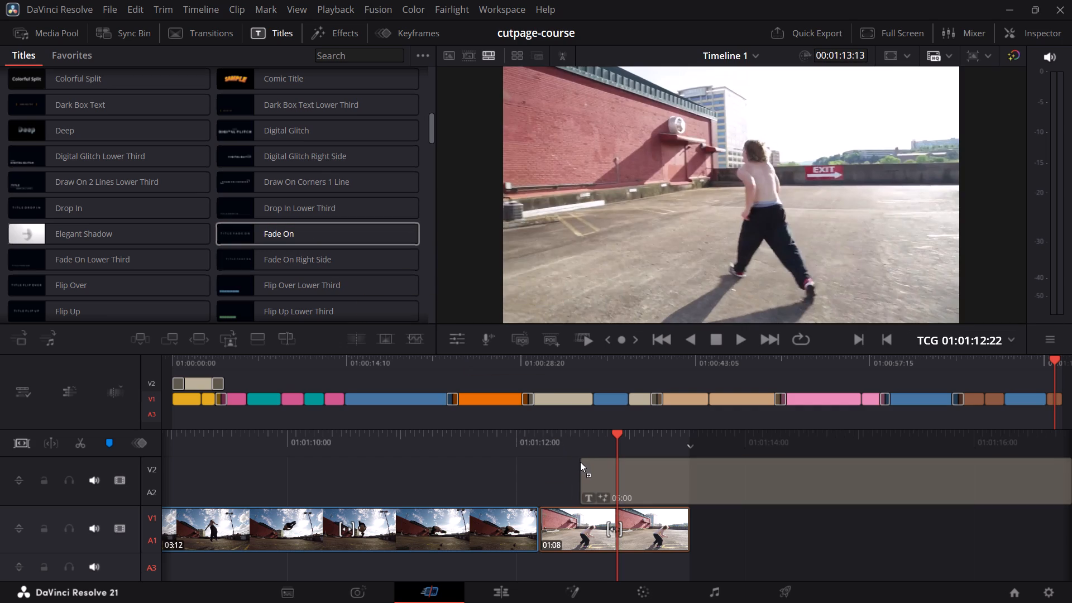
left_click_drag(580, 462, 580, 465)
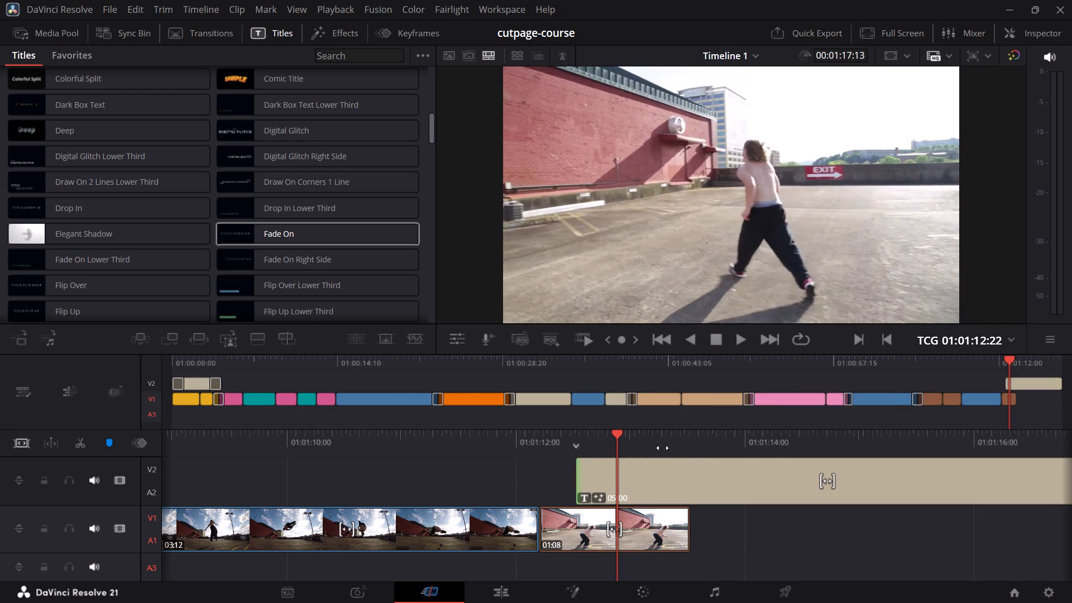
Preview the new Fade On title over the last clip and move it earlier to start at about 01:01:11:15.
left_click_drag(706, 438, 693, 454)
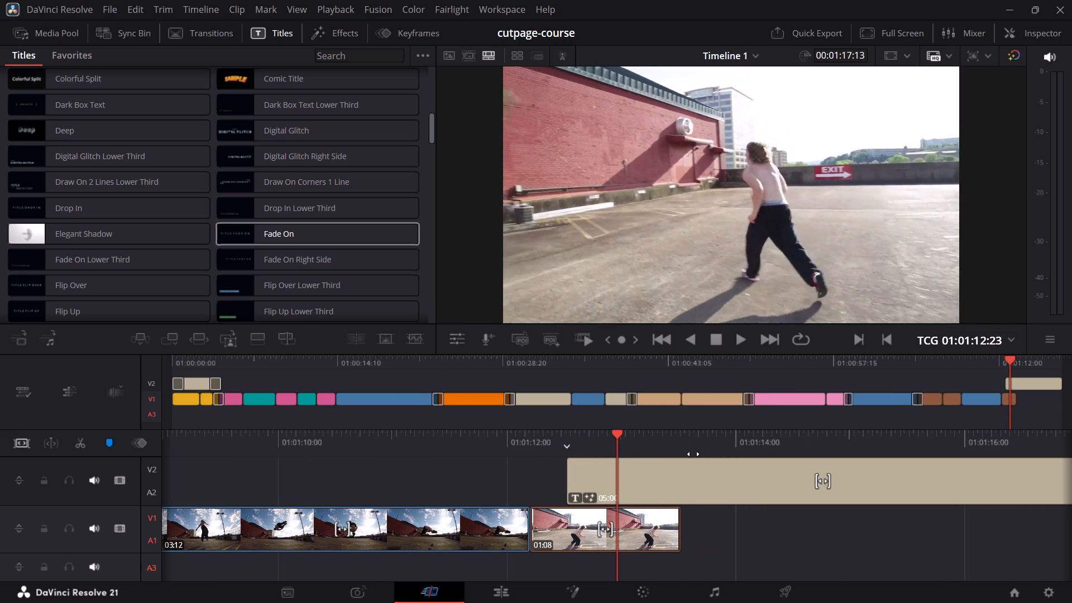
left_click_drag(693, 454, 682, 481)
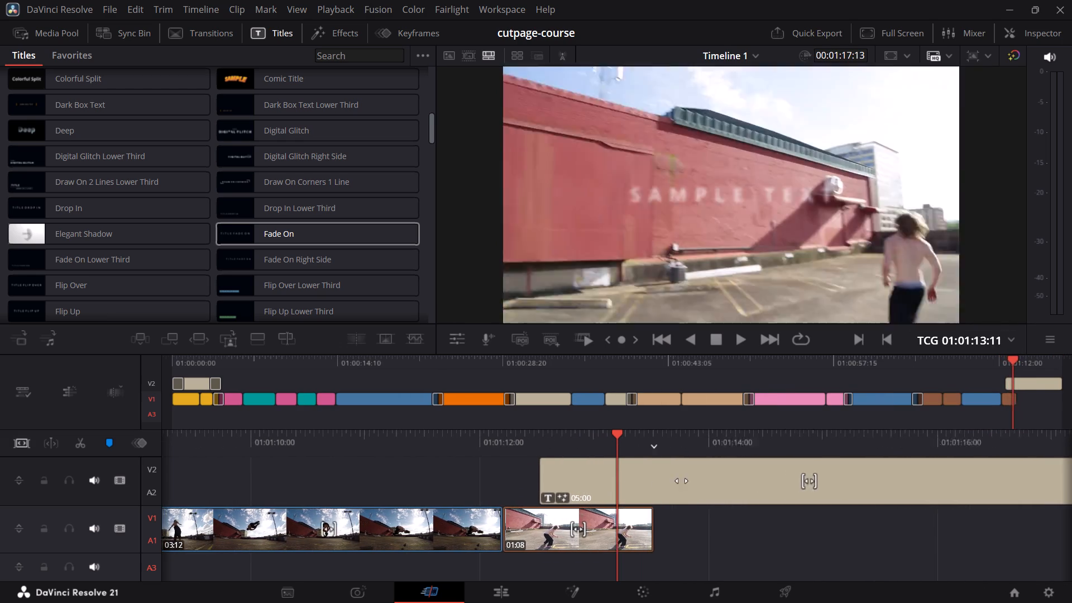
left_click_drag(682, 481, 731, 481)
left_click_drag(733, 485, 673, 494)
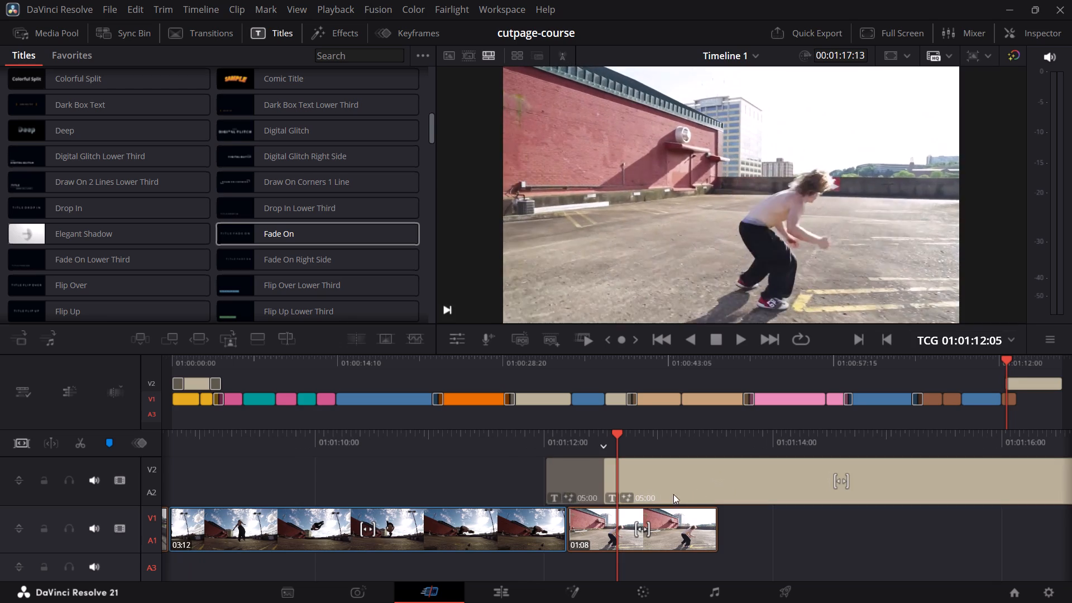
left_click_drag(673, 494, 626, 501)
Preview the overlap, trim the start of the Fade On title to a 04:06 duration, and shift it to start at about 01:01:11:24.
left_click_drag(553, 439, 717, 455)
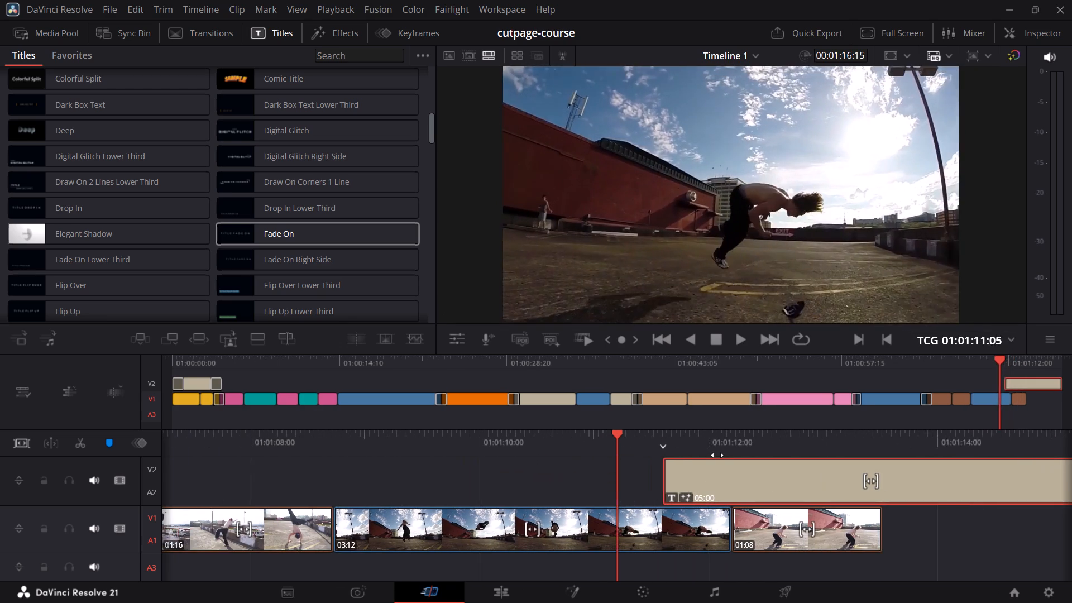
left_click_drag(717, 455, 547, 475)
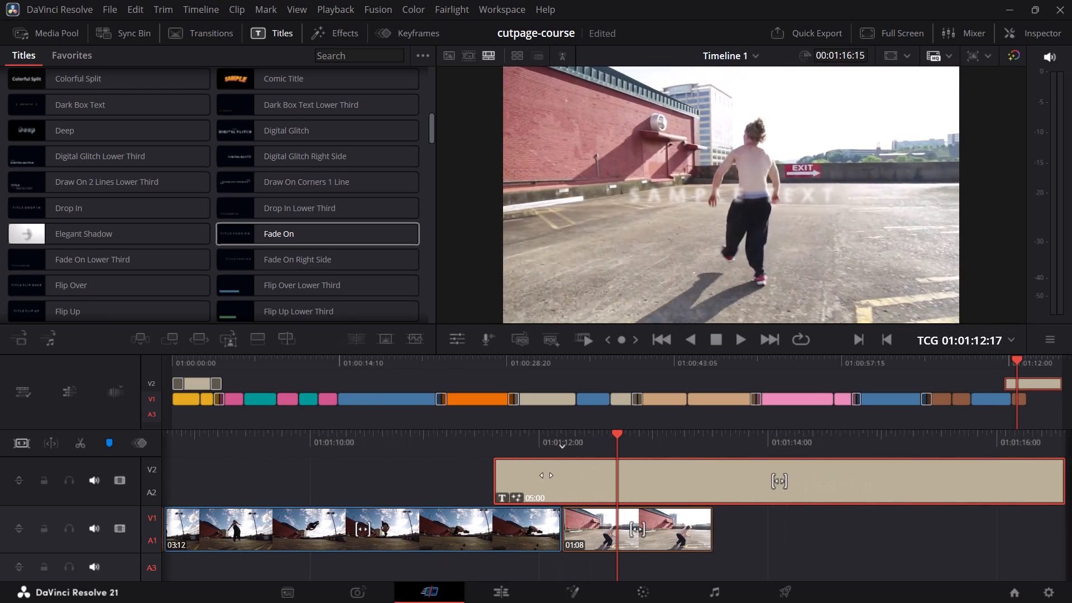
left_click_drag(547, 475, 411, 487)
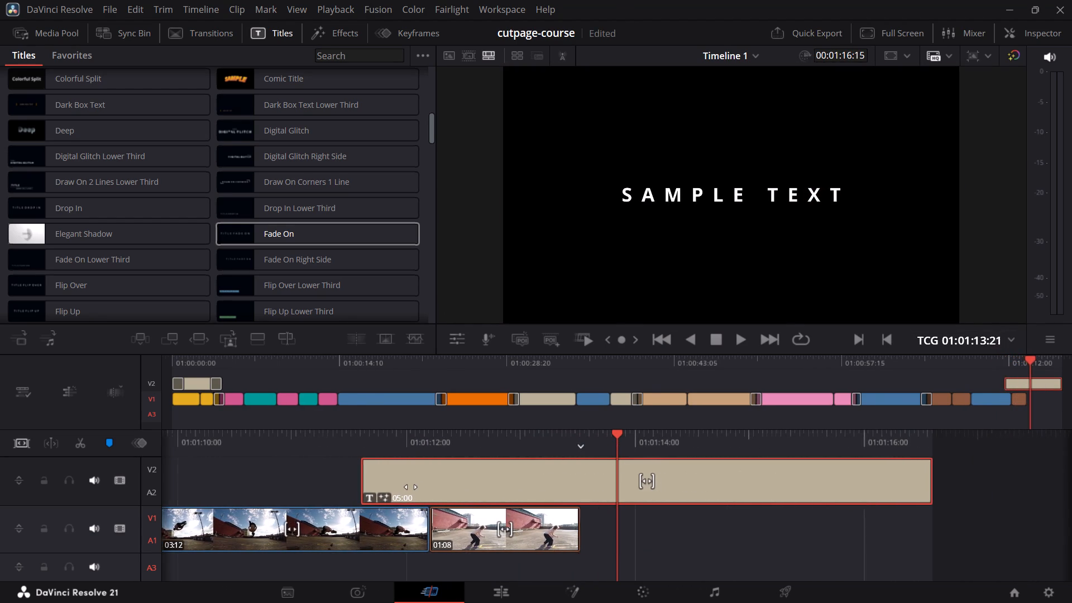
left_click_drag(411, 487, 460, 502)
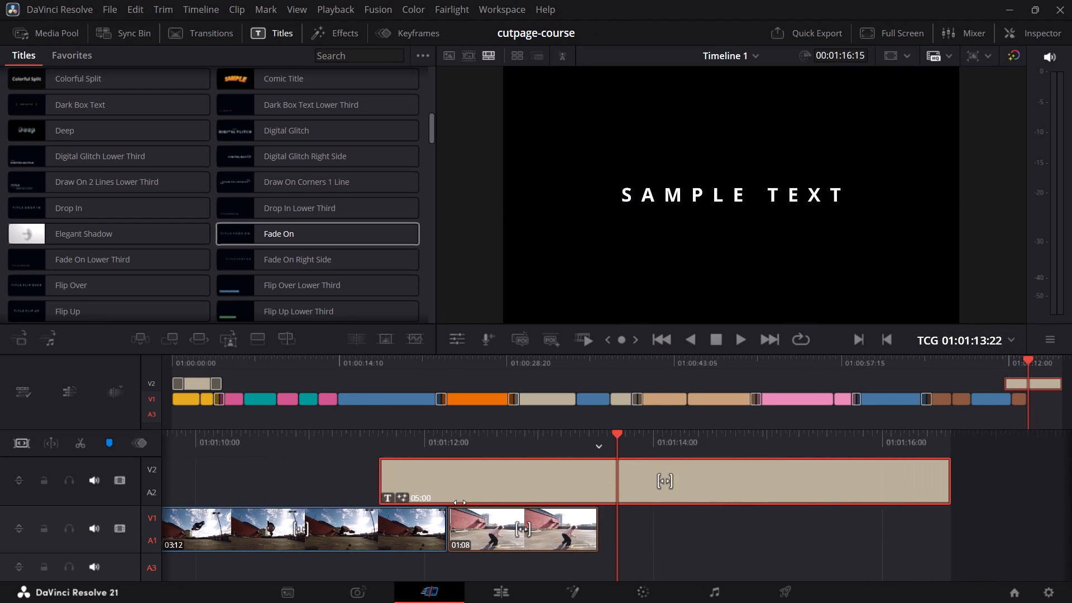
left_click_drag(460, 502, 576, 514)
left_click_drag(528, 487, 618, 498)
left_click_drag(703, 482, 654, 490)
Scrub through the trimmed title to check how it appears over the last clip and continues over black.
left_click_drag(721, 432, 681, 453)
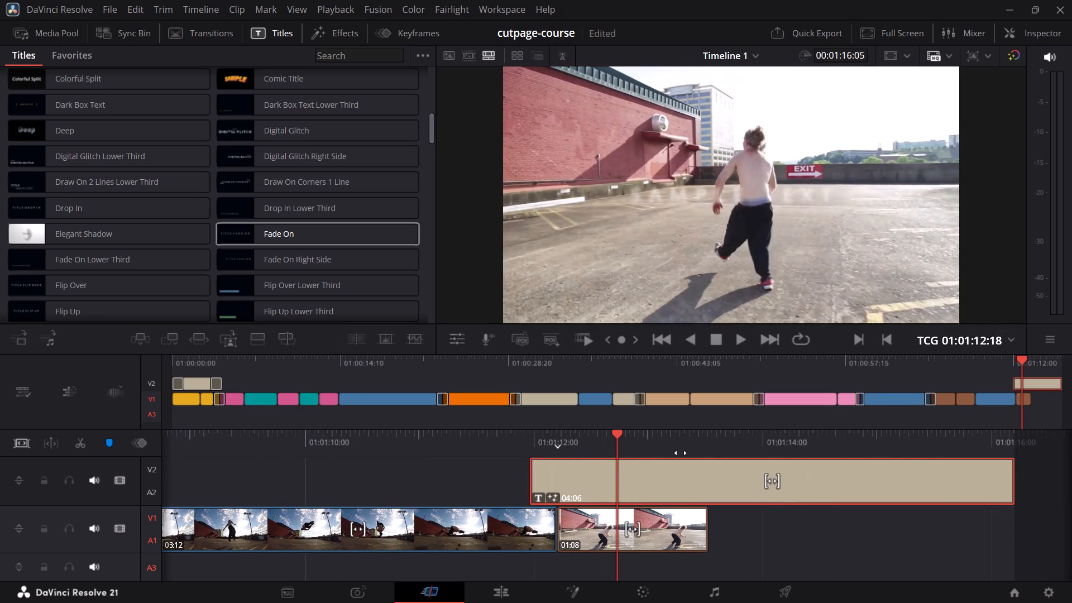
left_click_drag(681, 453, 492, 478)
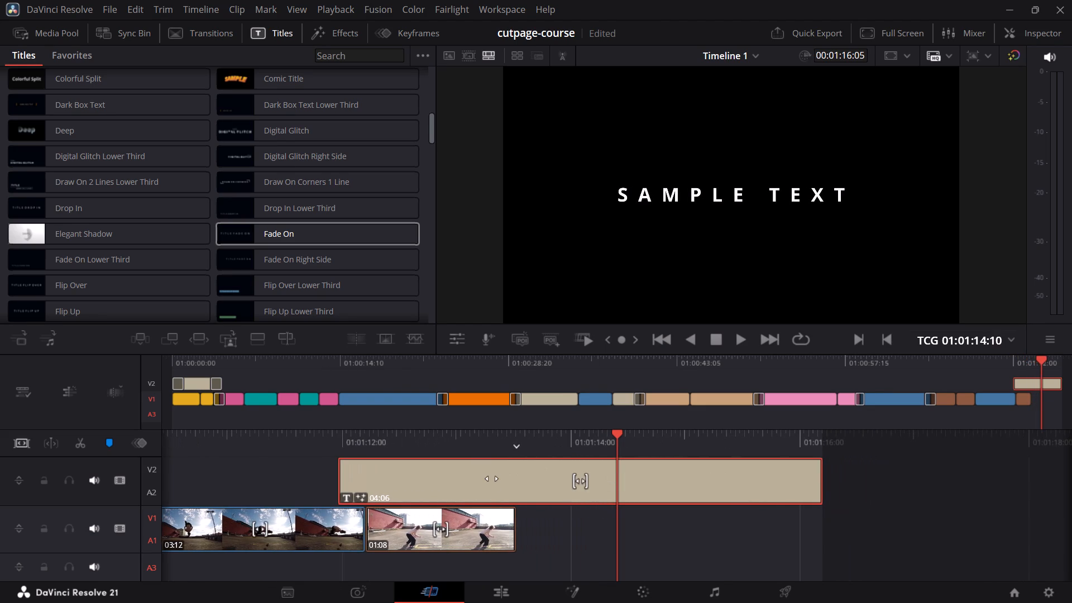
left_click_drag(492, 478, 768, 489)
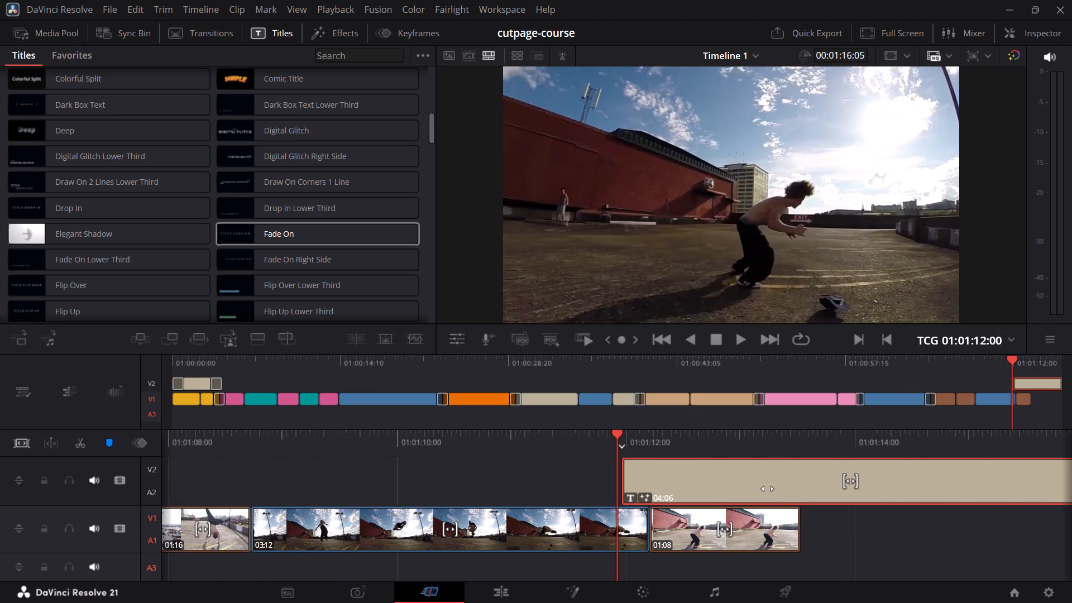
left_click_drag(768, 489, 748, 487)
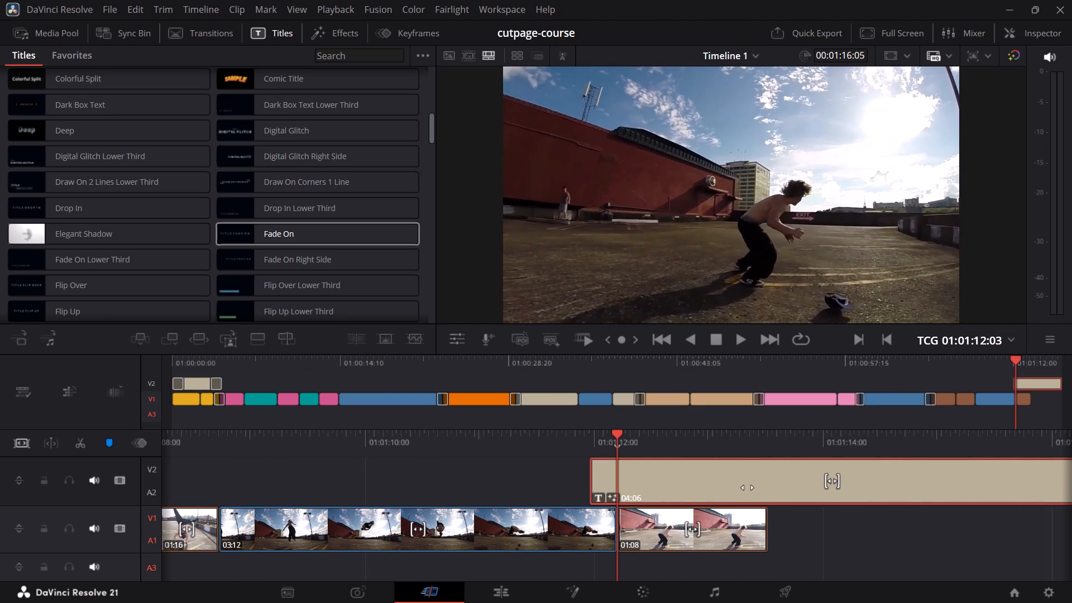
left_click_drag(748, 487, 630, 500)
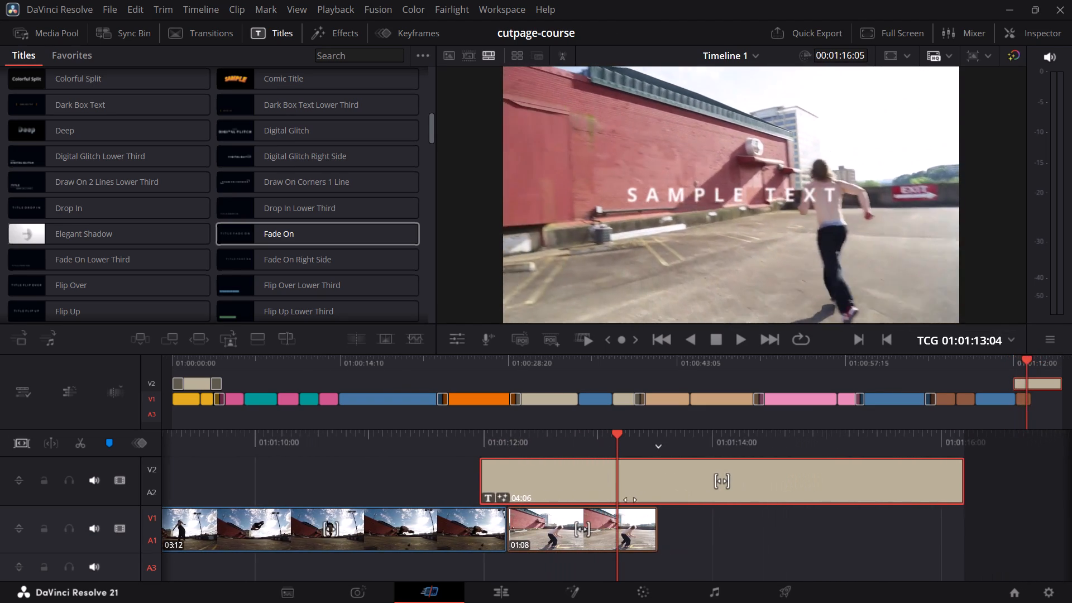
left_click_drag(630, 500, 550, 513)
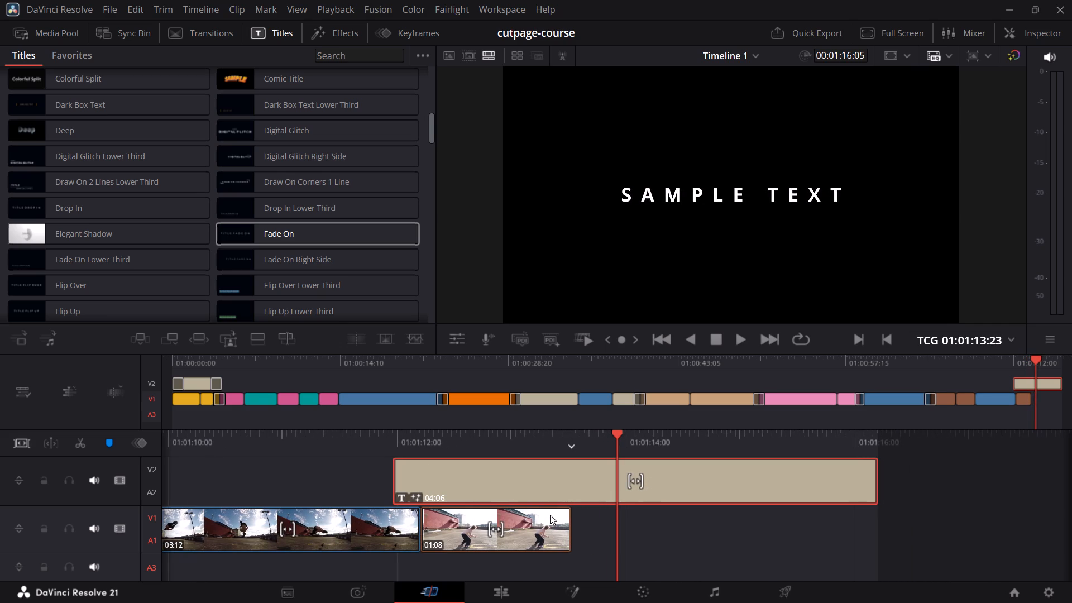